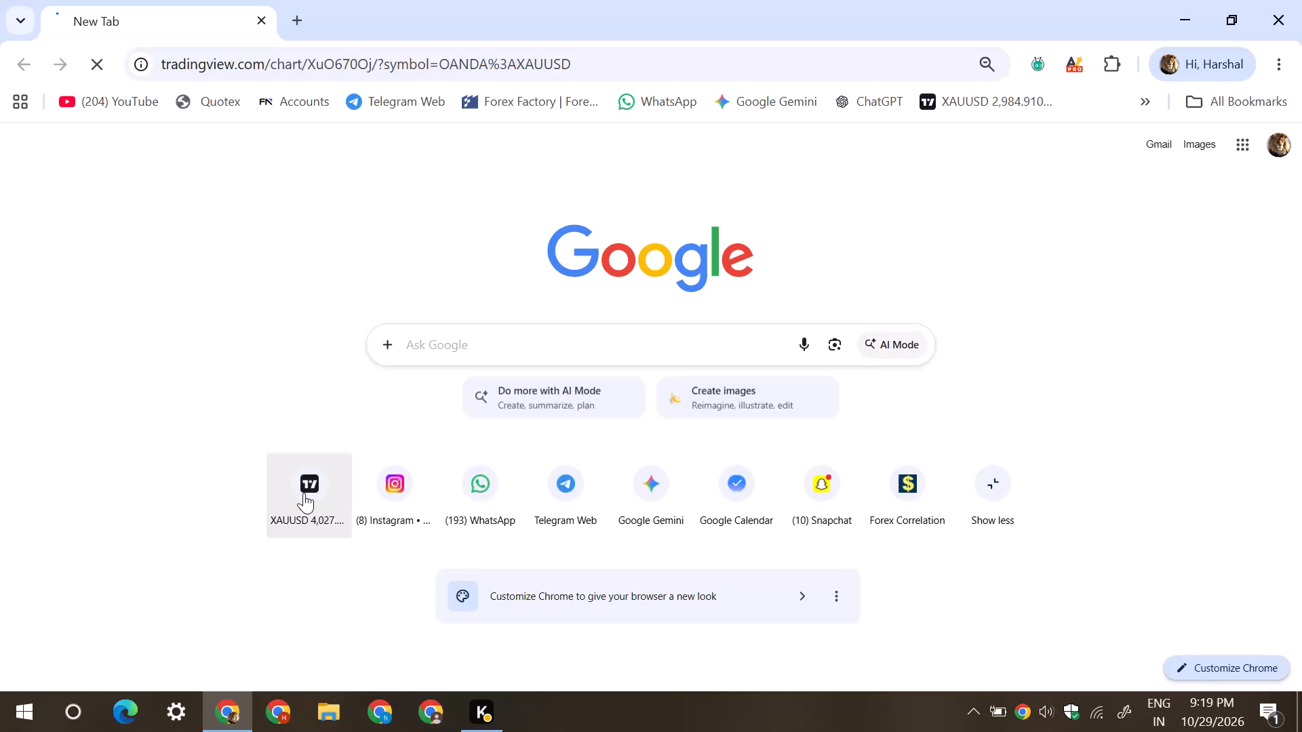
Open an extra blank browser tab and return to the XAUUSD chart tab.
click(280, 1)
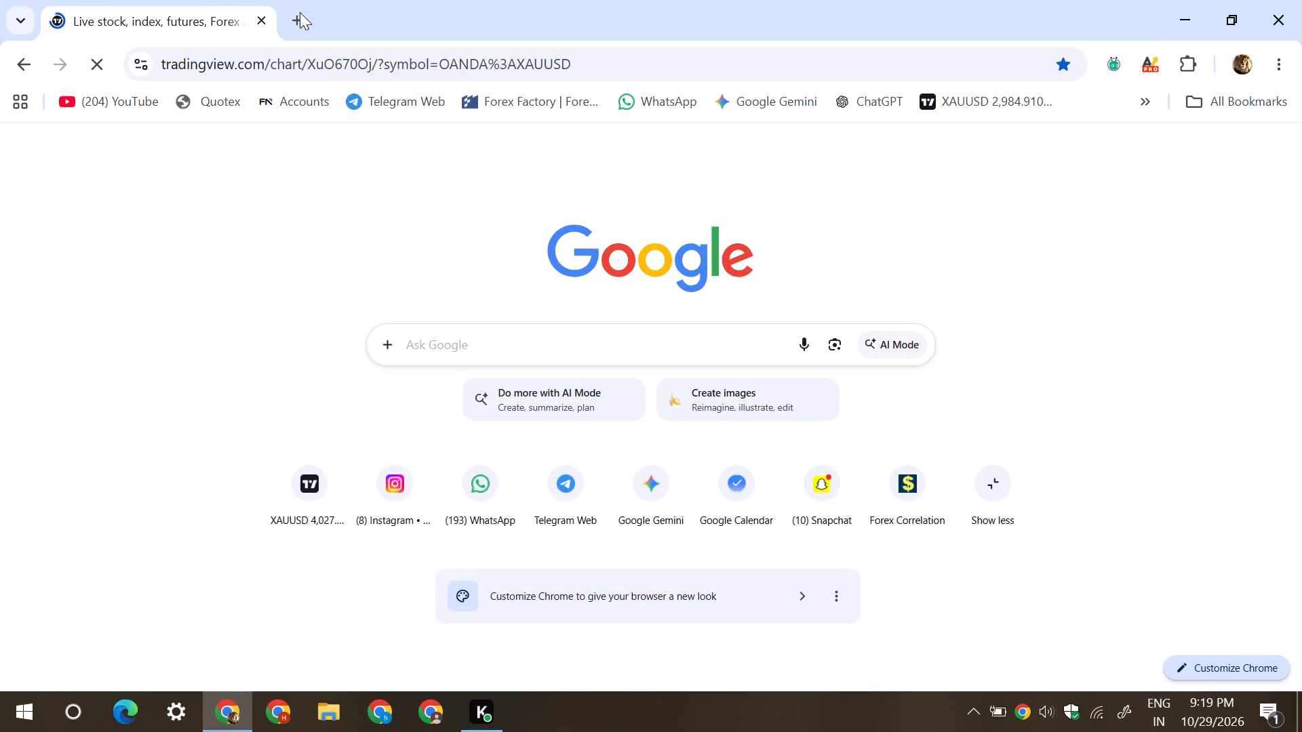
click(300, 12)
click(128, 14)
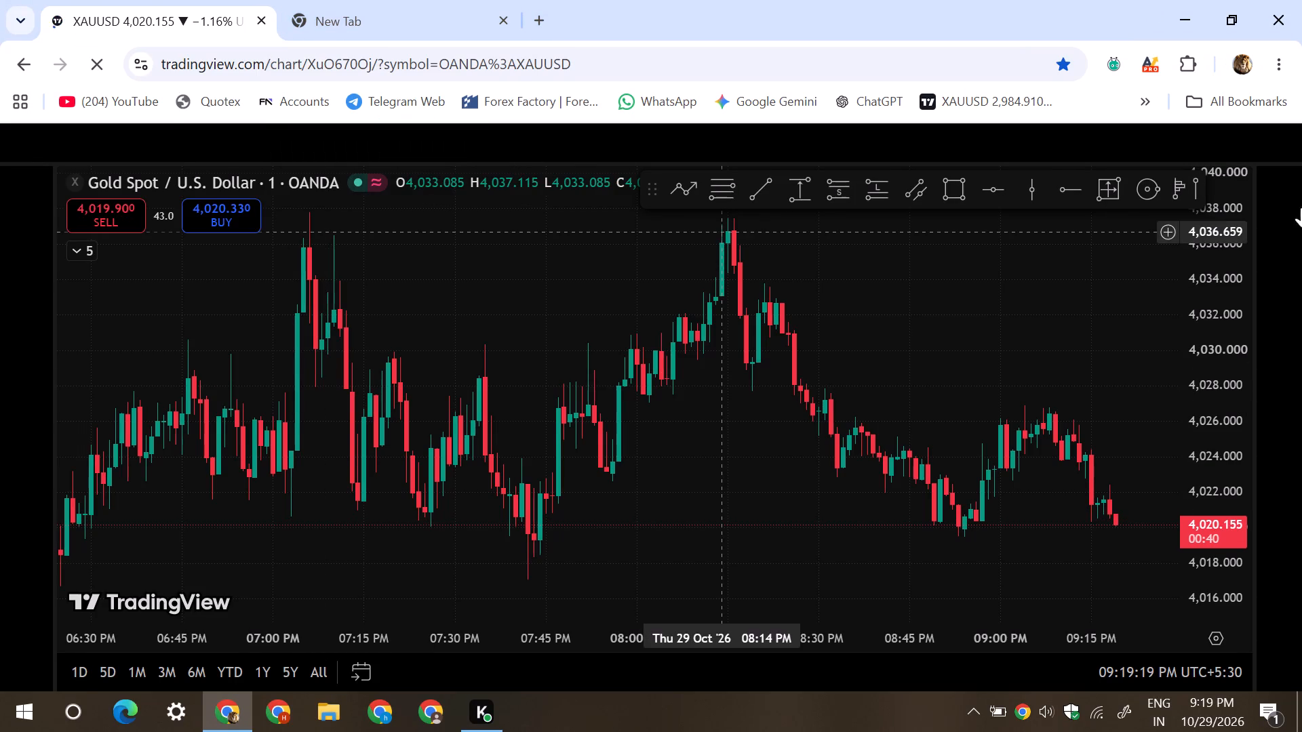
Show the XAUUSD chart in full screen with the watchlist open beside it.
click(1282, 69)
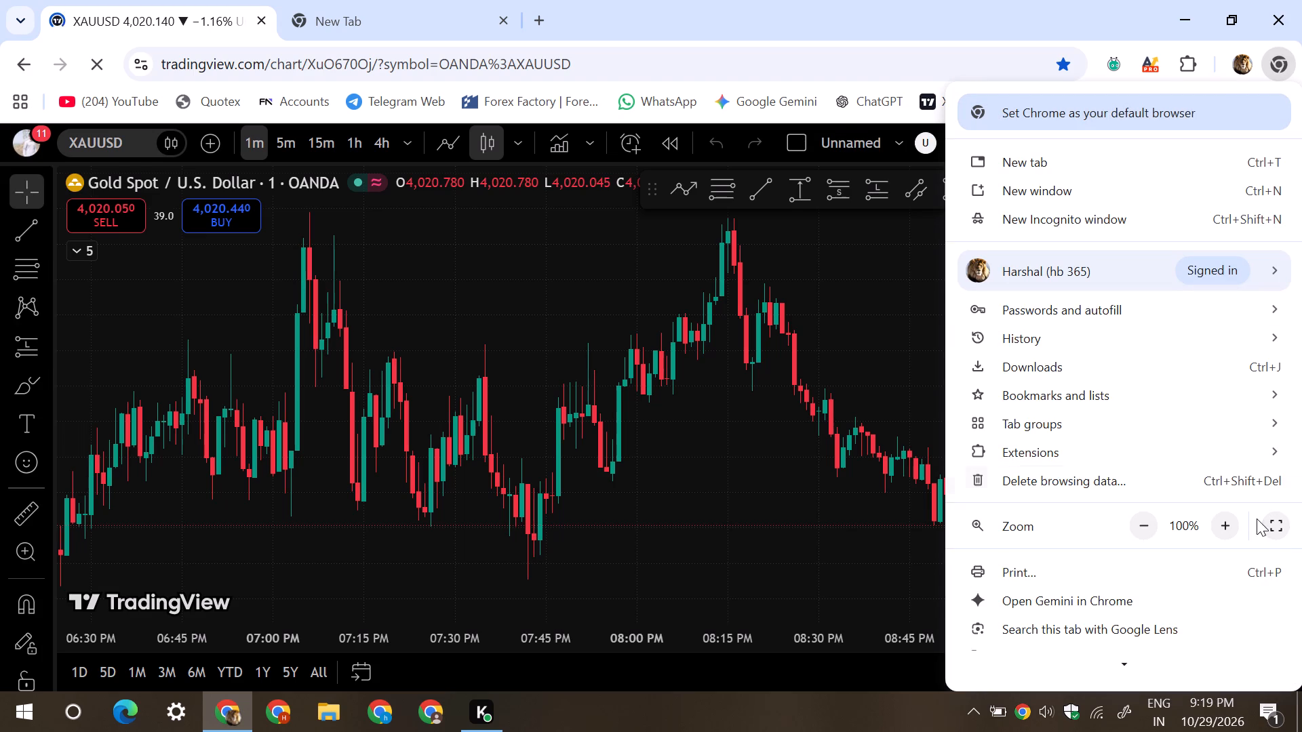
click(1257, 518)
click(1293, 77)
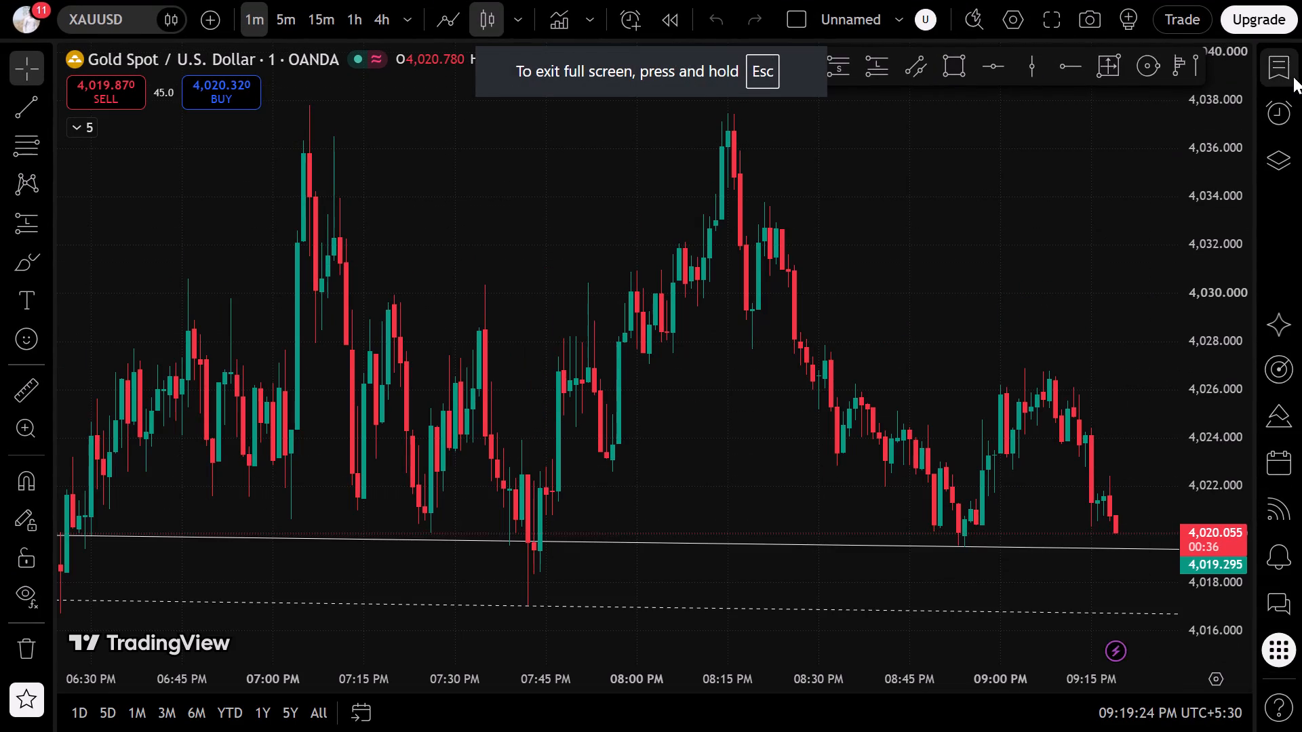
Set the chart to the 15-minute timeframe and reset the chart view.
click(330, 36)
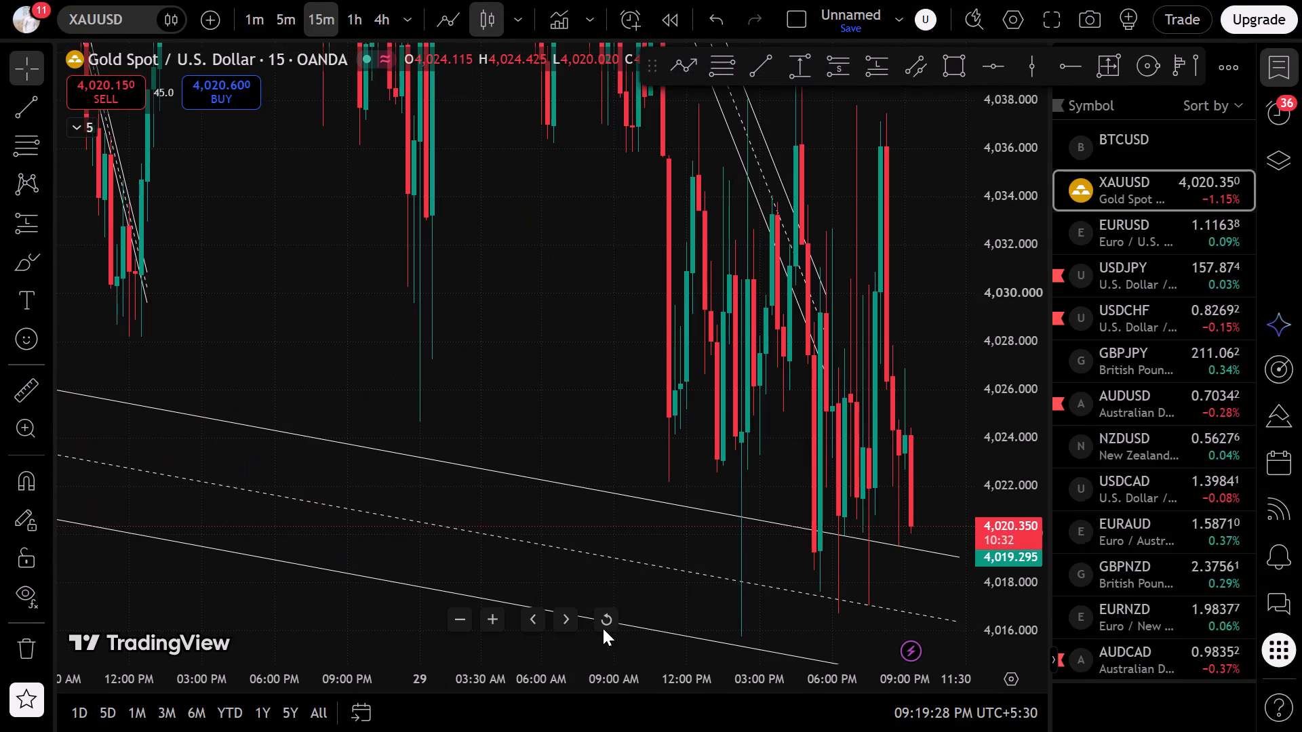
click(600, 622)
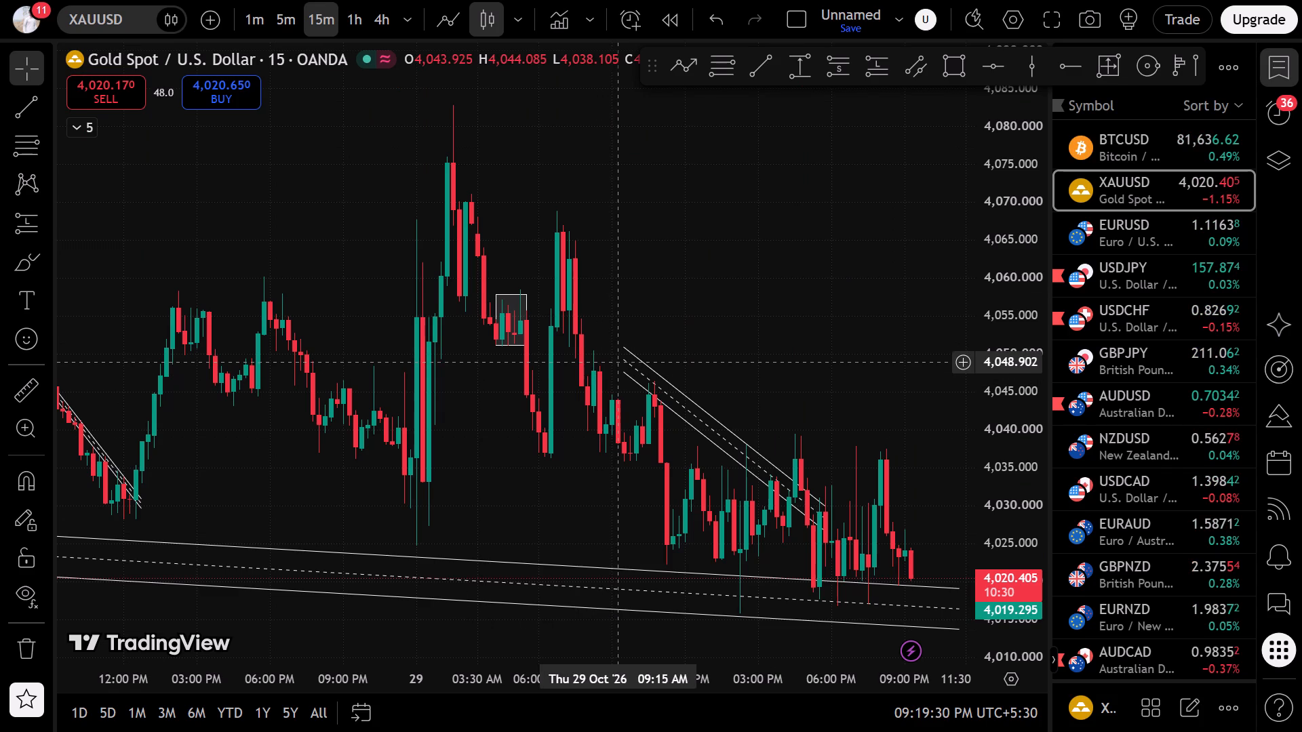
Delete the steep descending parallel channel drawn over the 29 October price drop.
scroll(616, 363, up, 1)
drag(738, 378, 733, 378)
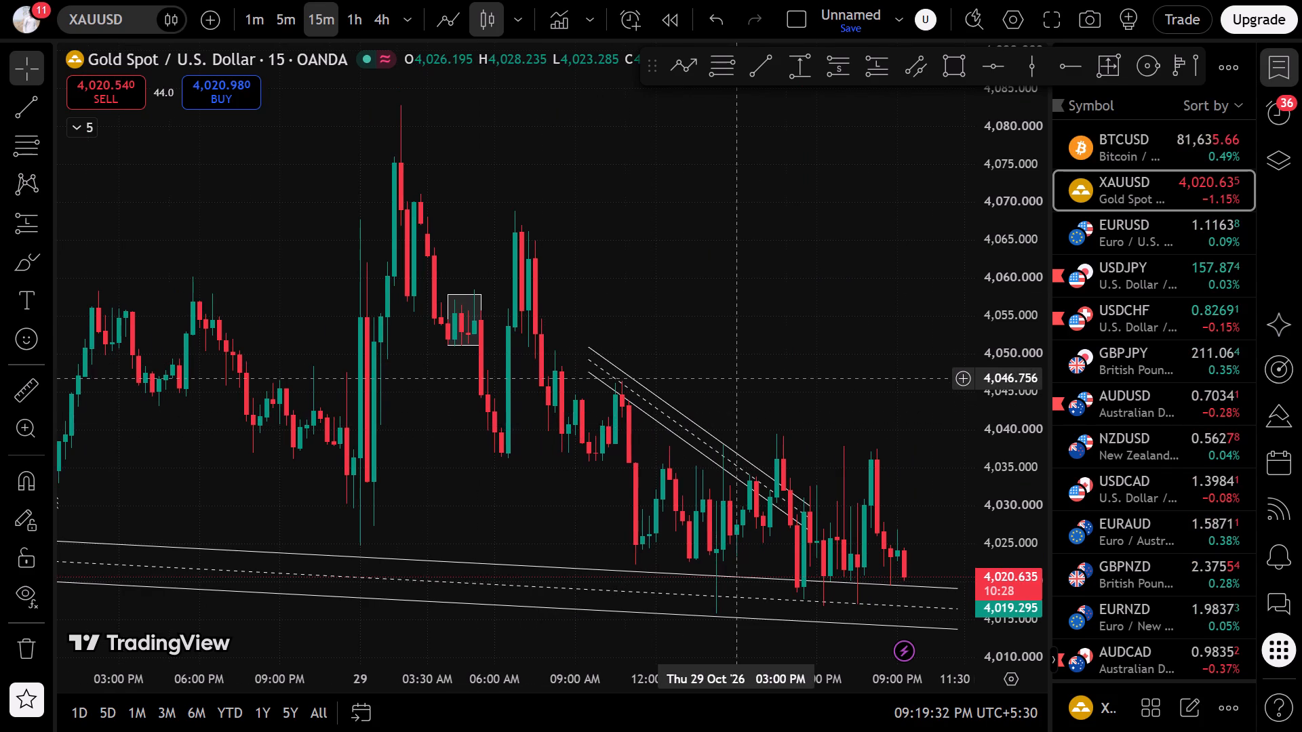
drag(733, 378, 444, 357)
scroll(448, 373, down, 1)
click(458, 410)
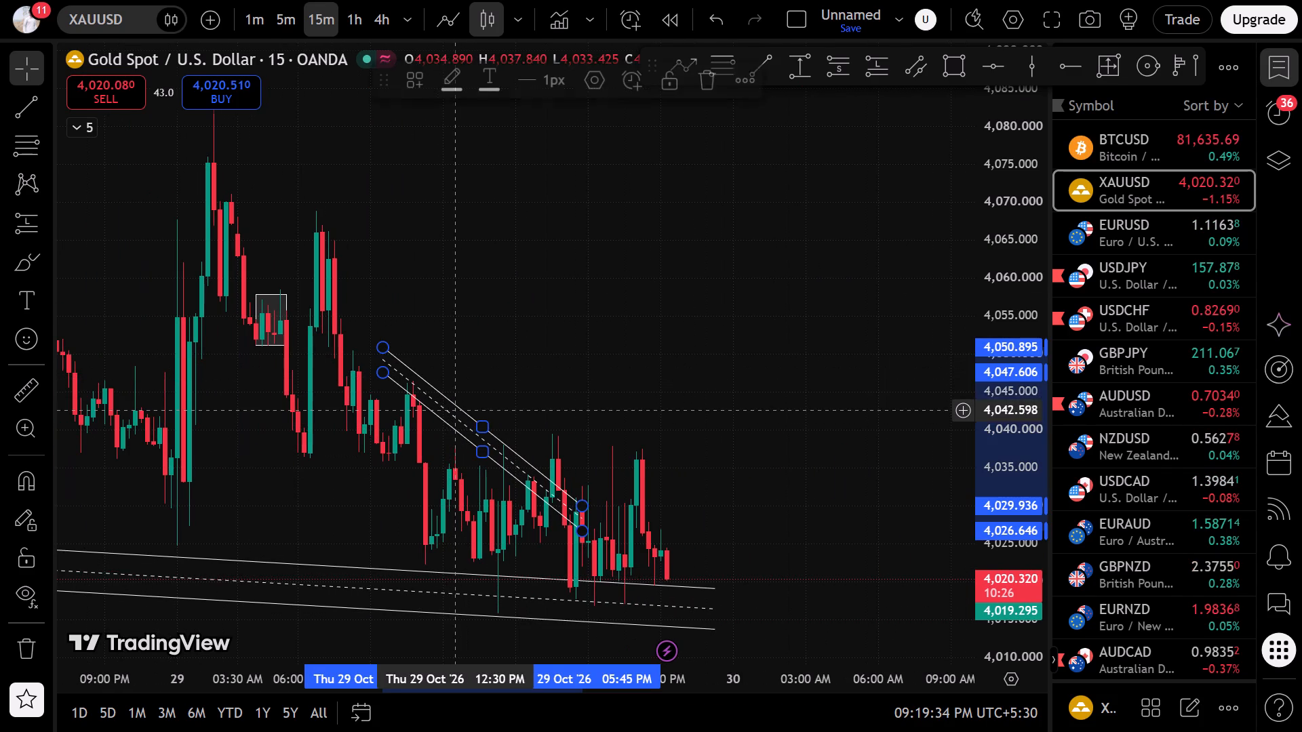
click(701, 71)
Draw a descending parallel channel along the highs from about 4,048 at 08:45 AM on 29 October to about 4,029 at 04:45 AM on 30 October.
click(926, 64)
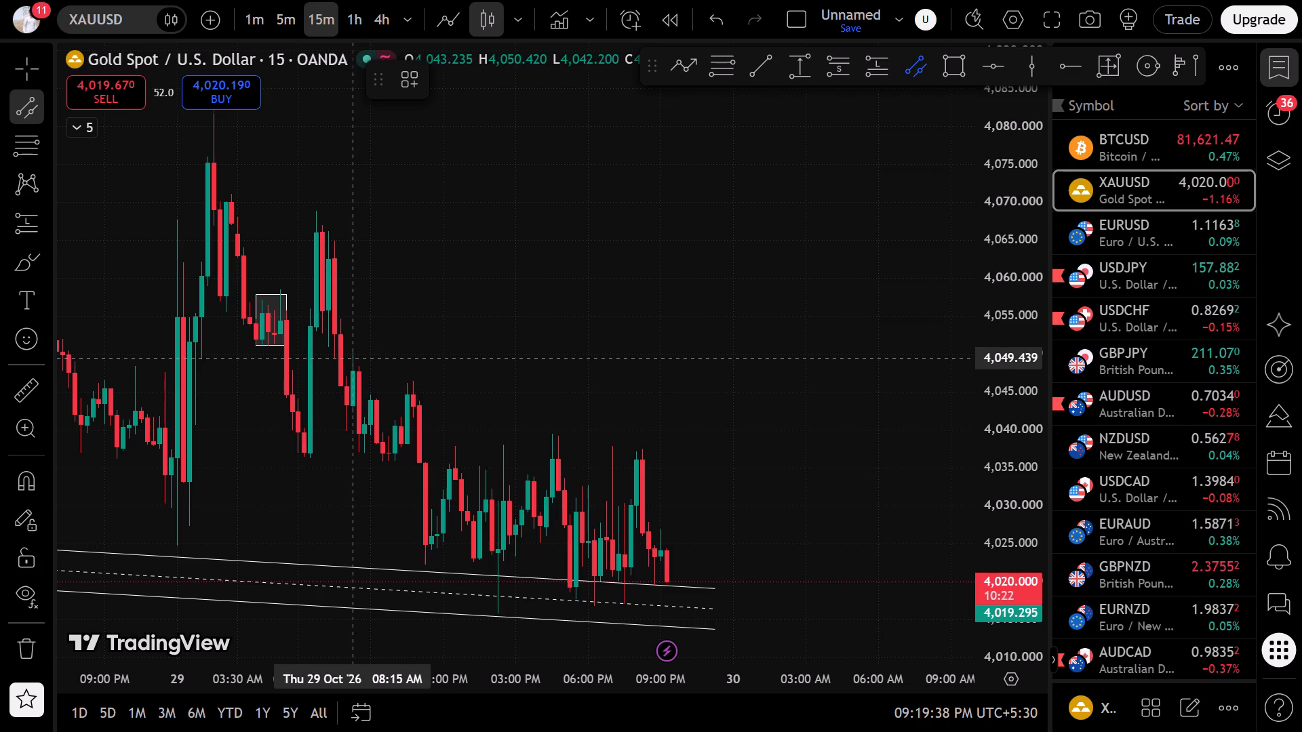
click(367, 366)
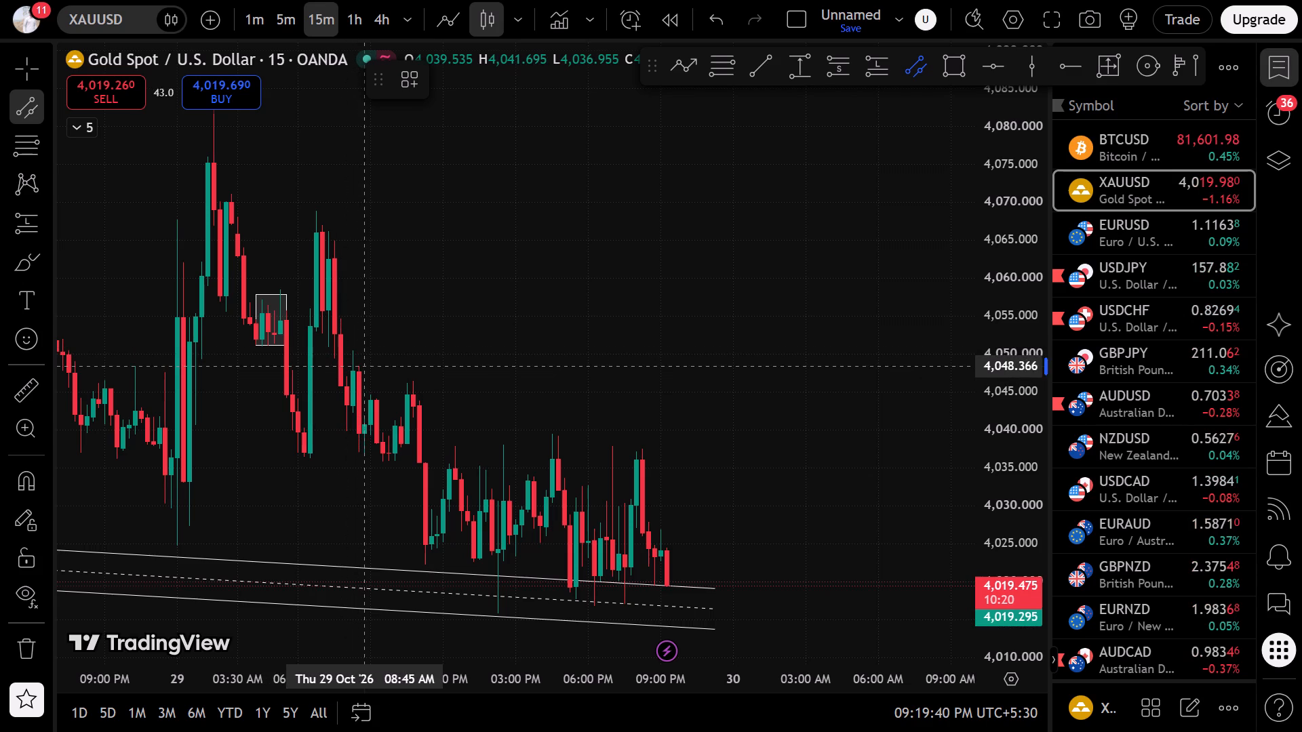
click(848, 512)
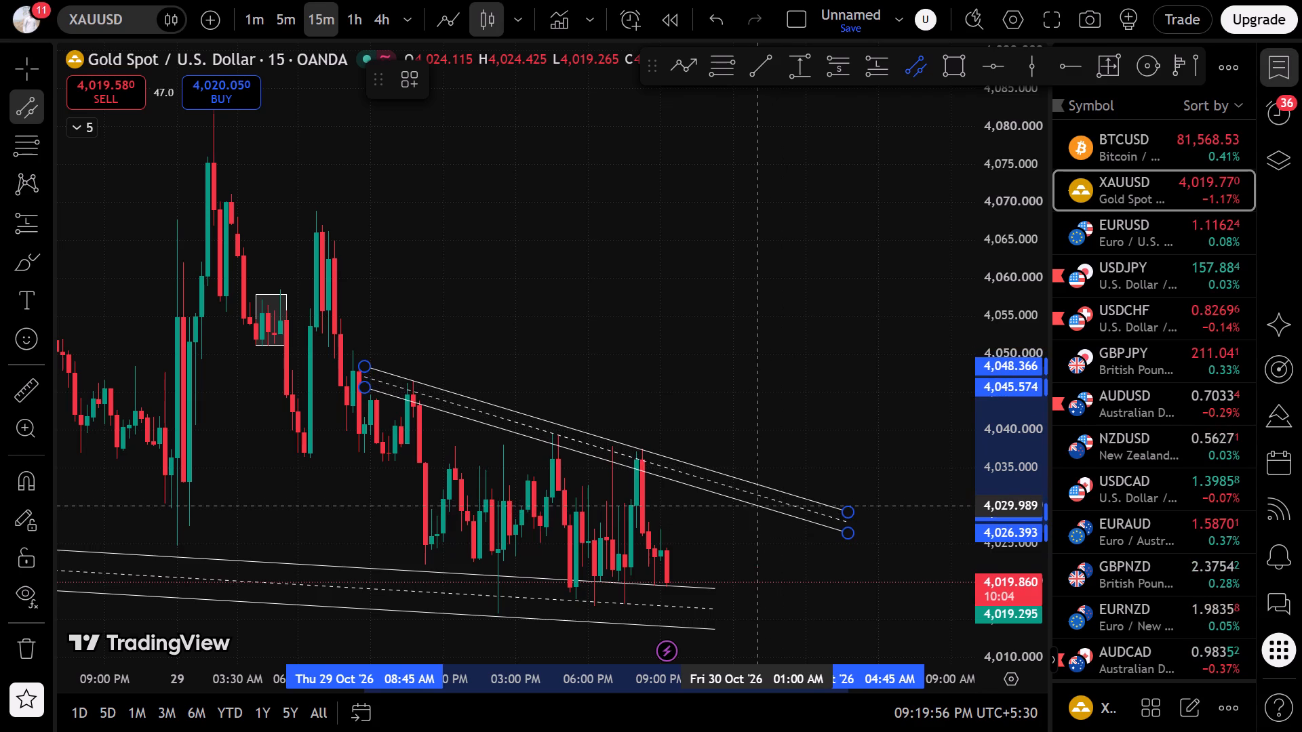
click(755, 506)
click(218, 481)
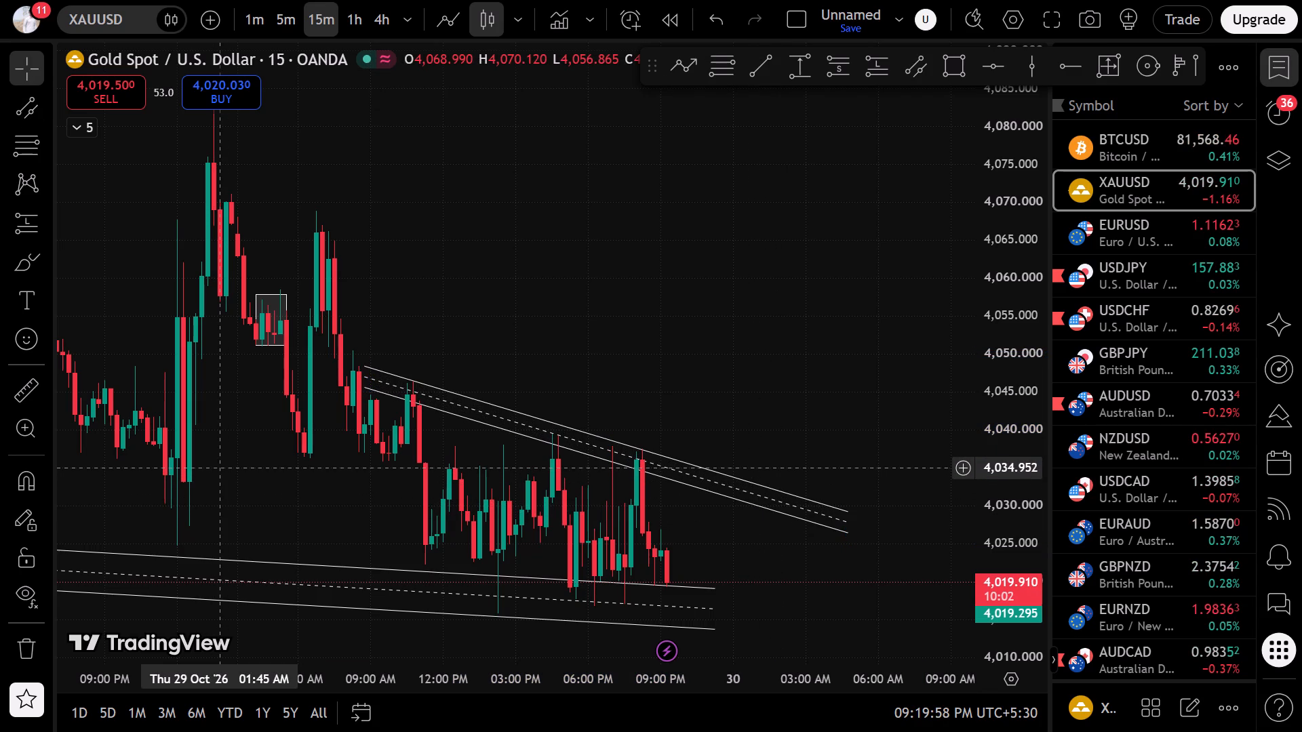
Draw a rising parallel channel with its lower line from about 4,027 at 09:45 AM on 28 October to about 4,038 on the afternoon of 29 October.
scroll(219, 468, down, 6)
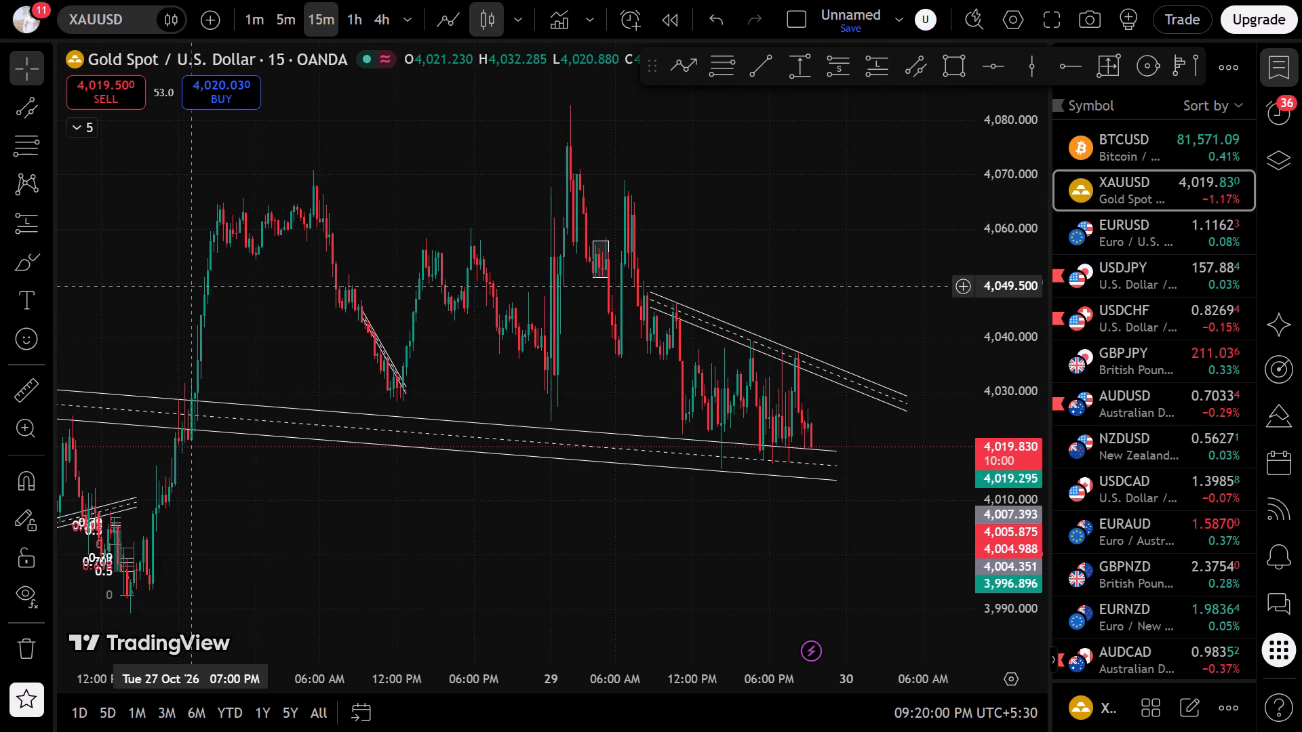
scroll(191, 286, up, 4)
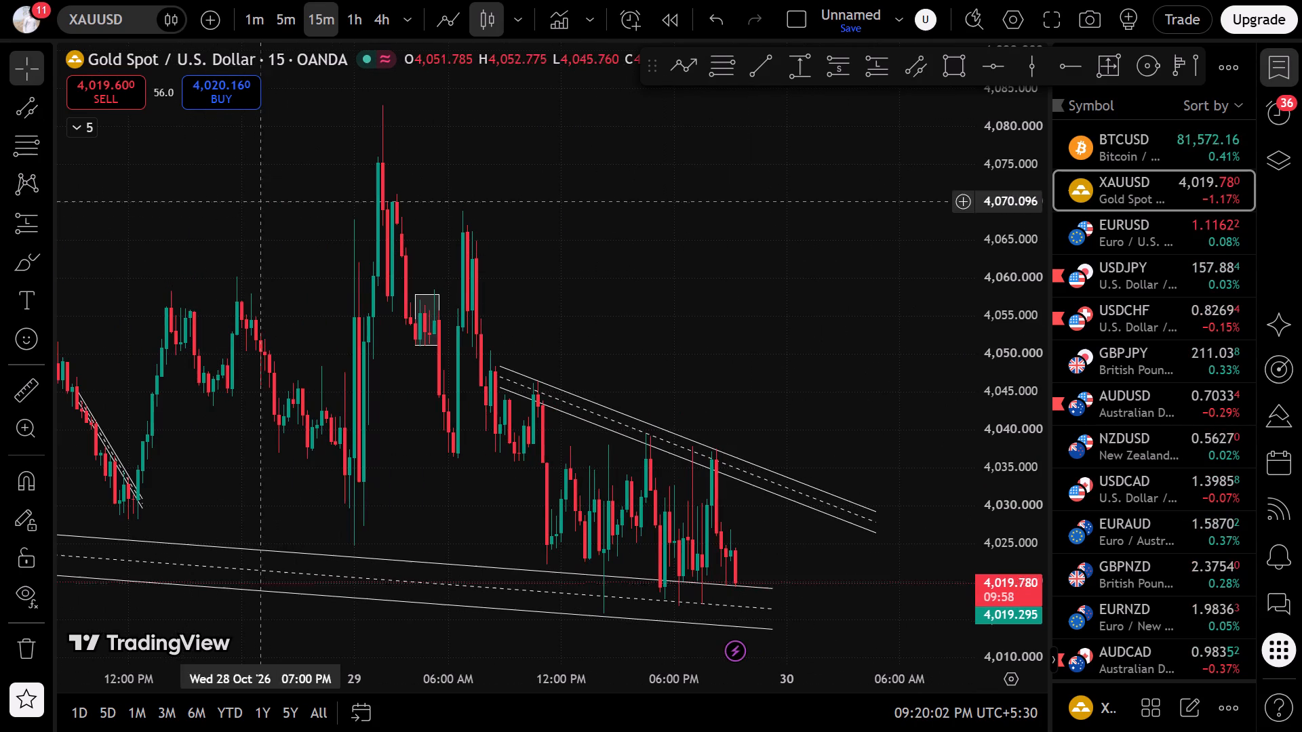
drag(1041, 241, 1034, 279)
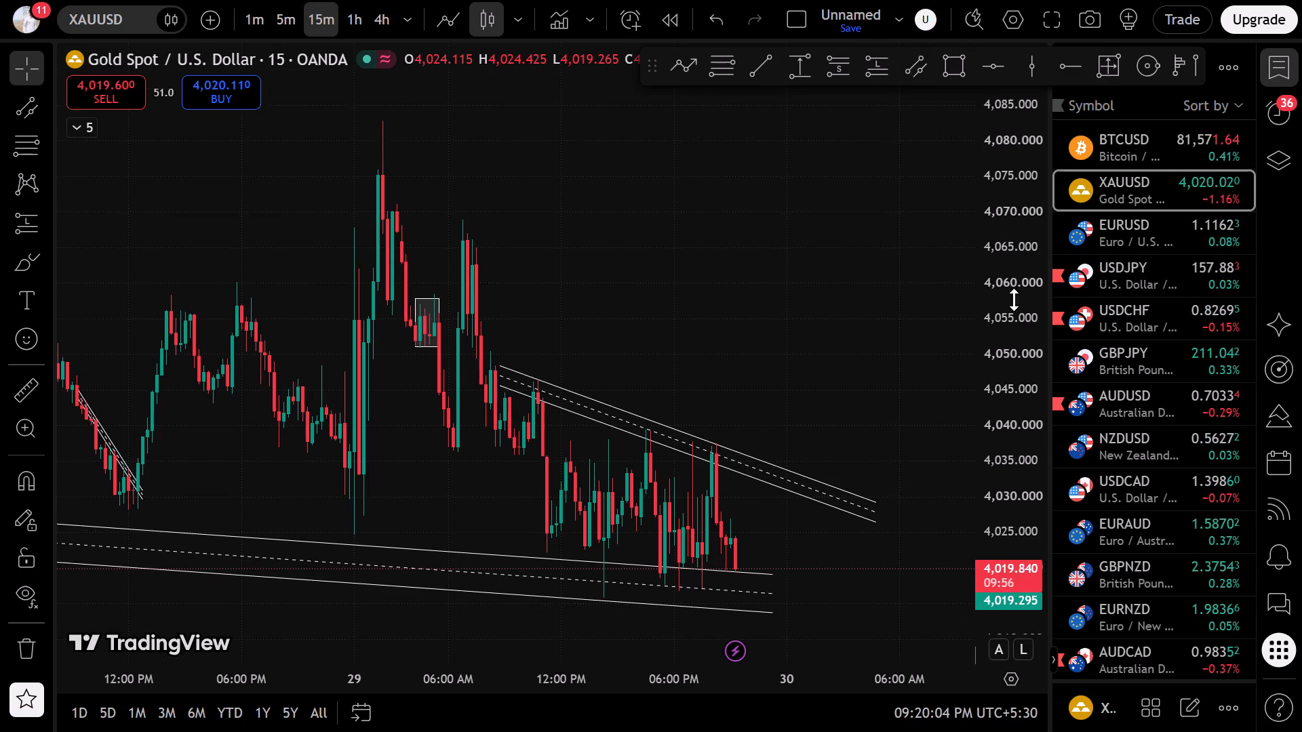
scroll(691, 389, up, 3)
drag(693, 365, 729, 259)
scroll(736, 277, down, 6)
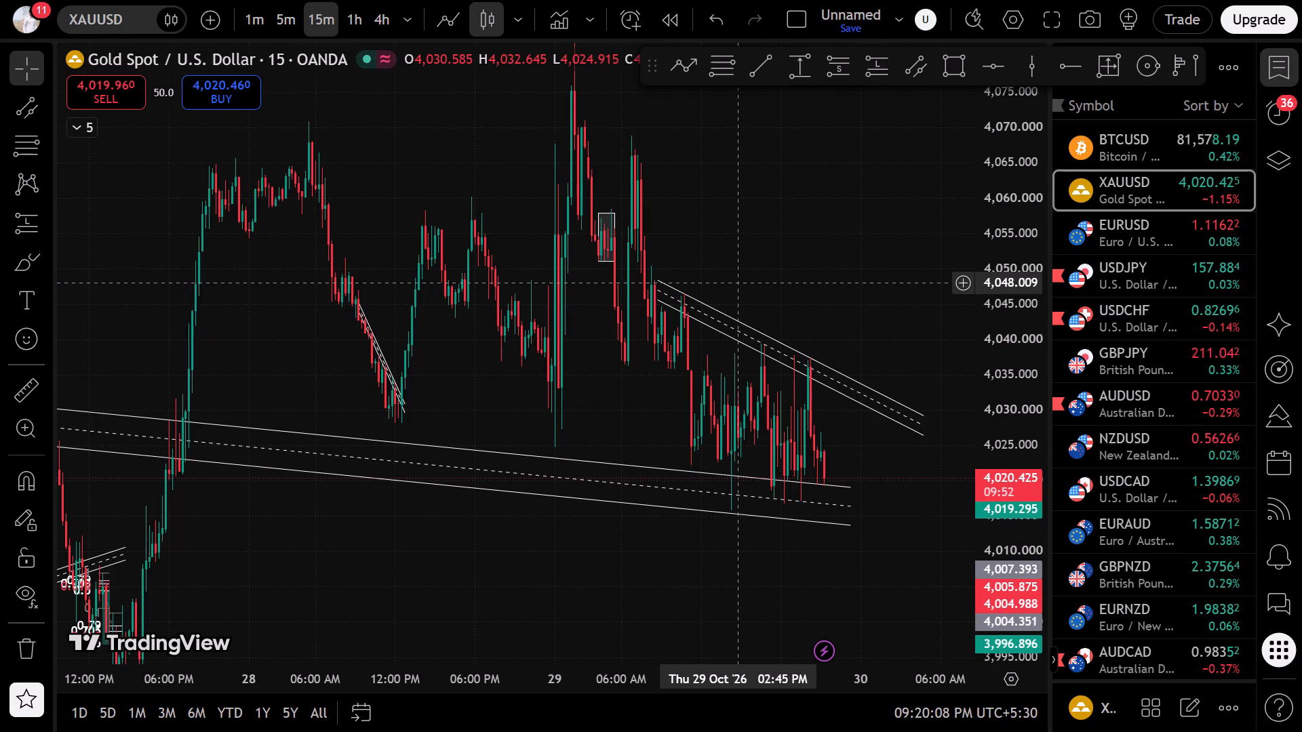
scroll(738, 283, up, 3)
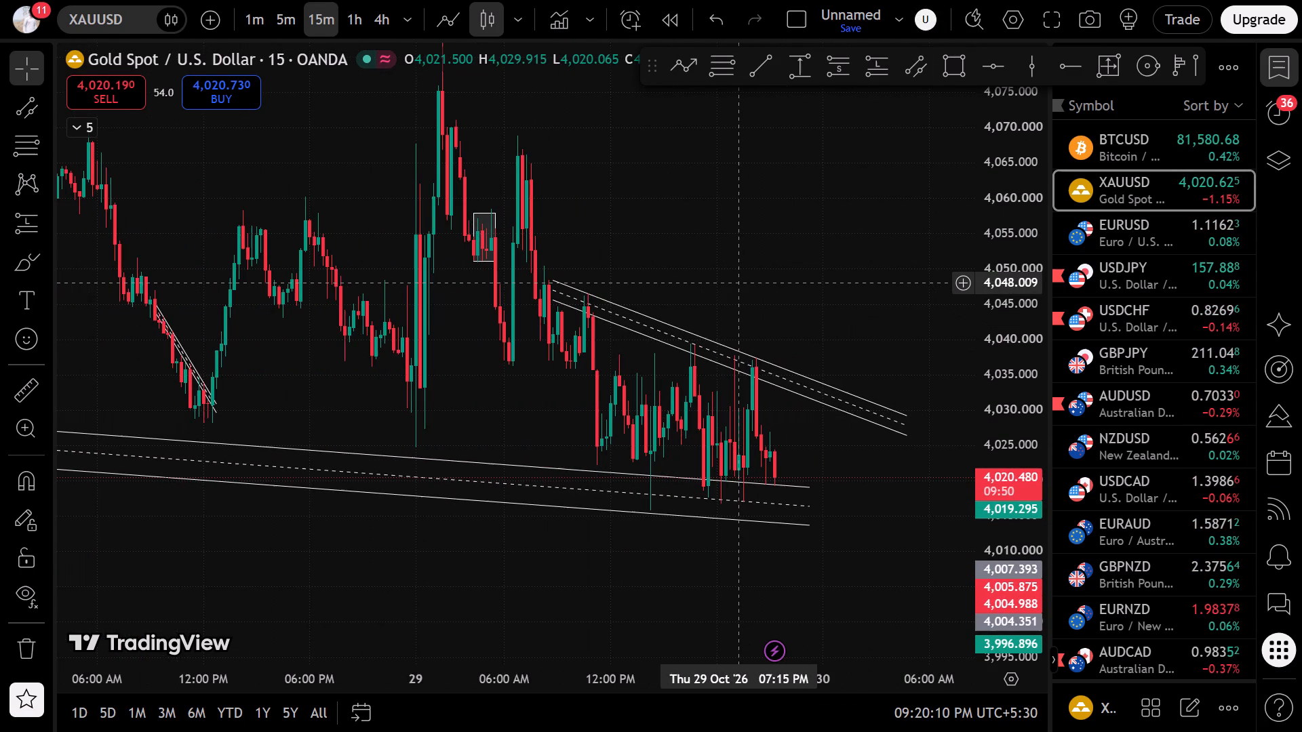
scroll(613, 226, down, 1)
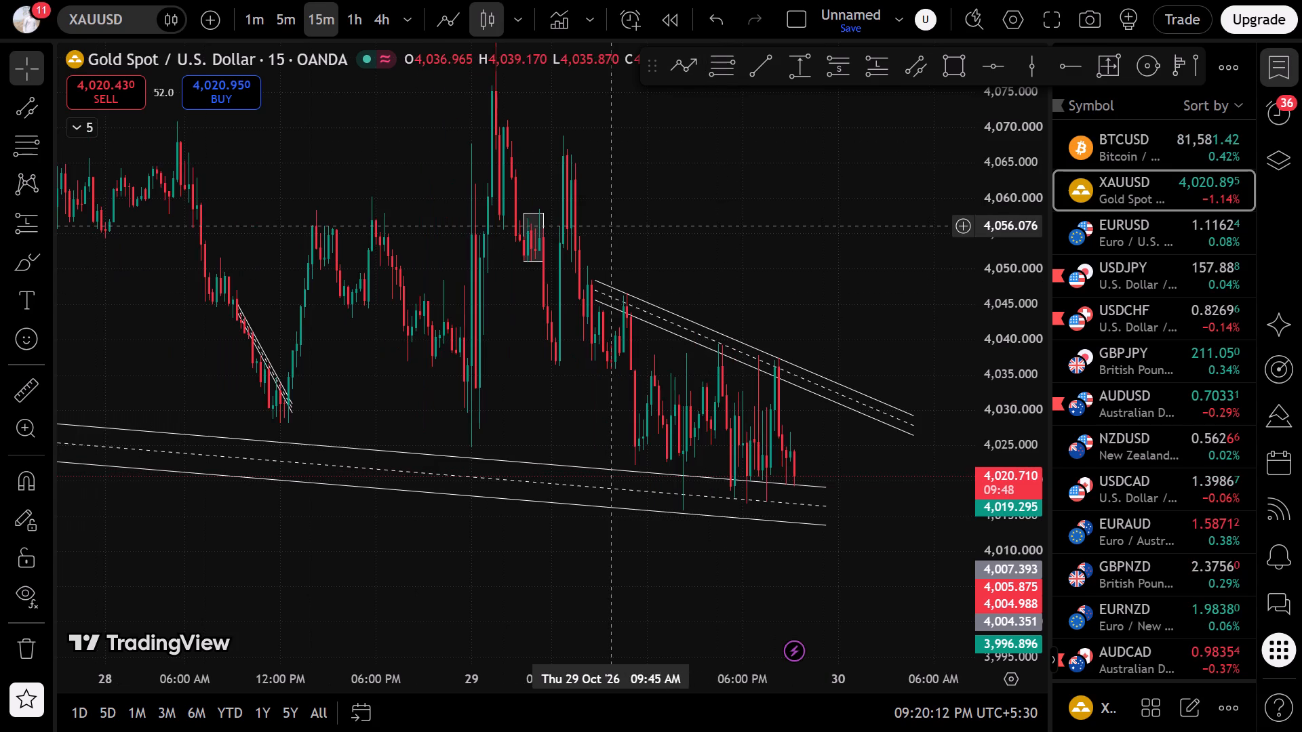
click(904, 69)
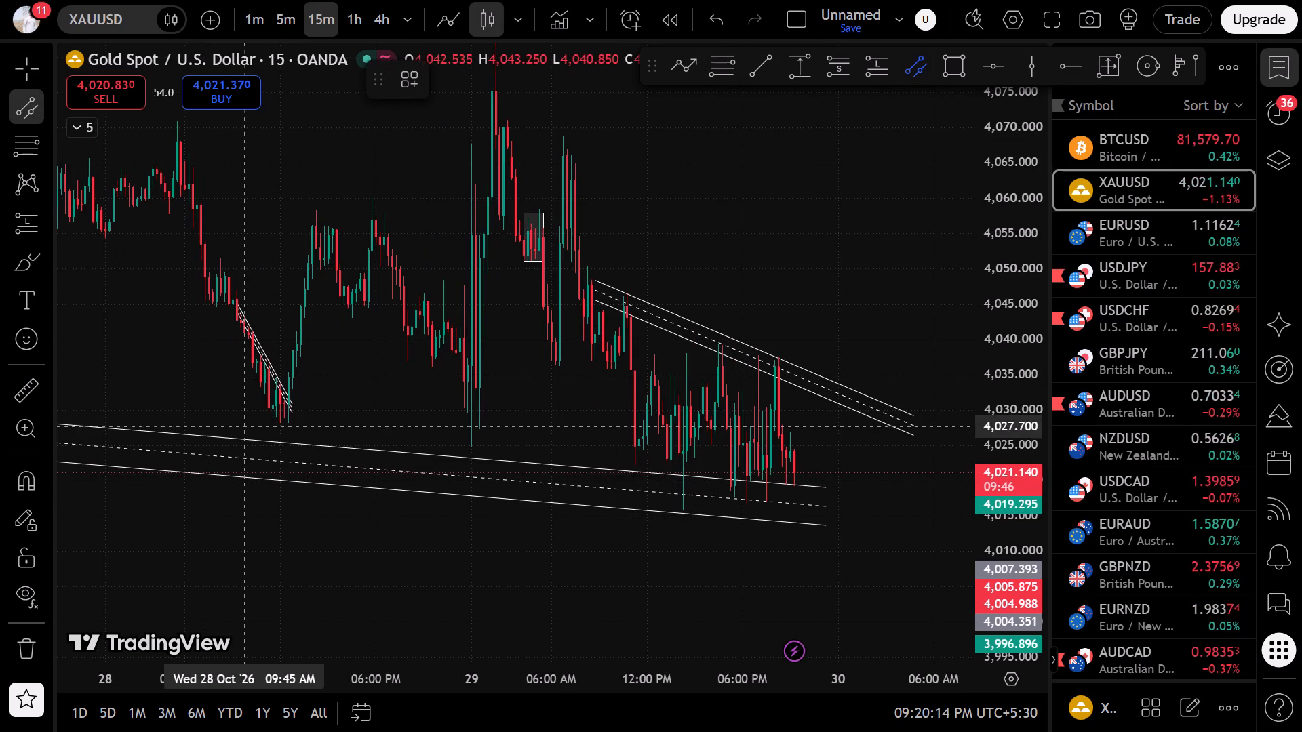
click(244, 429)
click(717, 355)
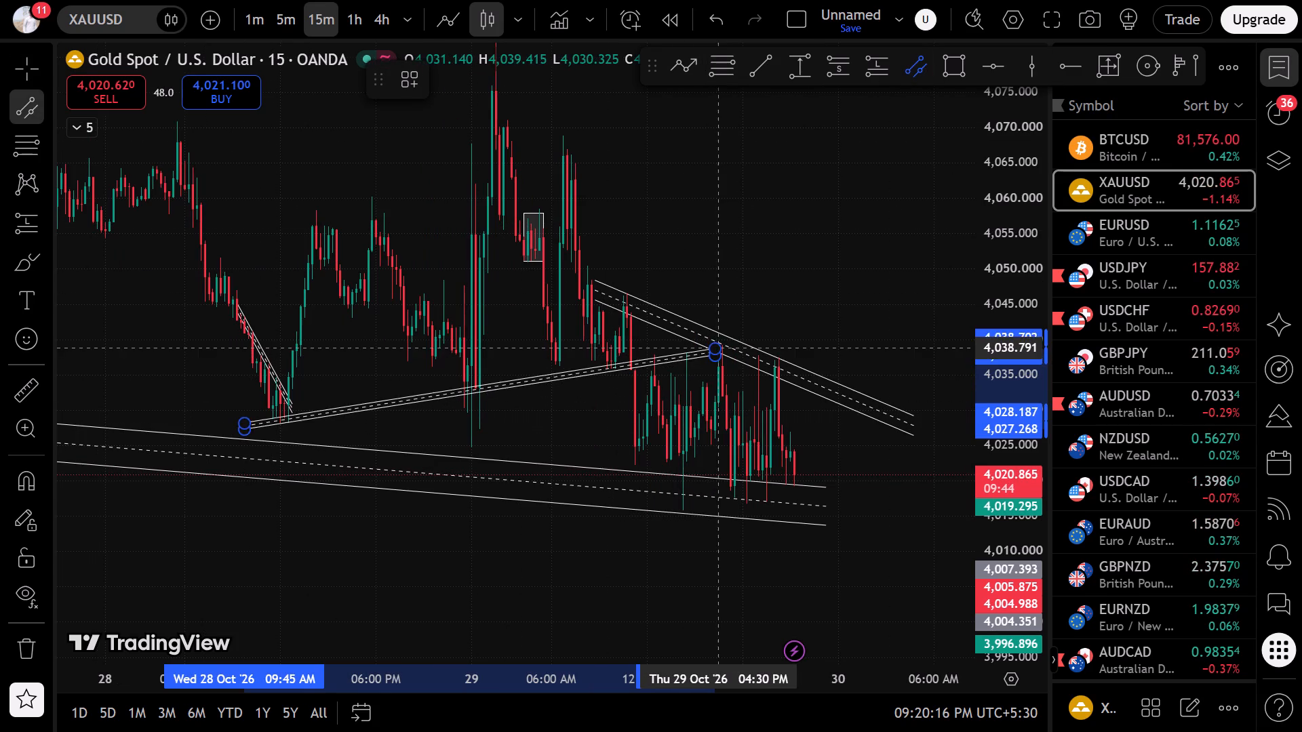
click(729, 337)
click(503, 448)
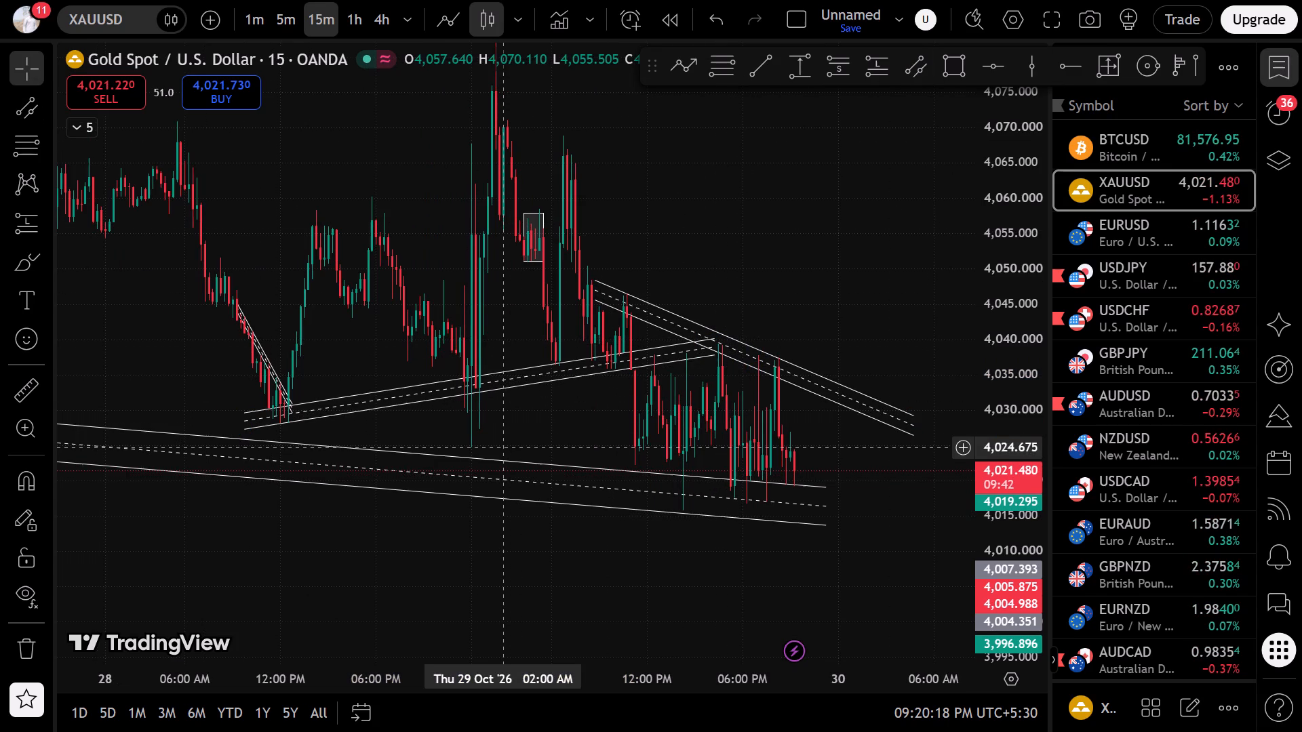
Examine the price action around the drawn channels on the 1-minute timeframe.
click(248, 19)
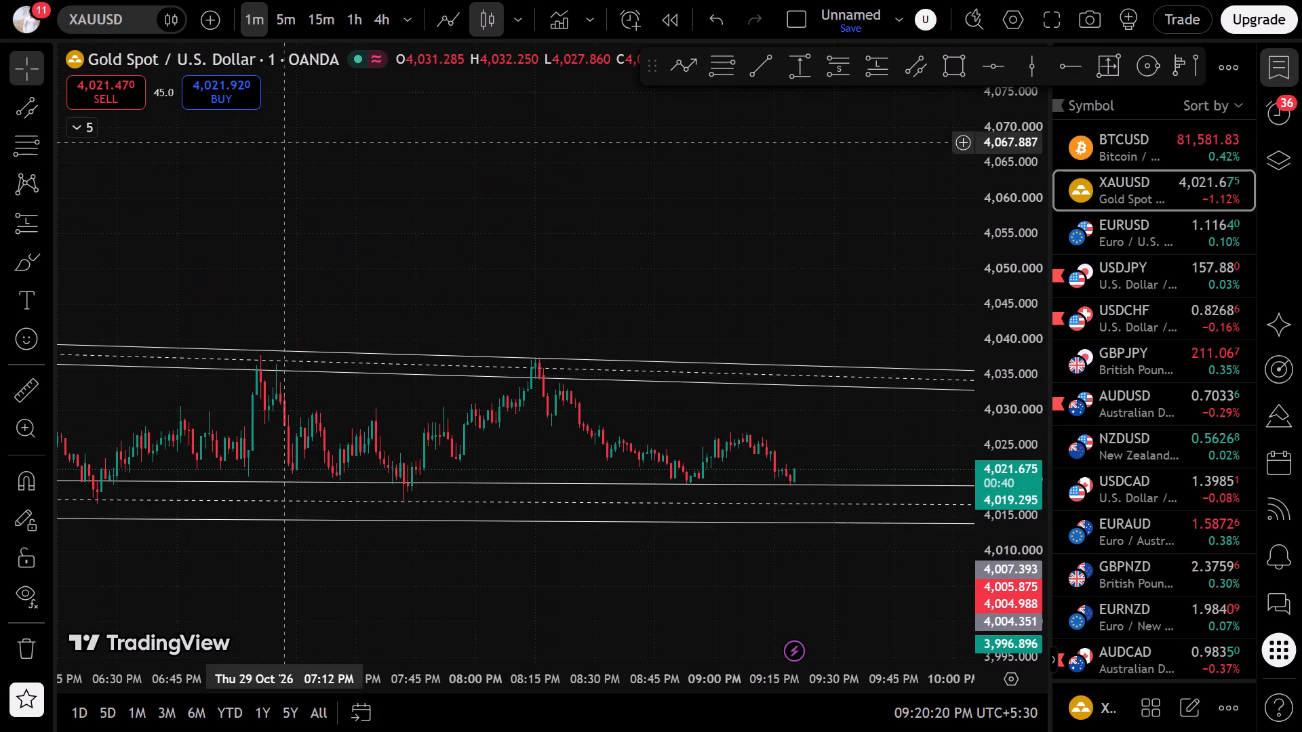
scroll(403, 373, down, 11)
scroll(283, 442, down, 5)
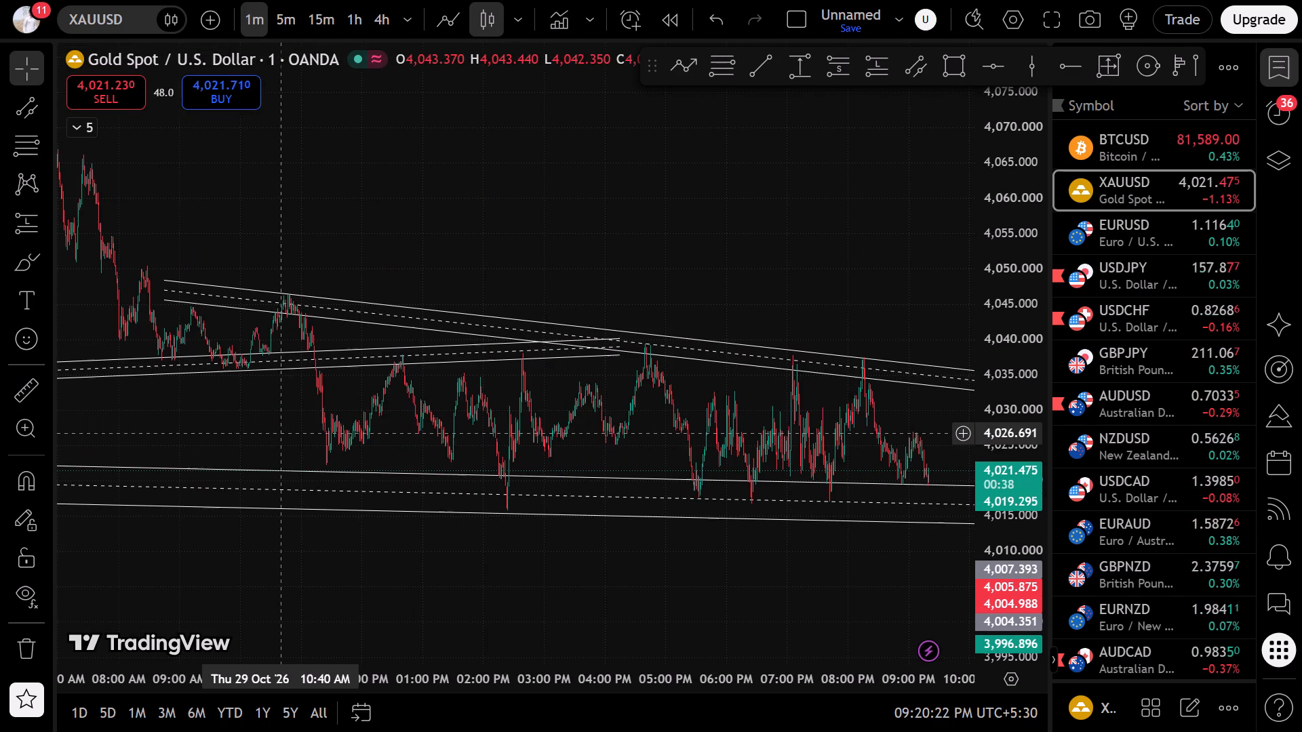
drag(347, 415, 709, 417)
scroll(578, 436, down, 6)
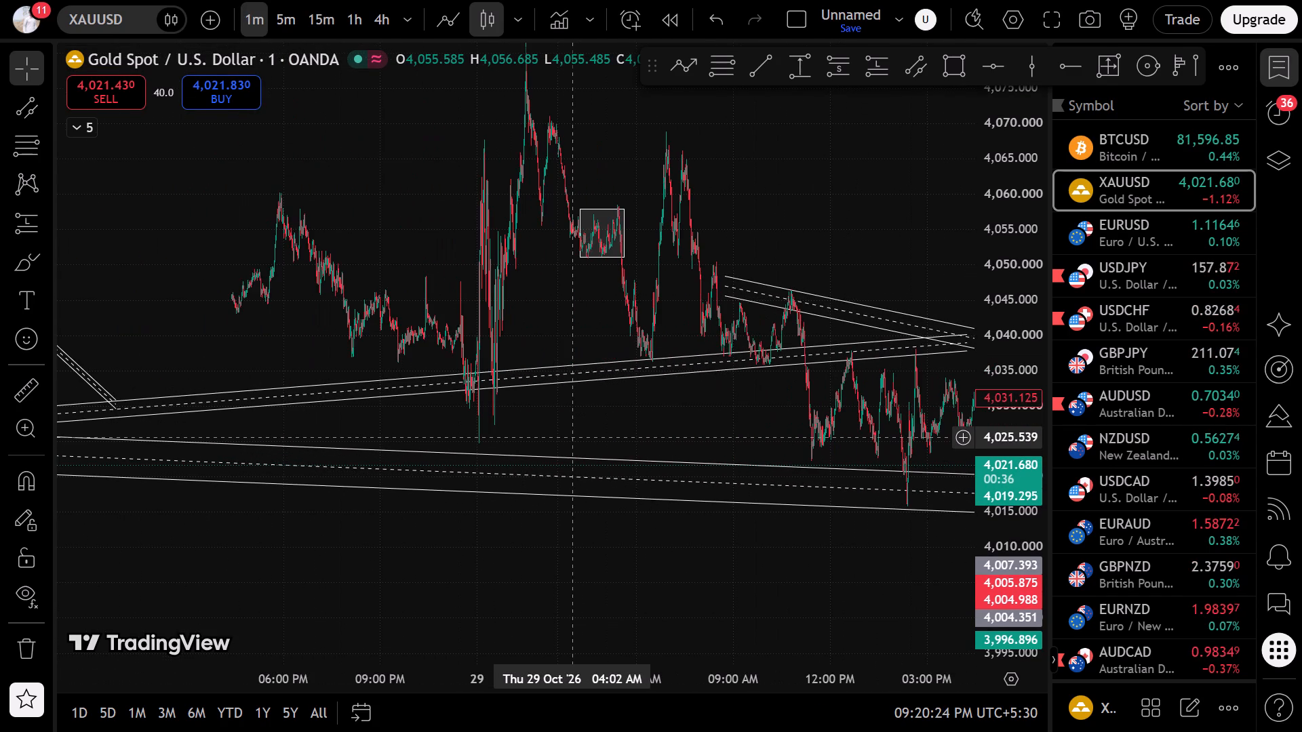
scroll(572, 436, up, 14)
drag(757, 409, 286, 394)
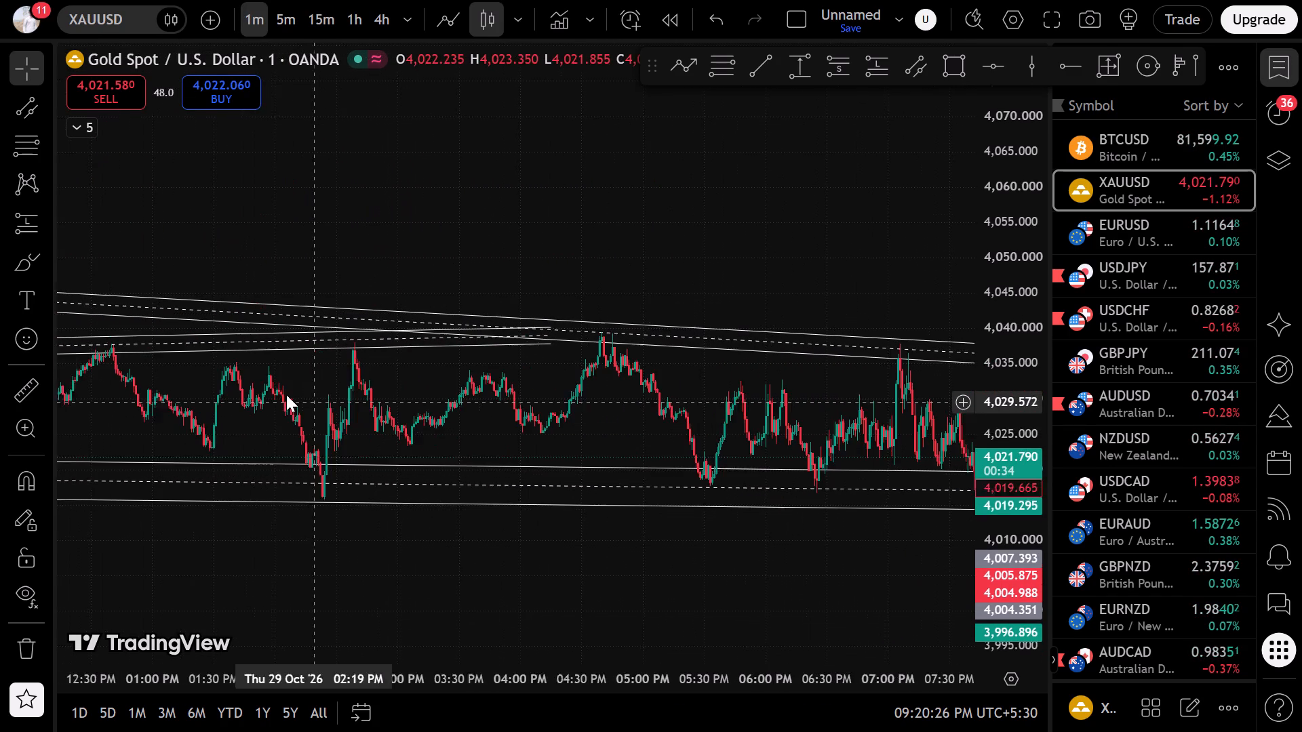
drag(286, 394, 285, 394)
scroll(311, 383, down, 6)
On the 15-minute timeframe, place a vertical line at 12:30 PM on 29 October and dismiss the upgrade advertisement.
click(289, 20)
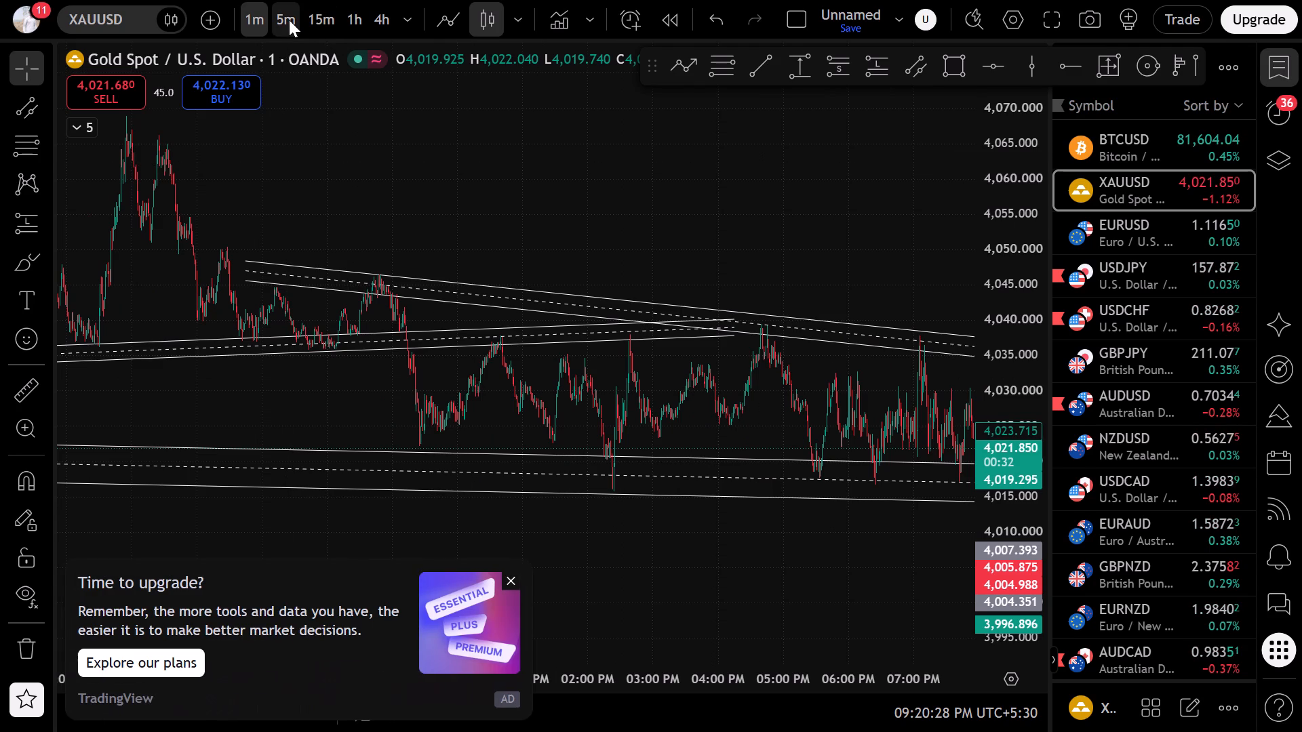
click(315, 27)
scroll(302, 178, up, 8)
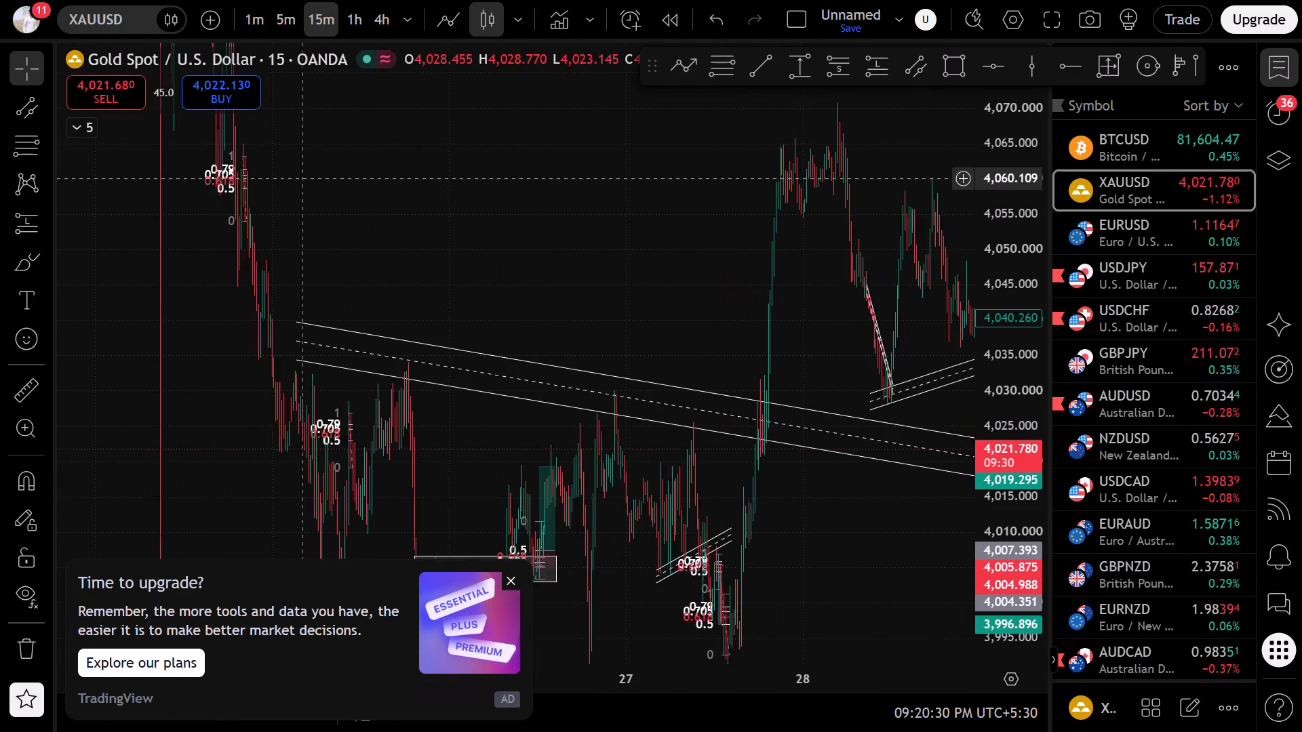
scroll(302, 178, up, 11)
drag(842, 284, 165, 298)
scroll(267, 291, up, 3)
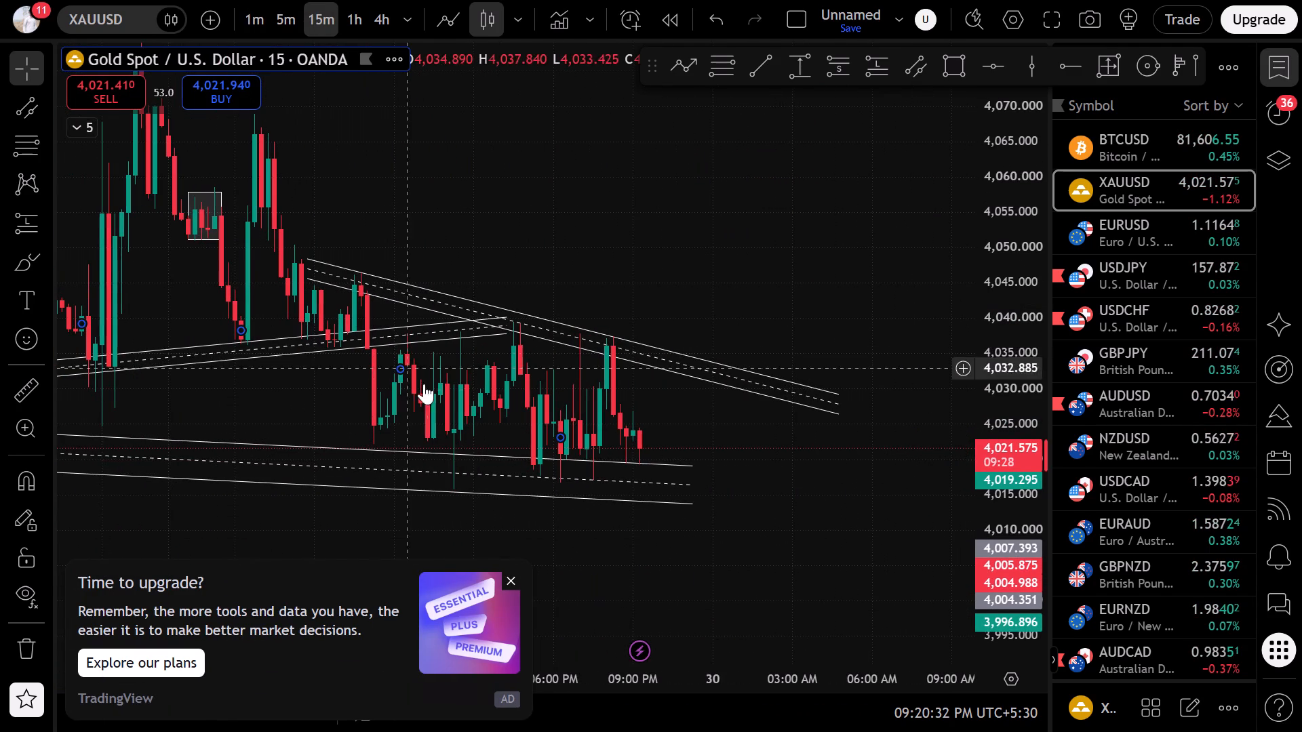
click(665, 199)
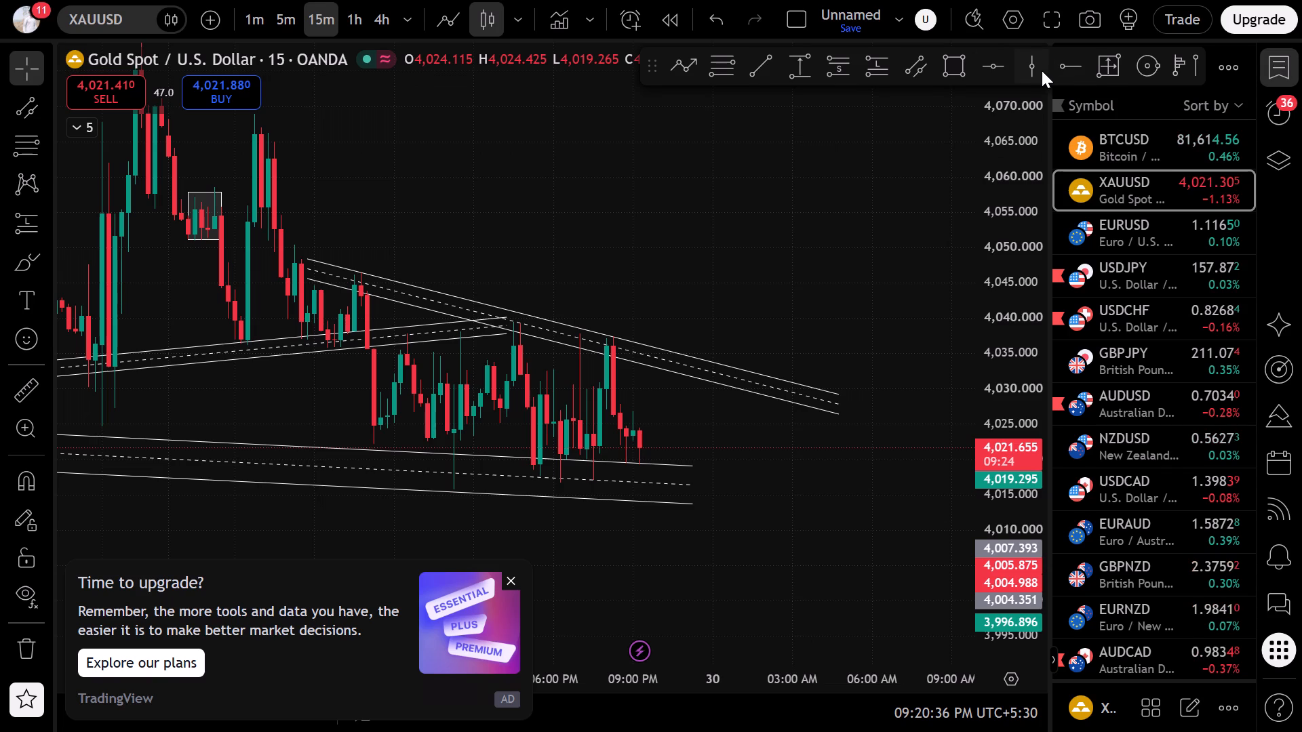
click(1042, 70)
click(410, 224)
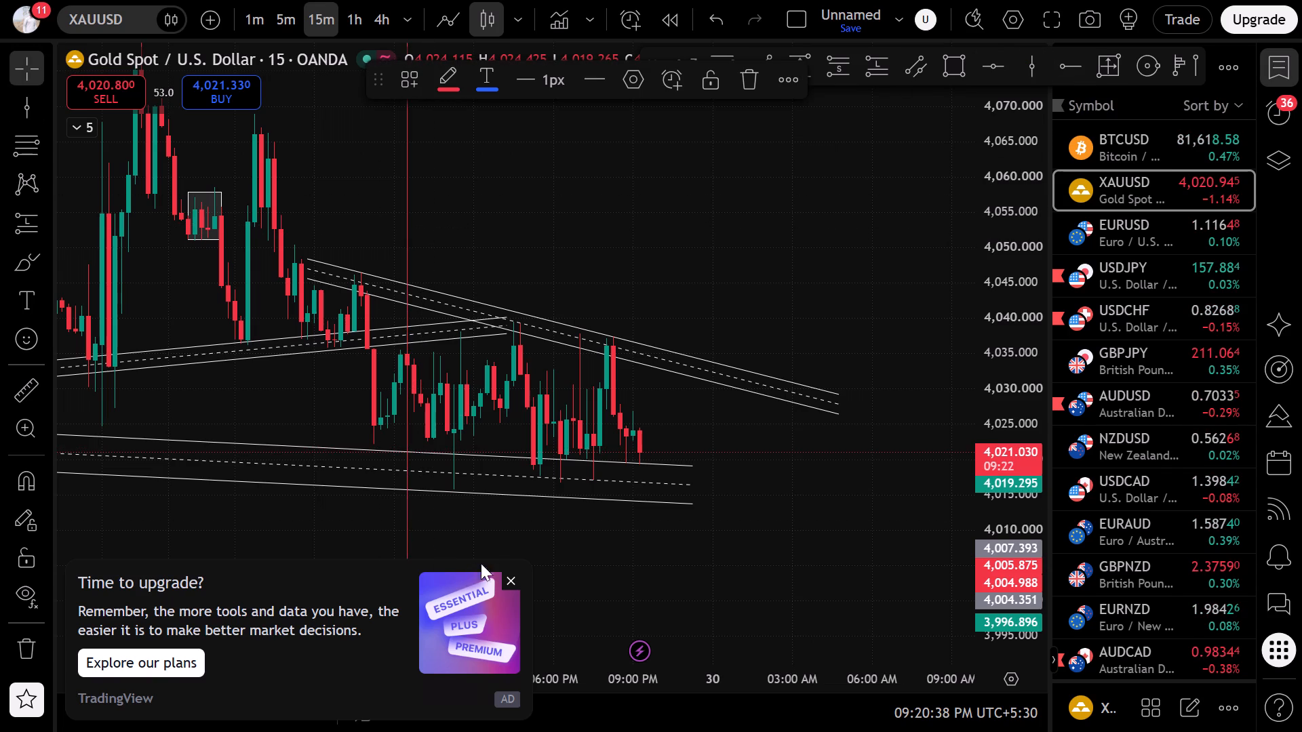
click(502, 577)
On the 1-minute timeframe, draw a Fib retracement from about 4,034.276 at 12:30 PM to about 4,026.661 at 01:06 PM on 29 October.
click(252, 20)
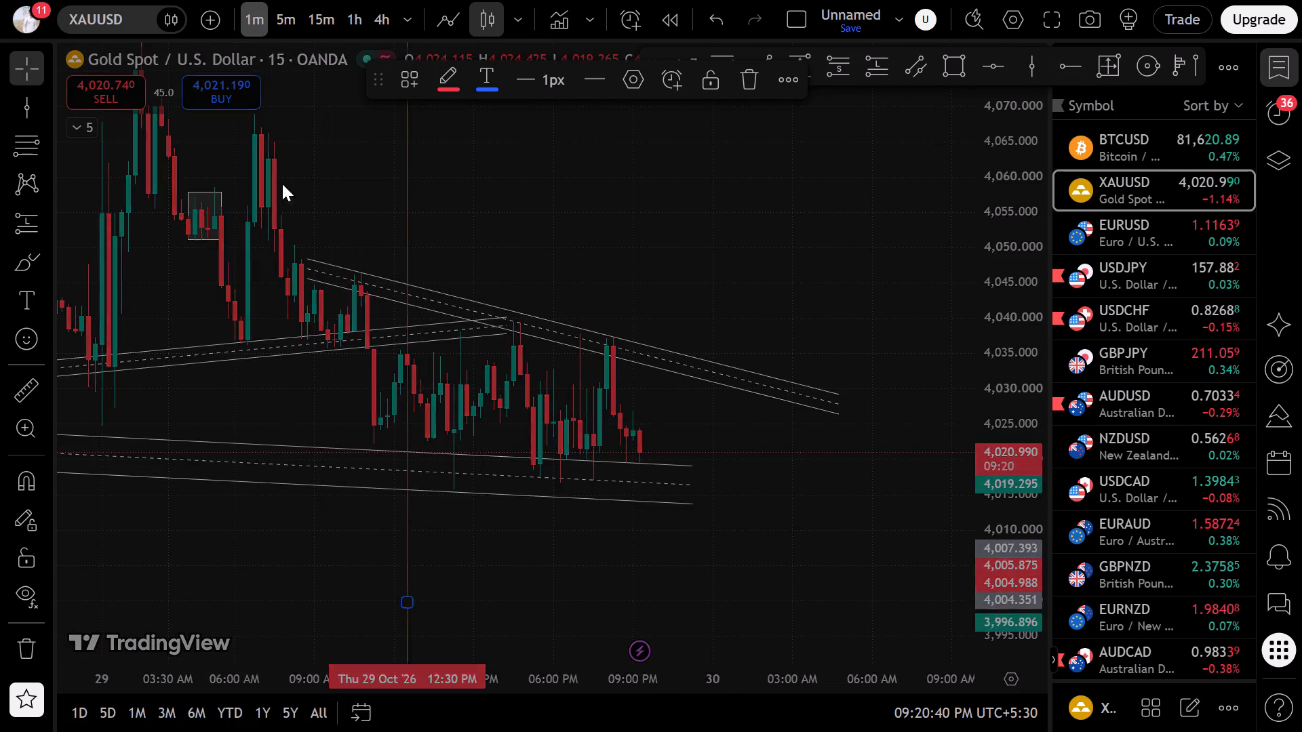
scroll(335, 293, down, 19)
drag(266, 399, 455, 401)
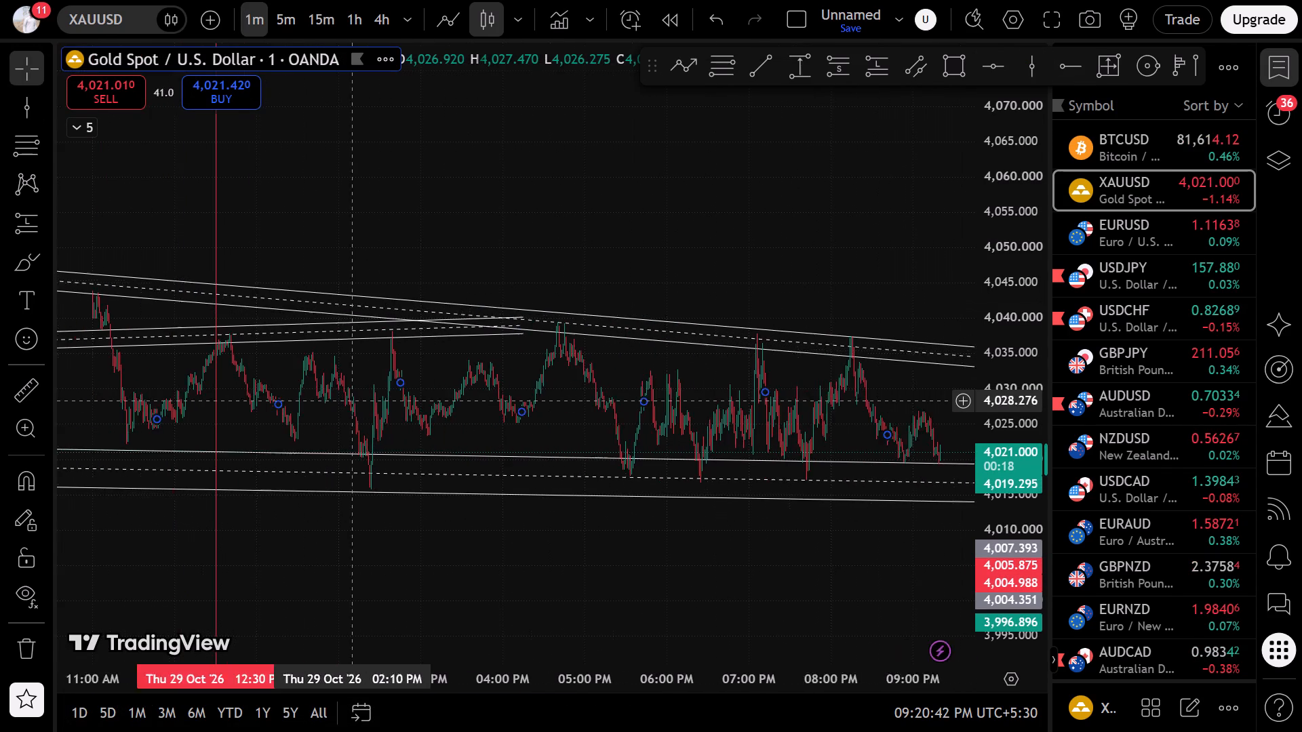
drag(455, 401, 746, 409)
scroll(716, 419, up, 7)
drag(993, 553, 950, 436)
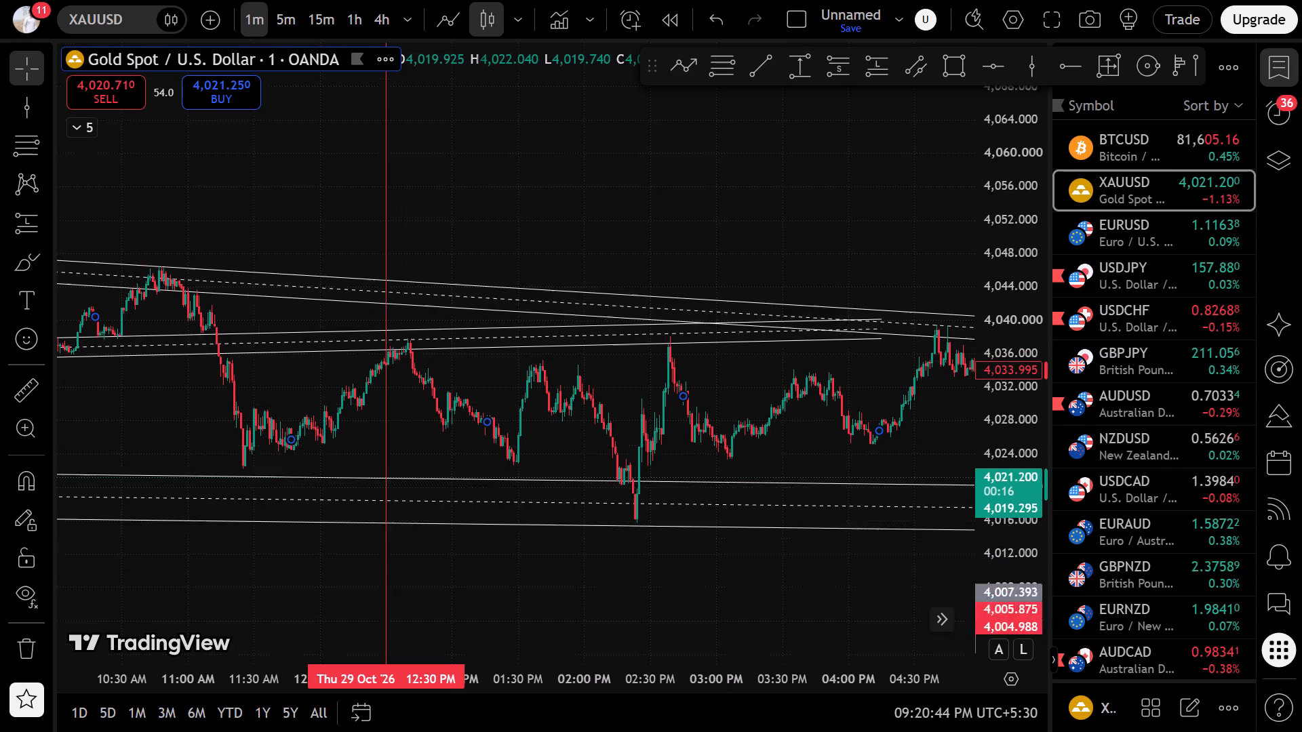
drag(950, 436, 856, 176)
drag(454, 383, 882, 367)
scroll(833, 357, up, 9)
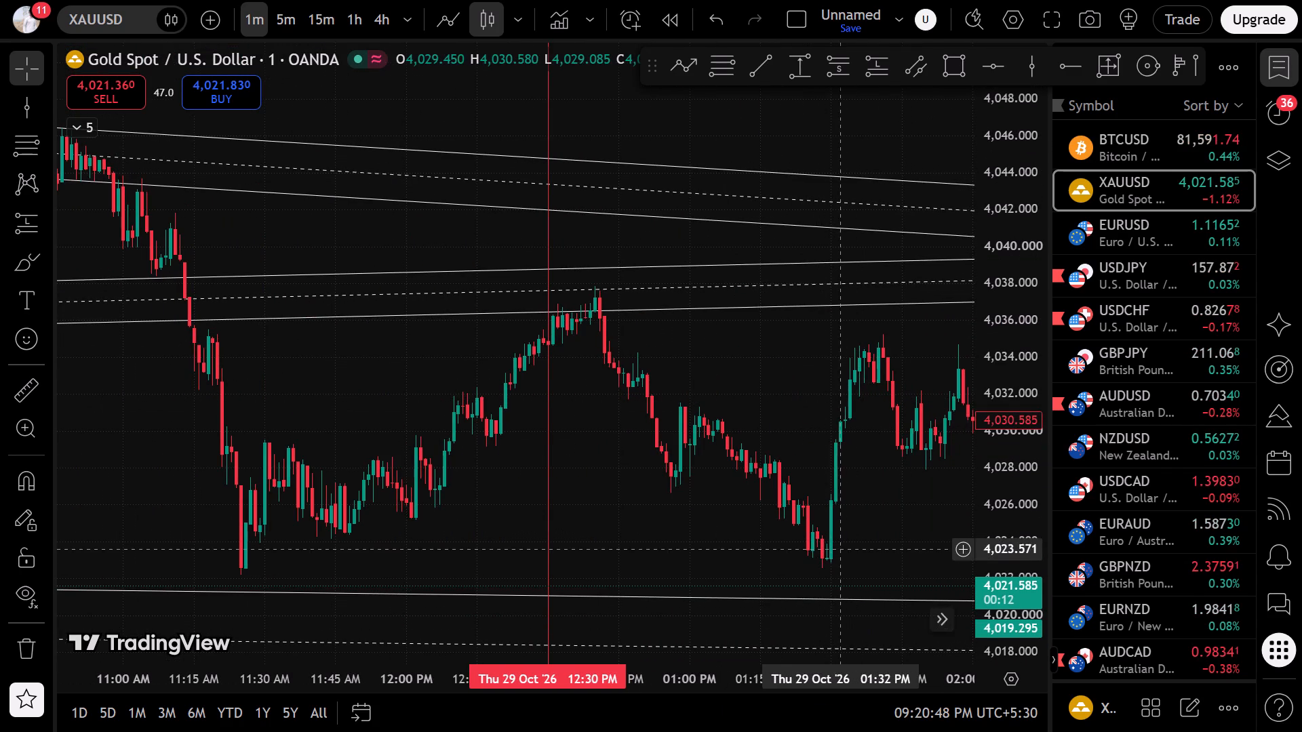
click(13, 150)
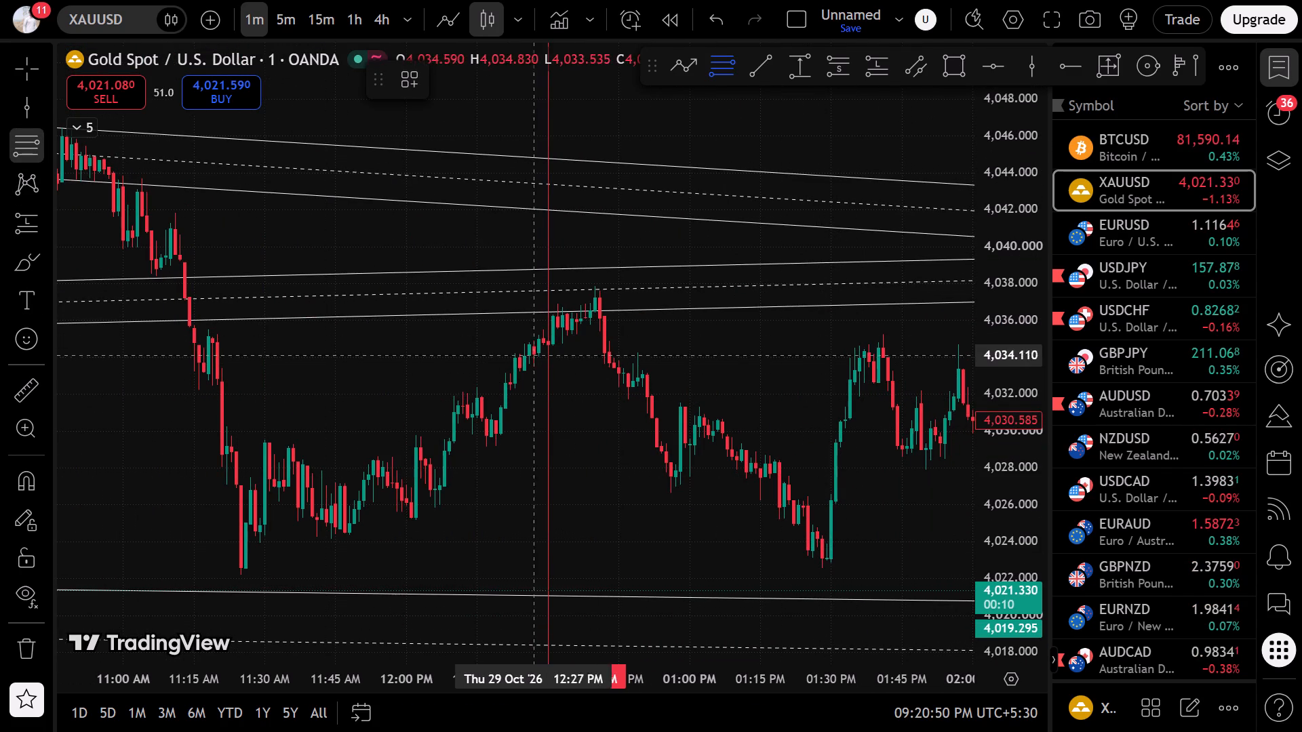
click(548, 352)
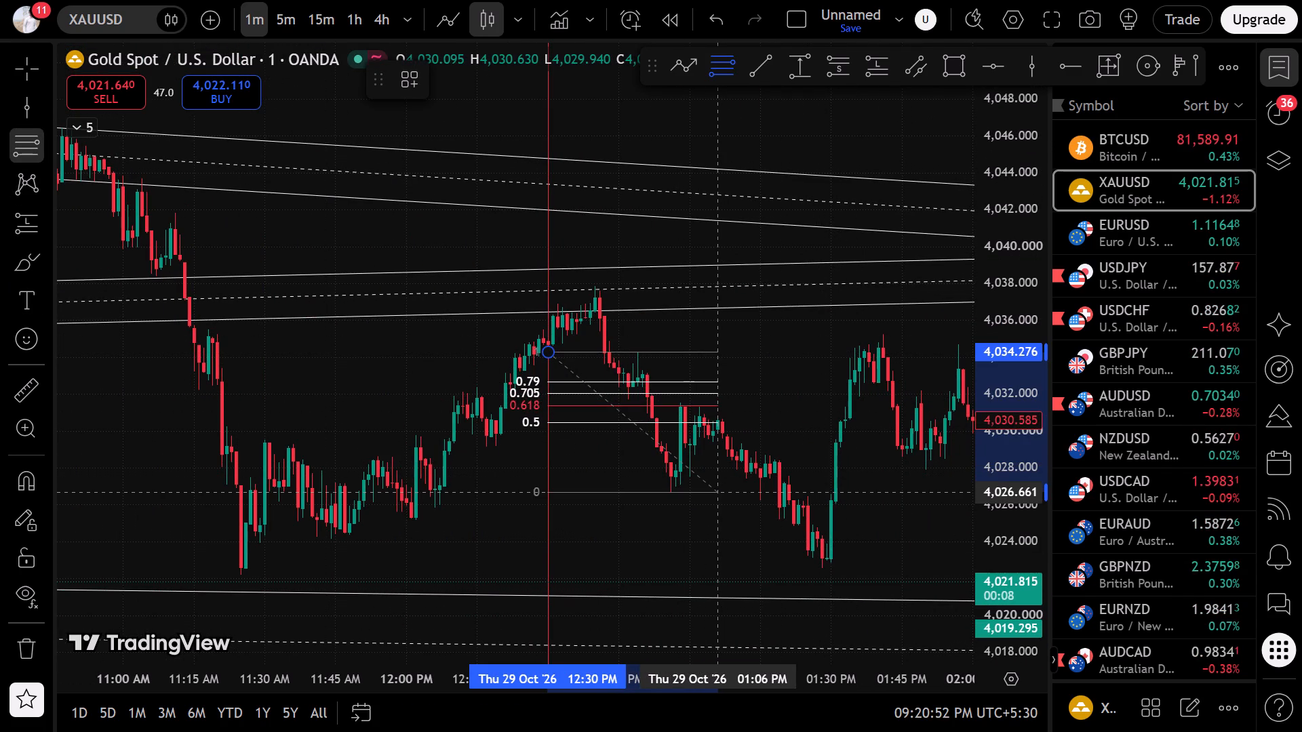
click(718, 493)
click(876, 529)
Place a short position at 12:54 PM on 29 October with entry 4,030.413, stop 4,032.675 and target 4,022.688.
drag(875, 524, 551, 476)
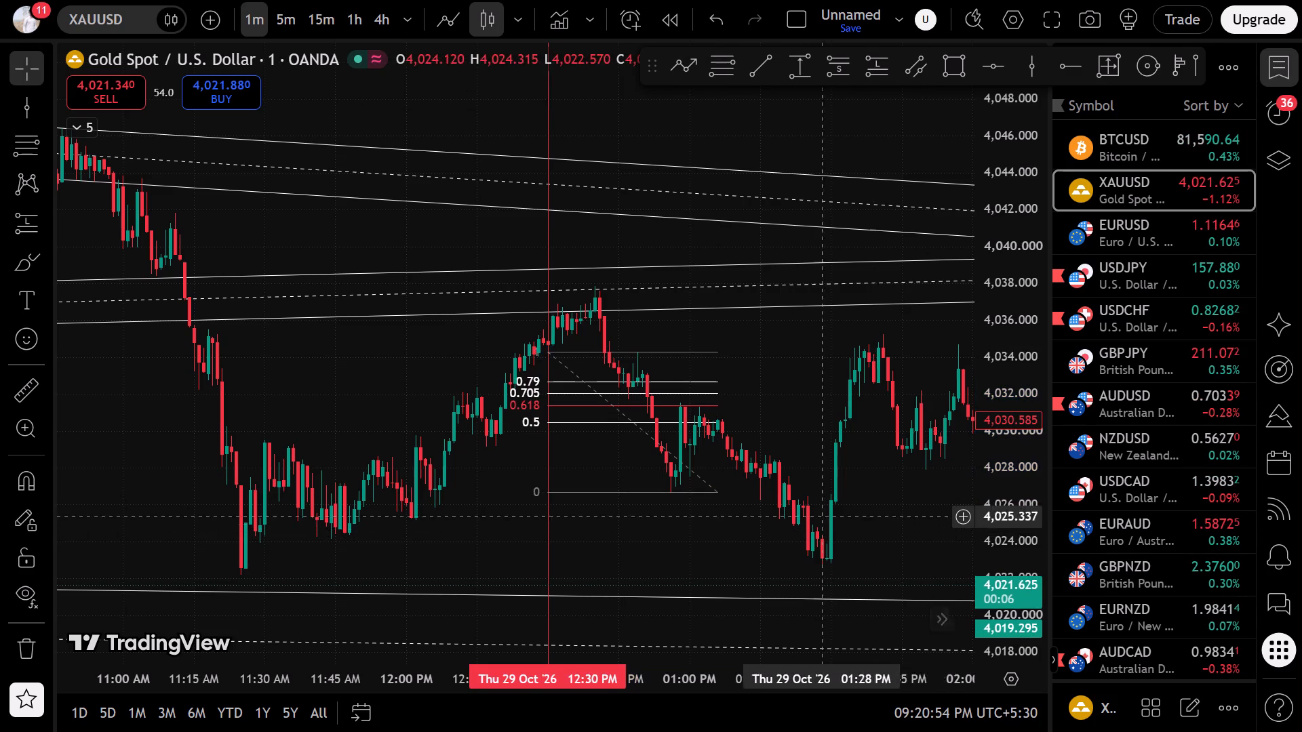
drag(551, 476, 374, 426)
scroll(479, 426, down, 3)
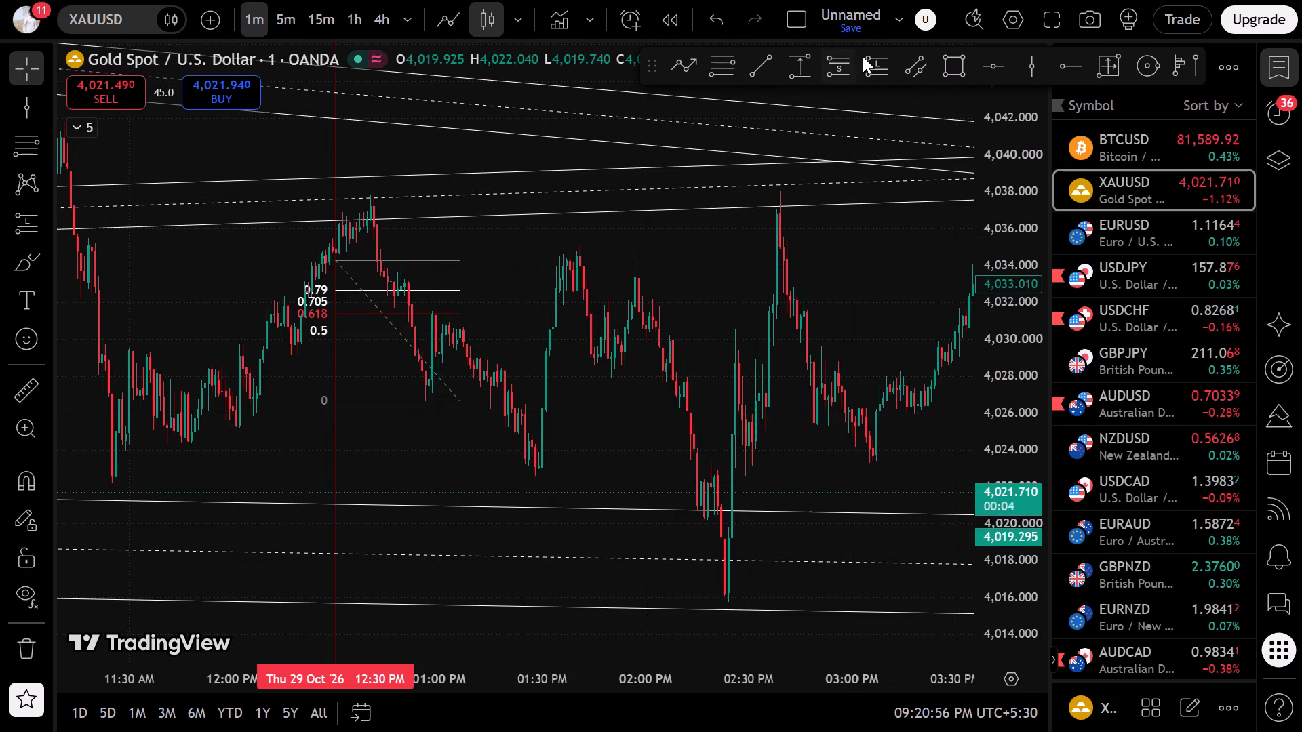
click(846, 58)
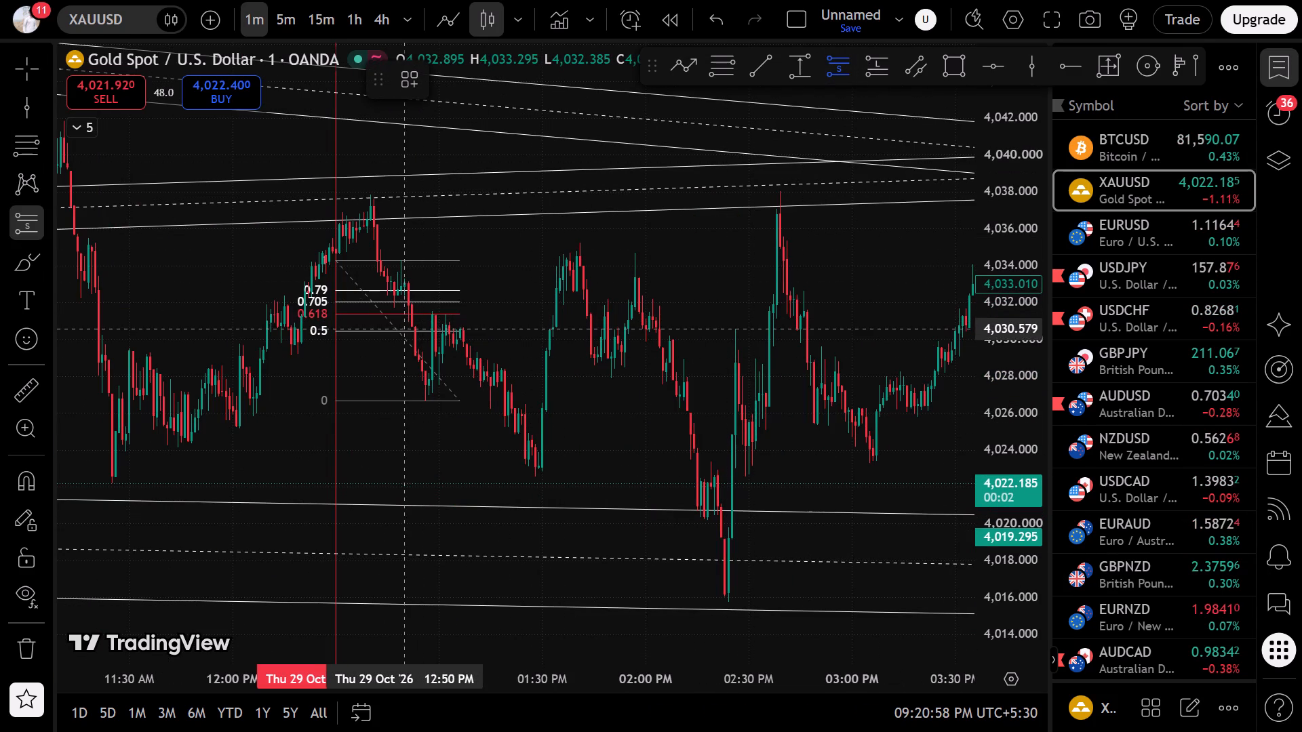
click(420, 332)
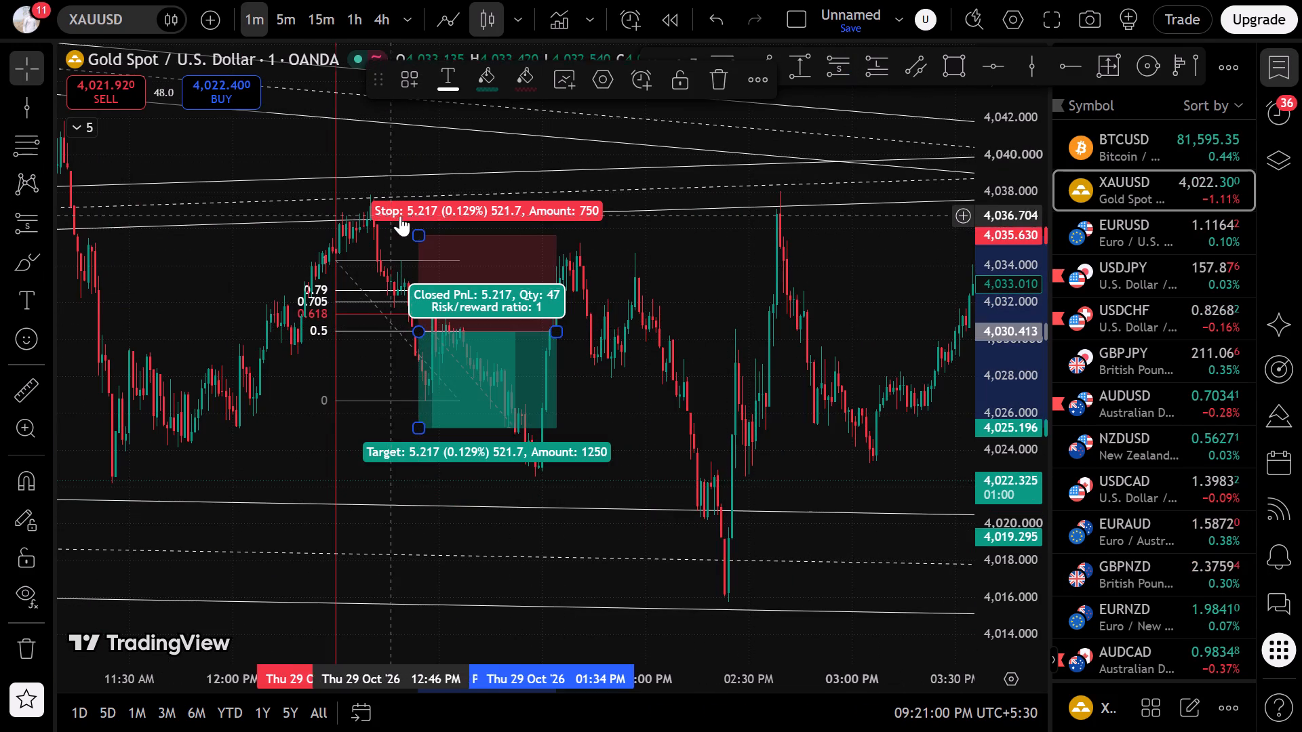
drag(416, 228, 413, 287)
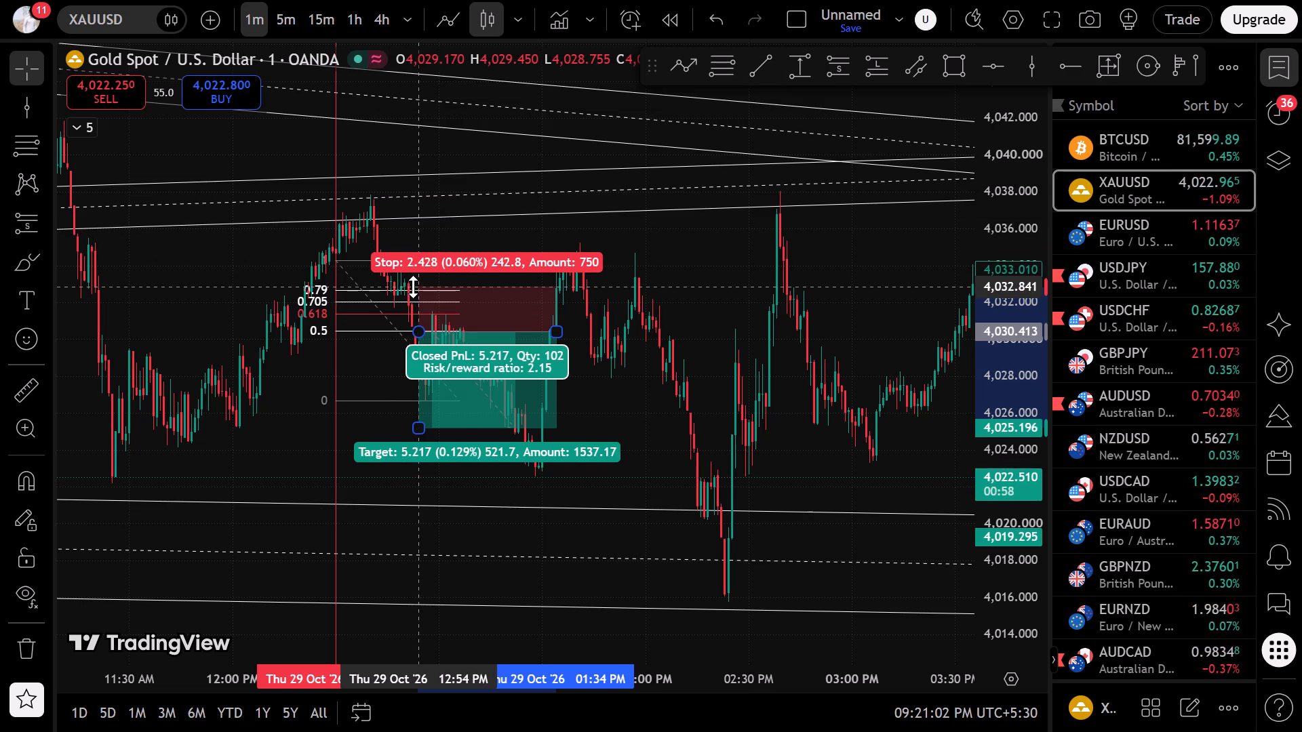
drag(413, 287, 434, 290)
click(288, 451)
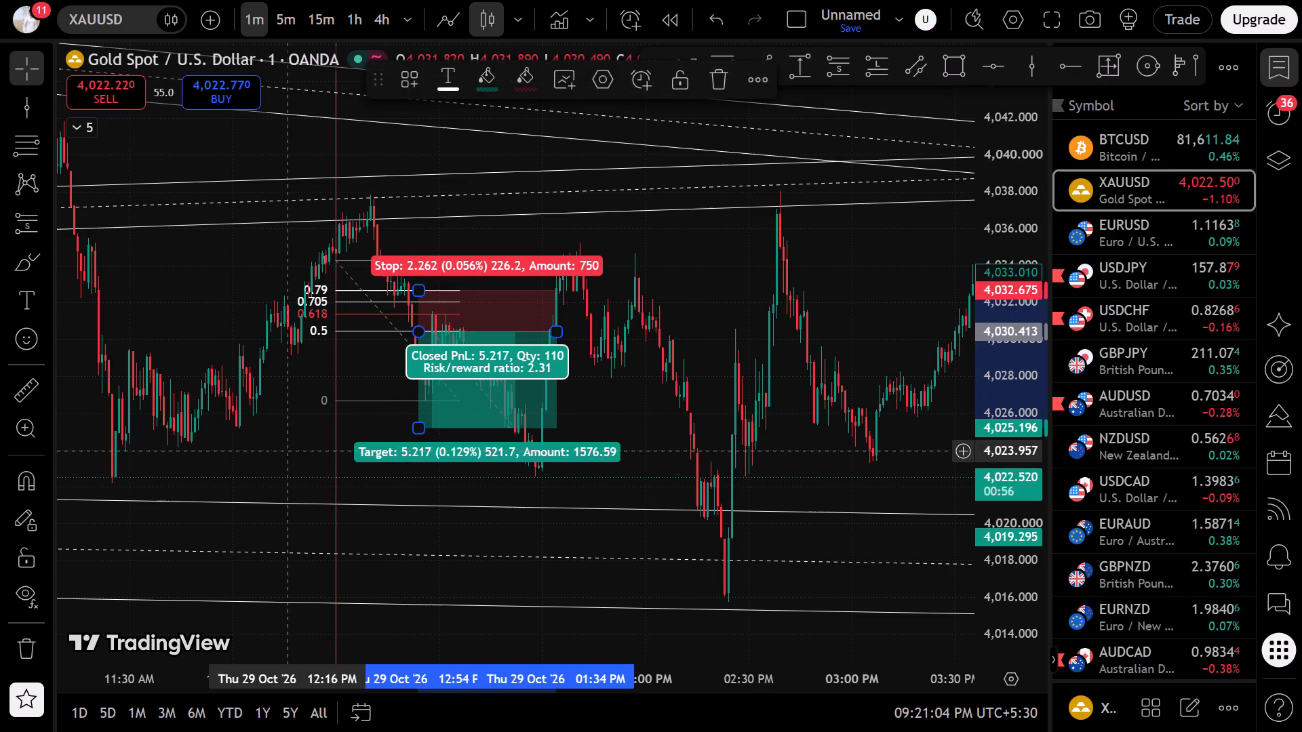
click(423, 436)
drag(418, 422, 420, 440)
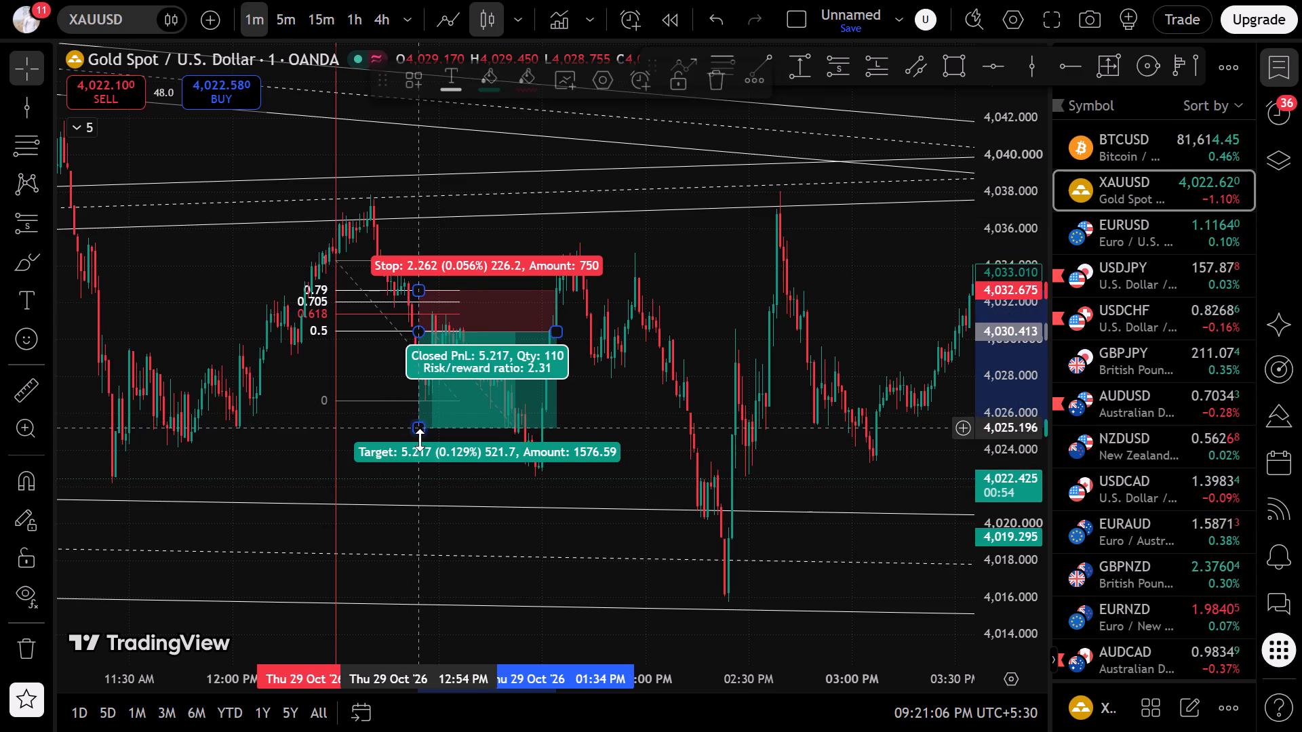
drag(420, 440, 427, 474)
click(646, 438)
Draw a second Fib retracement from about 4,035.5 at 04:54 PM to about 4,031 at 05:20 PM on 29 October.
scroll(604, 404, down, 4)
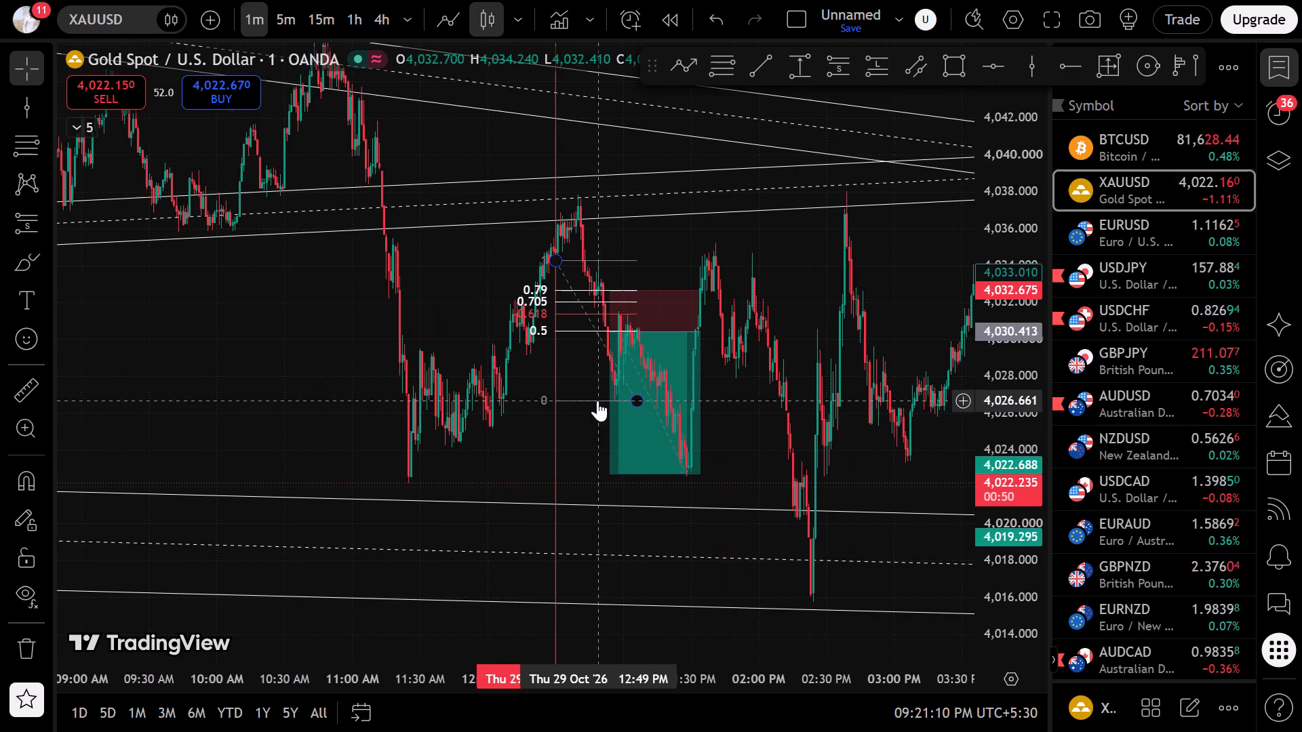
scroll(577, 338, up, 6)
drag(583, 335, 773, 333)
scroll(774, 332, up, 2)
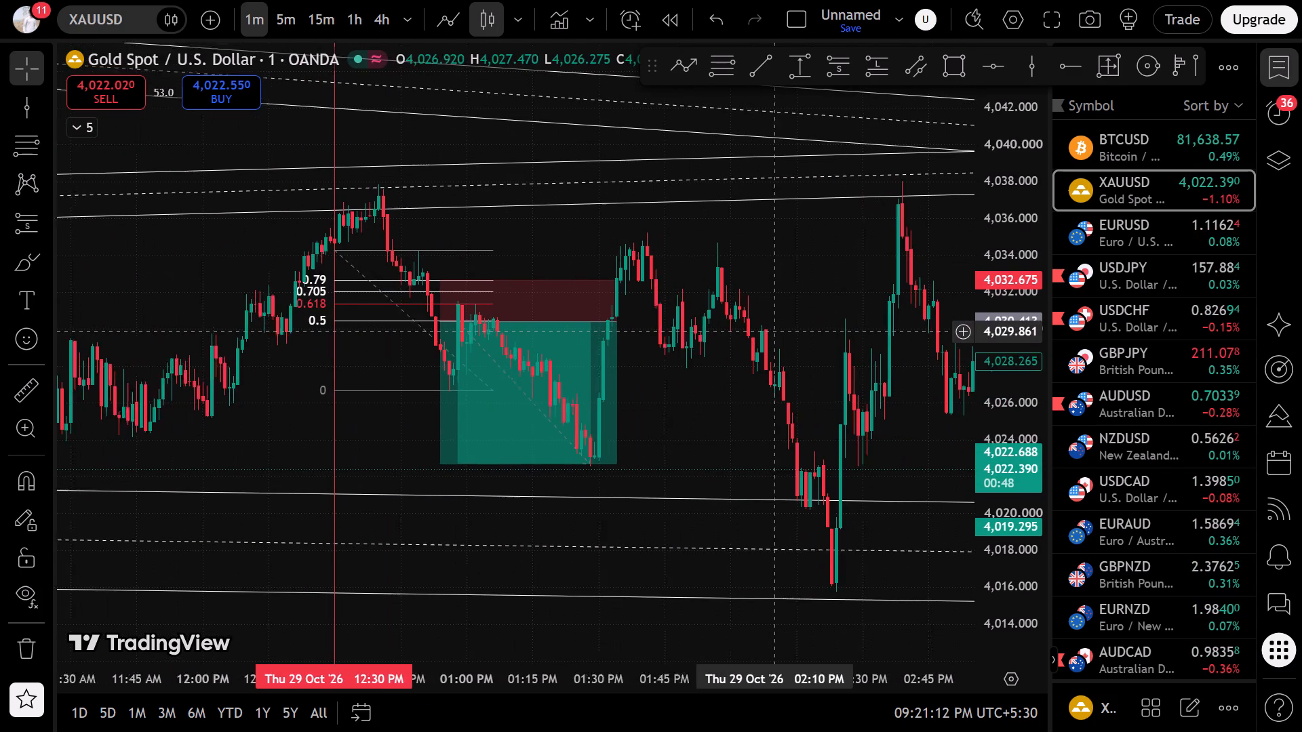
scroll(651, 317, down, 4)
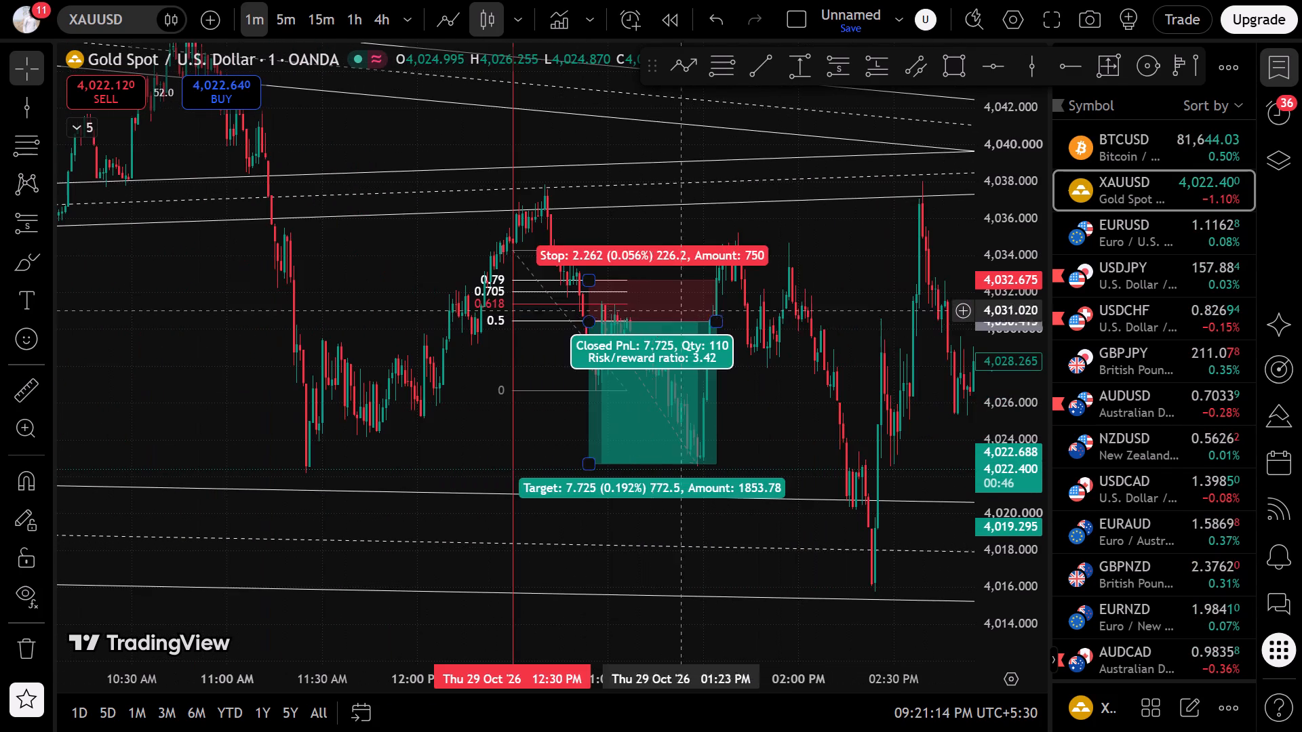
drag(811, 285, 243, 318)
drag(561, 316, 201, 319)
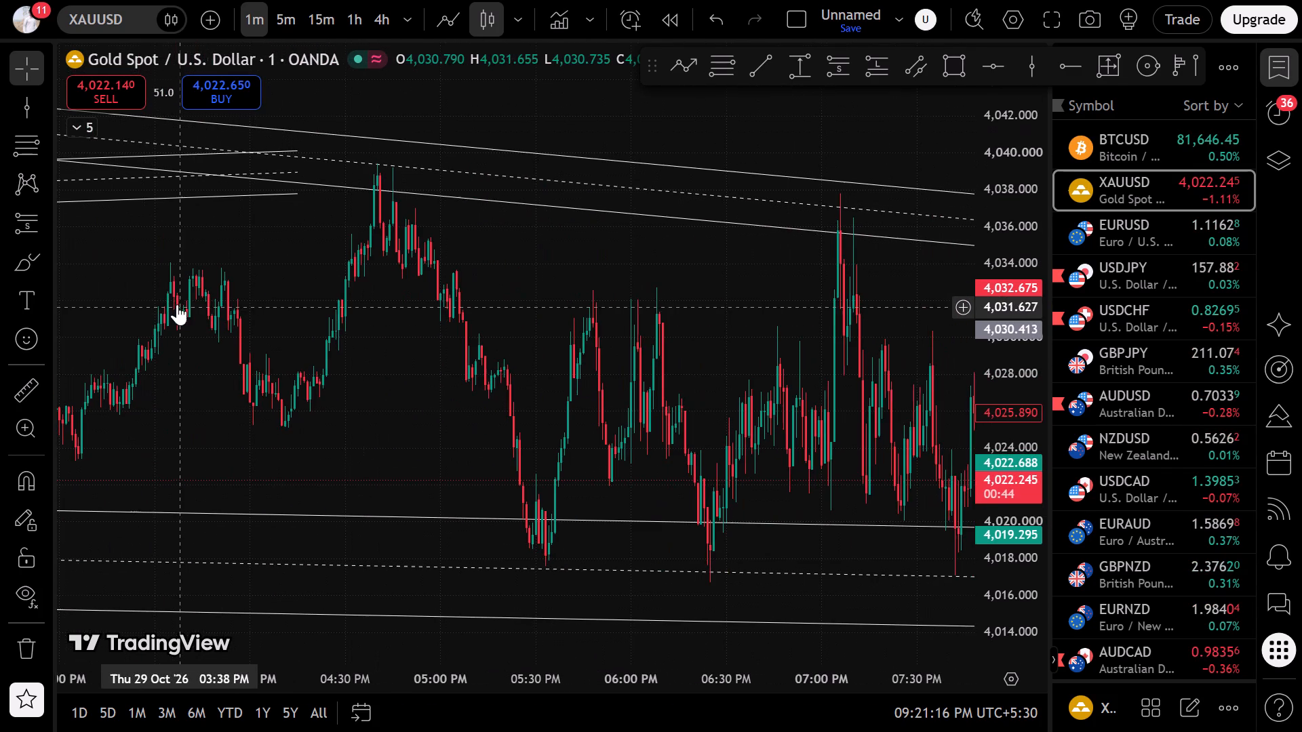
drag(215, 299, 549, 327)
scroll(549, 327, up, 6)
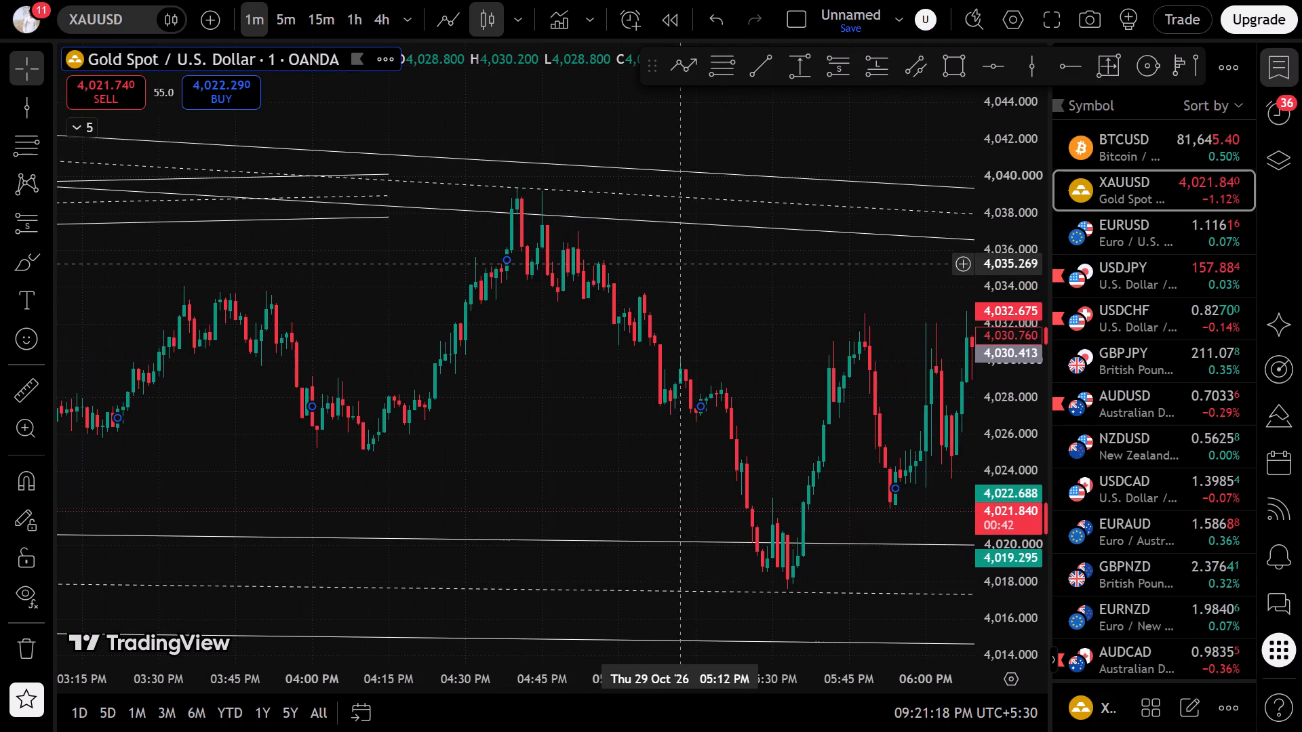
click(757, 279)
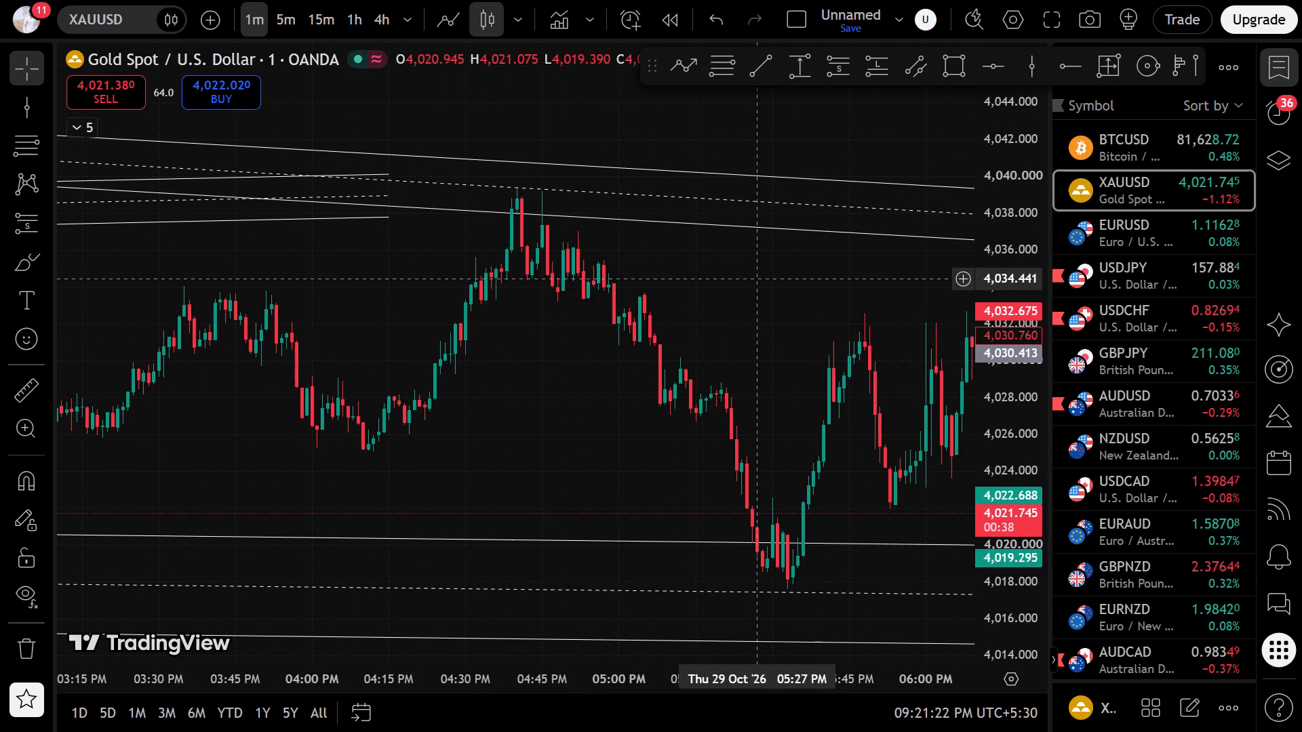
click(22, 138)
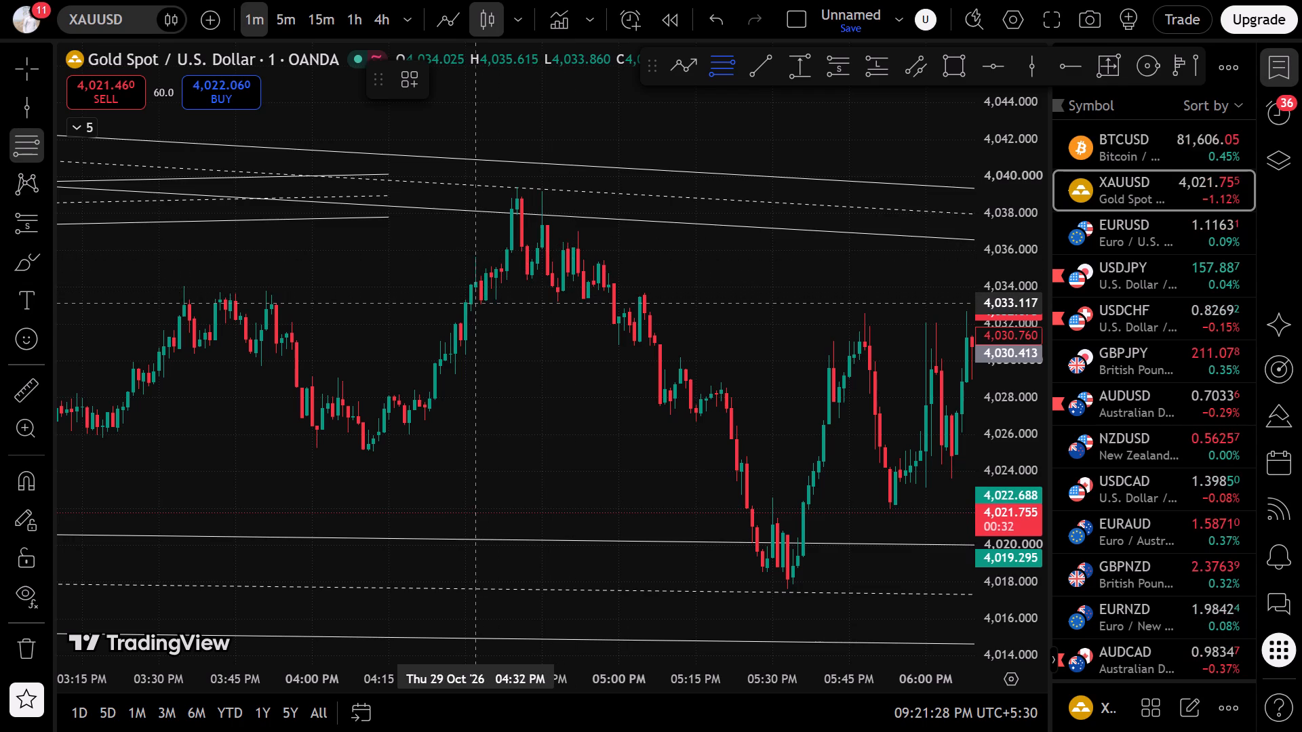
click(590, 260)
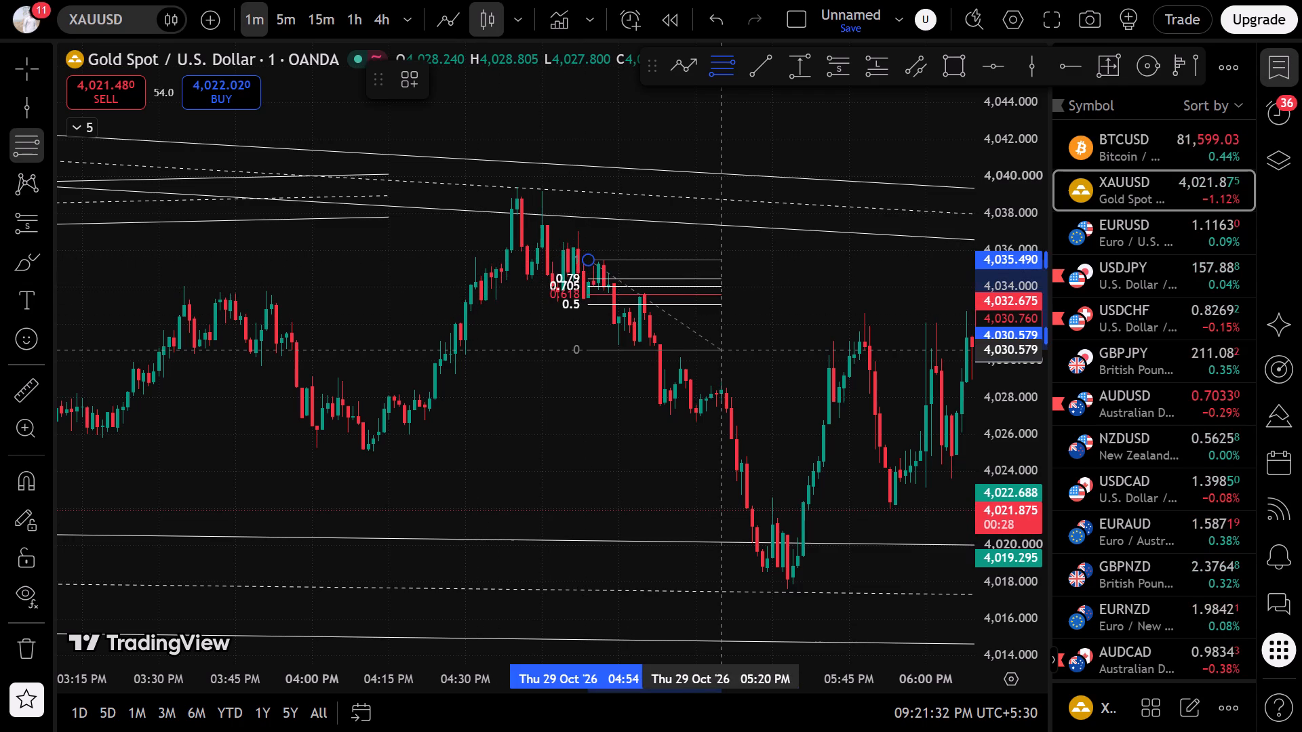
click(722, 346)
click(721, 378)
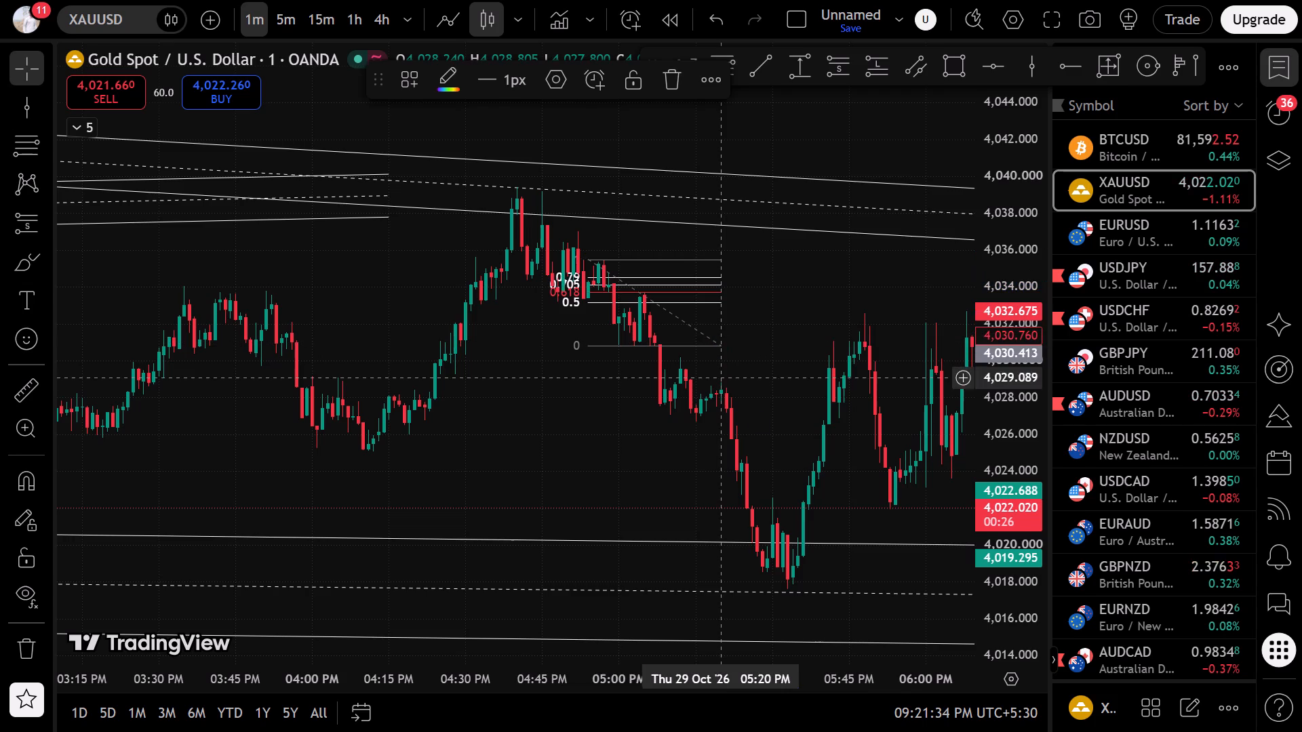
Place a second short position at 05:04 PM on 29 October with entry 4,033.172, stop 4,034.607 and target 4,018.218.
drag(846, 451, 400, 453)
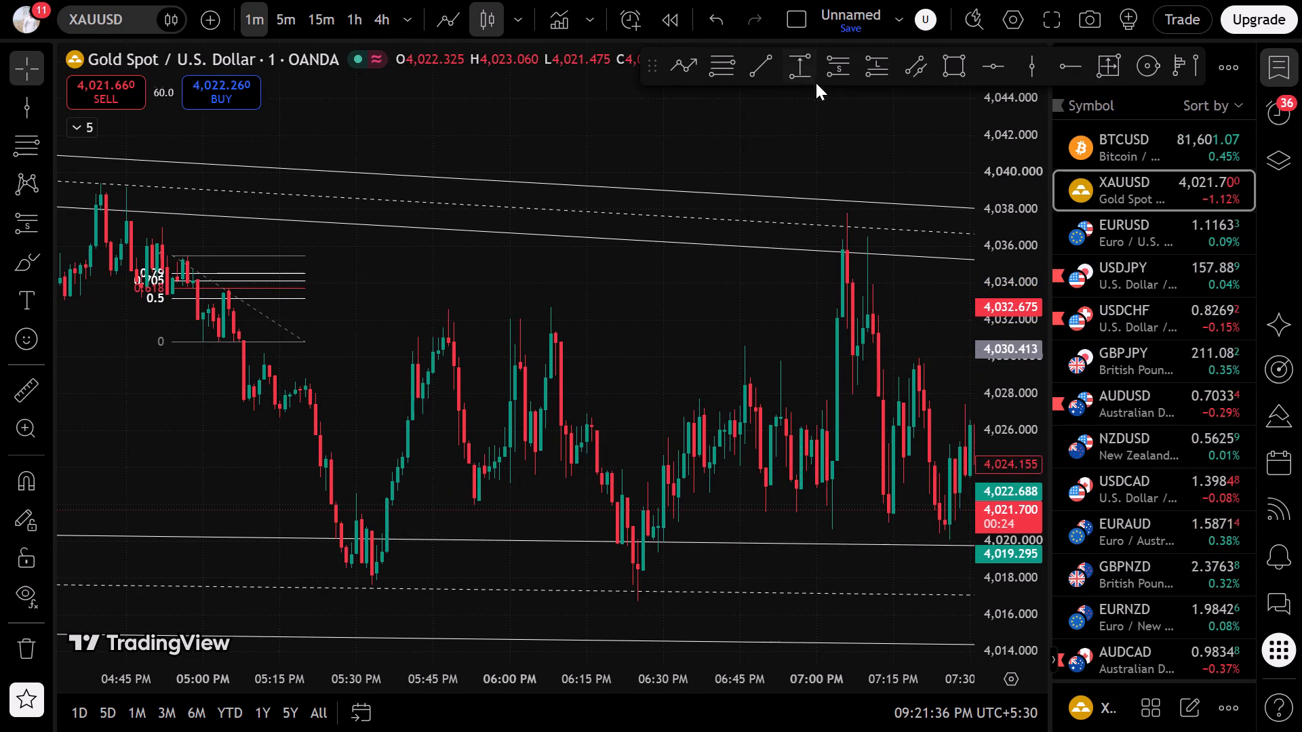
click(827, 80)
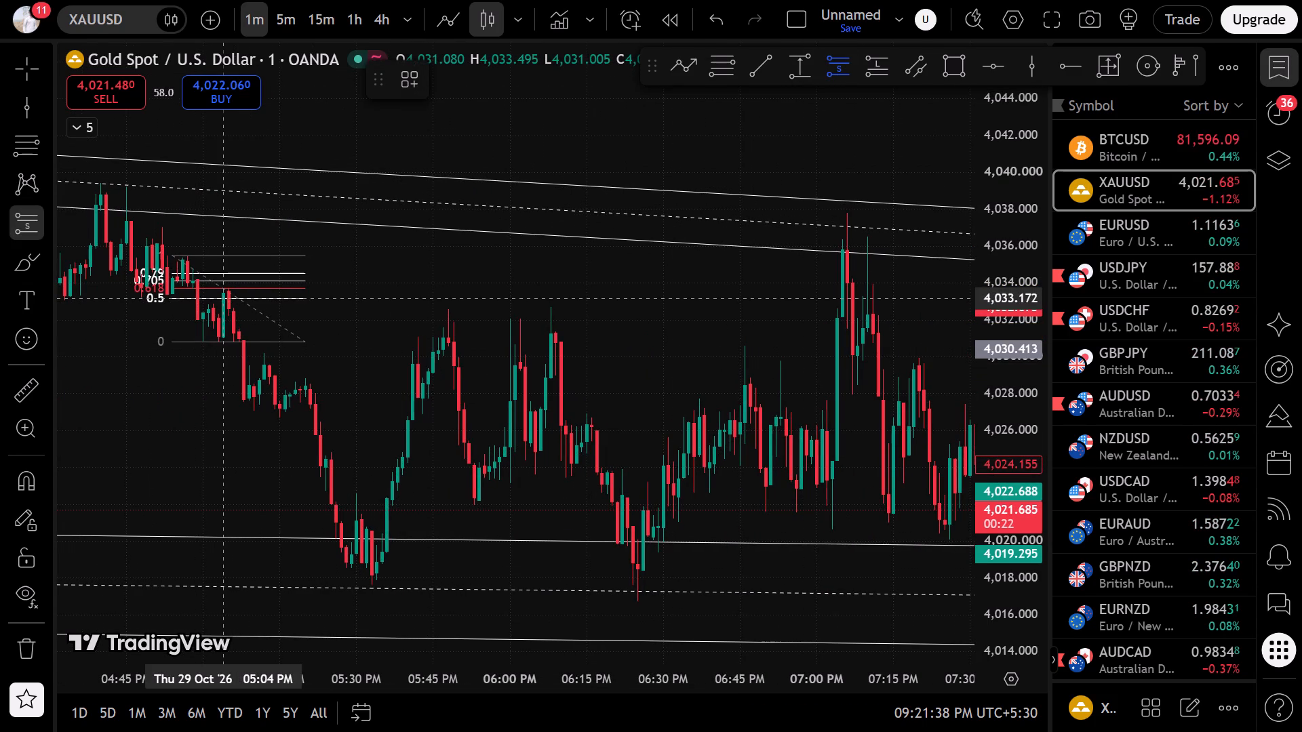
click(222, 298)
drag(222, 211, 218, 271)
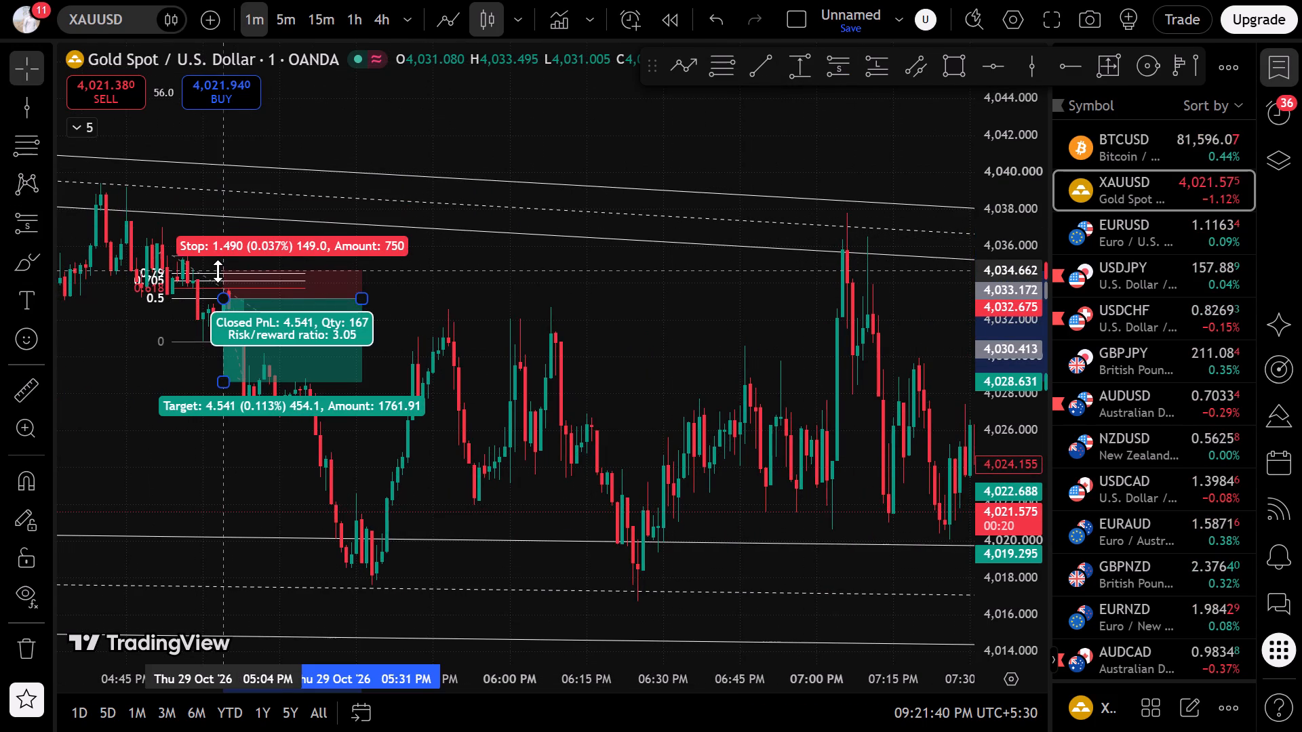
drag(218, 271, 219, 272)
click(115, 316)
drag(113, 365, 211, 352)
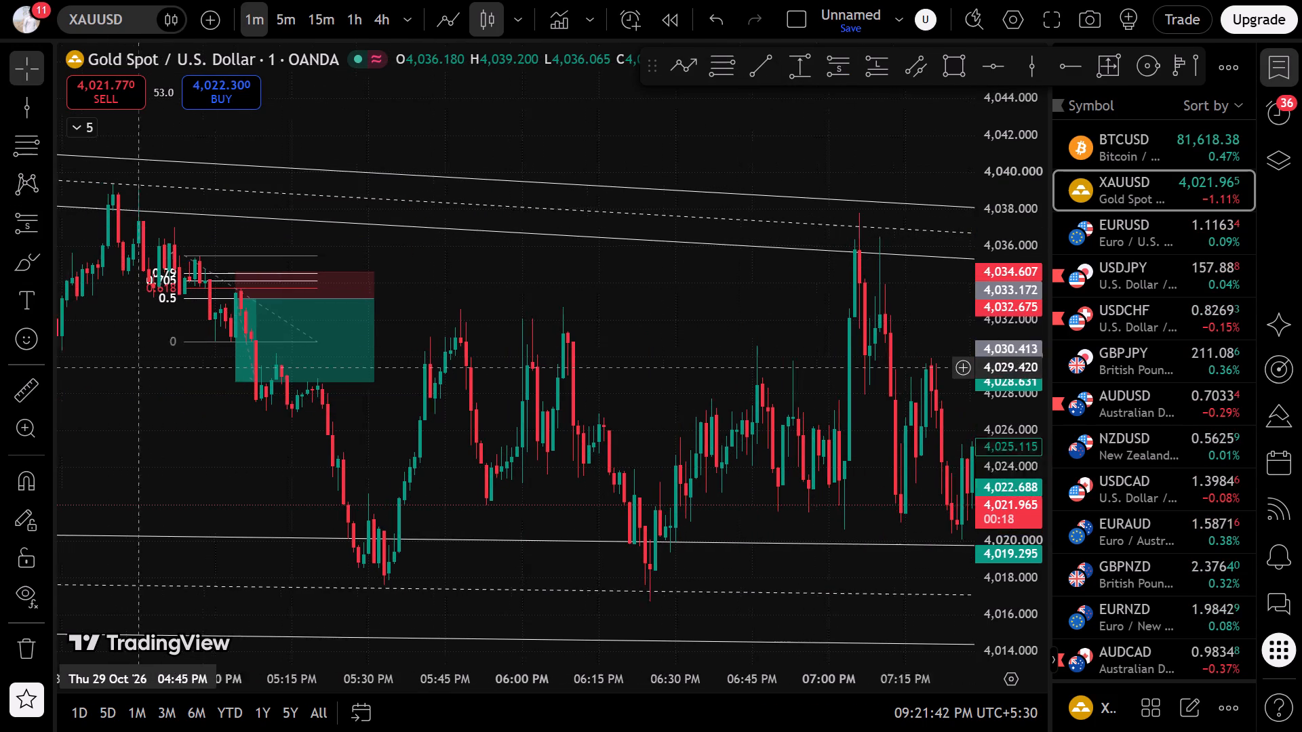
drag(211, 352, 338, 306)
drag(441, 316, 478, 479)
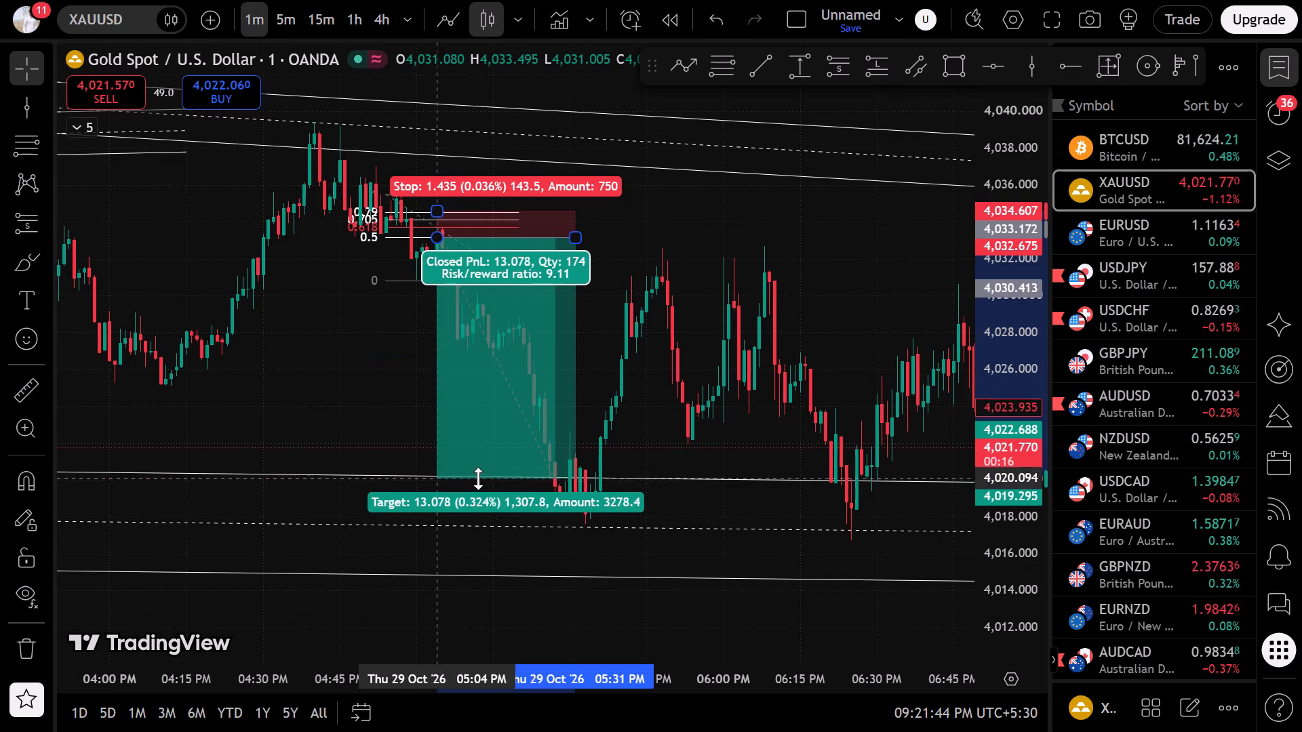
drag(478, 479, 486, 512)
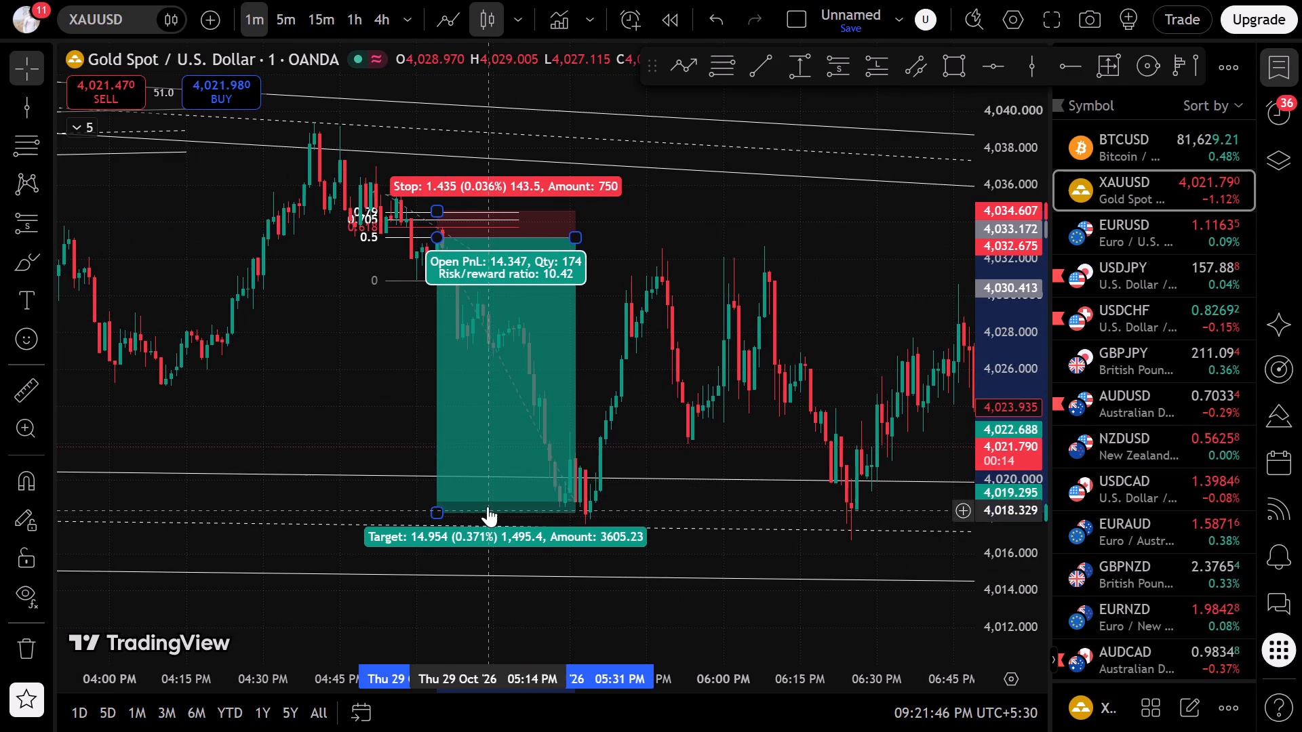
scroll(479, 476, down, 7)
click(456, 365)
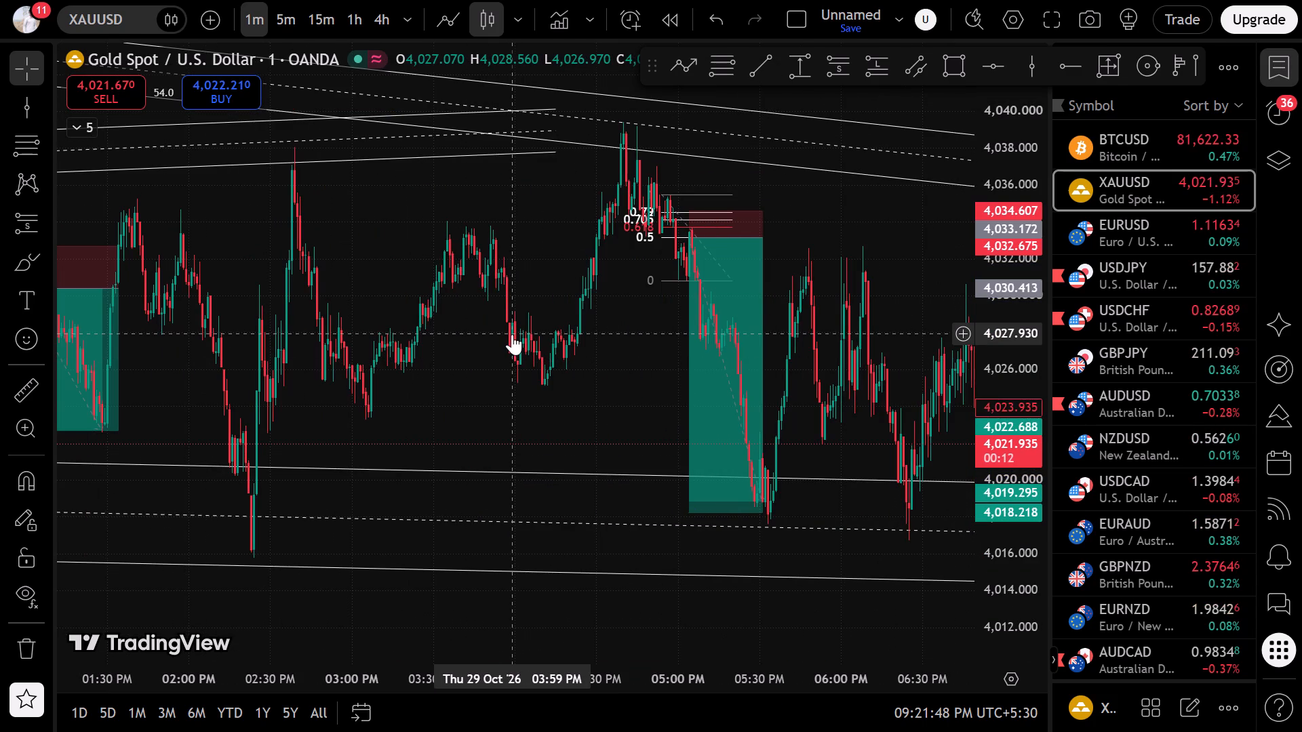
Return to the 15-minute timeframe, reset the chart view and review both short positions against the drawn channels.
scroll(512, 334, down, 6)
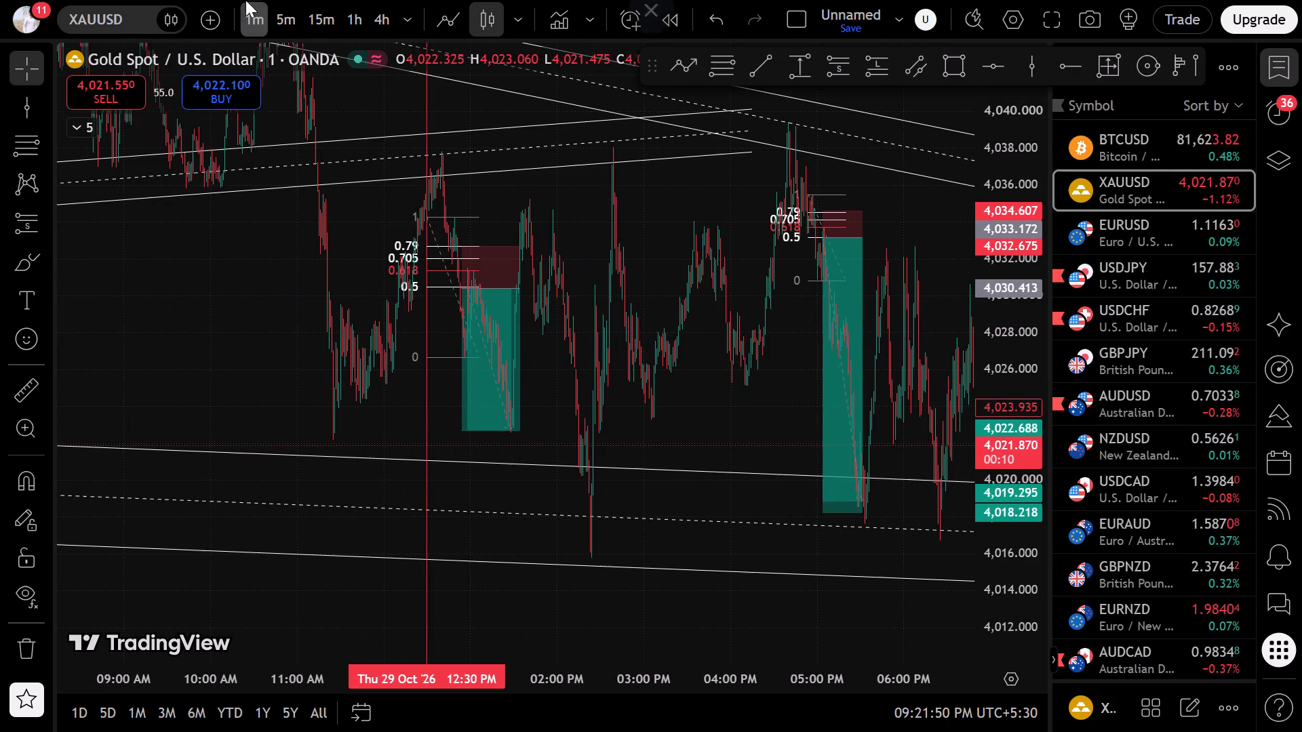
click(306, 39)
click(311, 30)
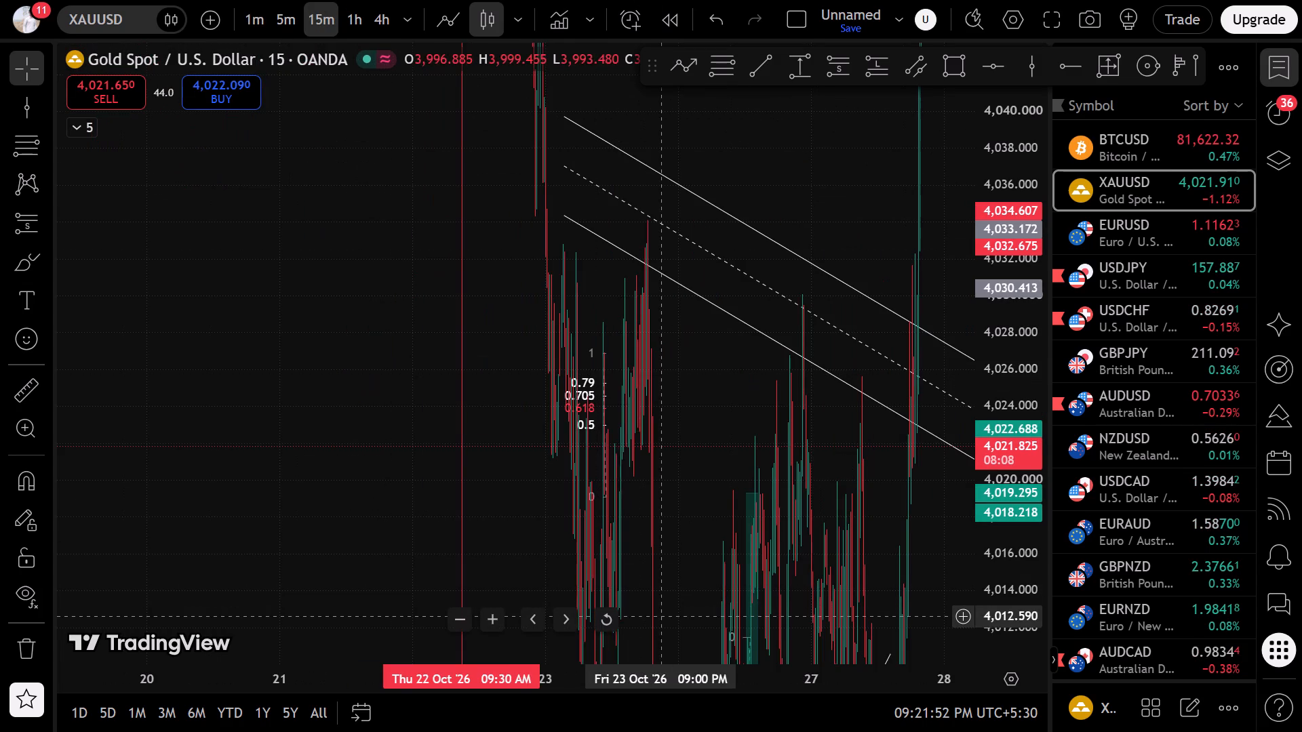
click(597, 614)
scroll(542, 532, up, 3)
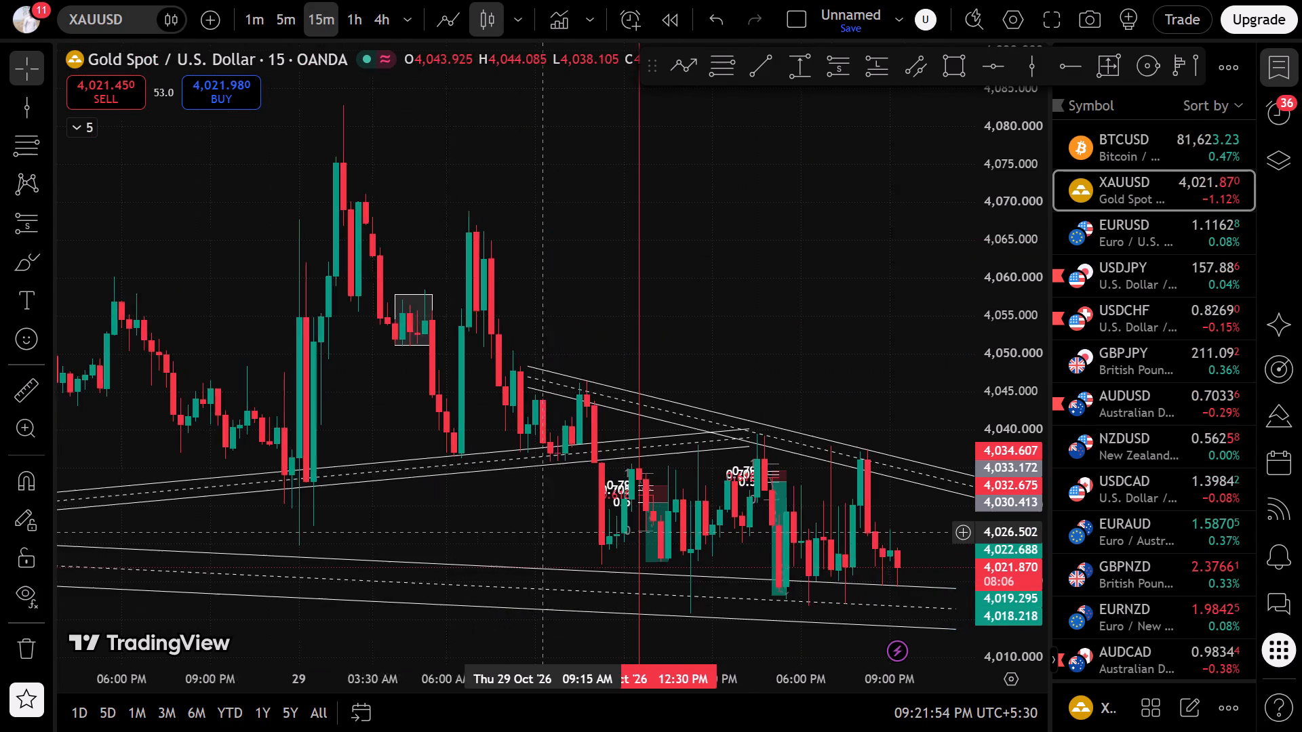
scroll(542, 532, up, 3)
scroll(542, 532, down, 6)
drag(829, 376, 342, 244)
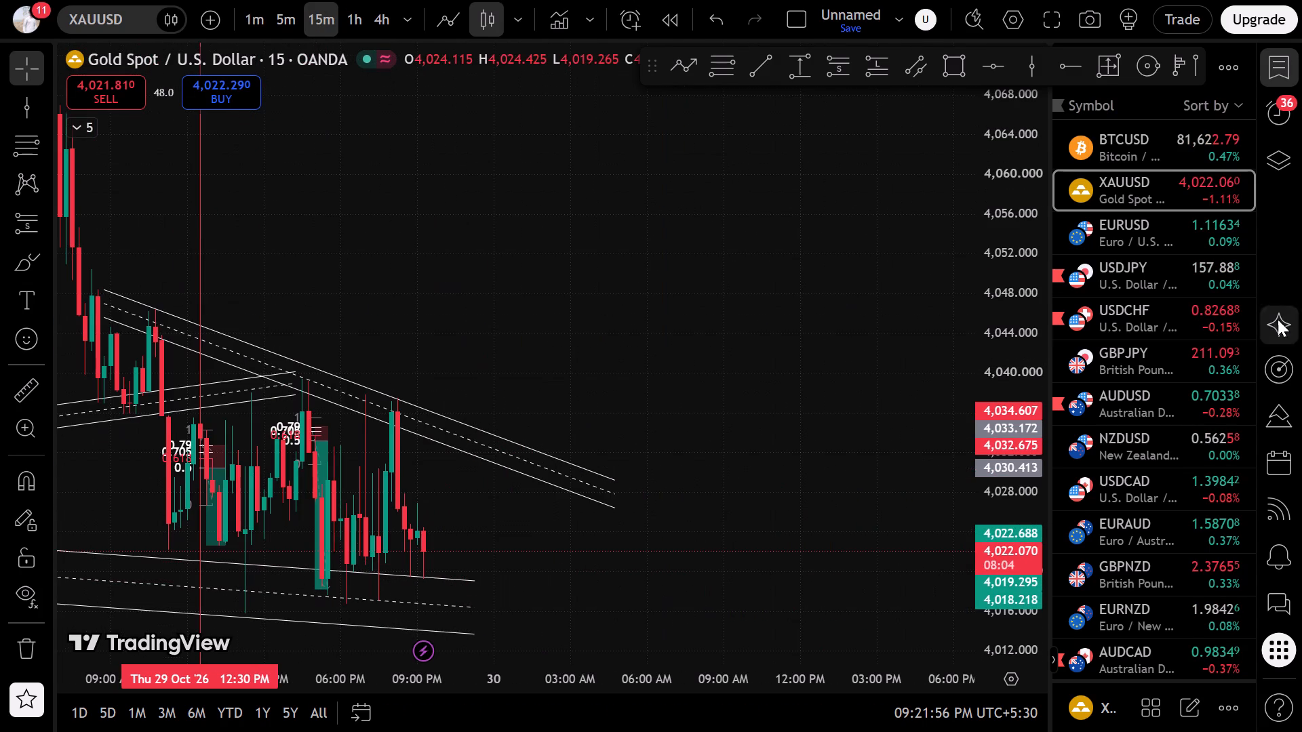
Switch the chart from XAUUSD to USDJPY and rescale it to show the existing rising channel and recent price action.
click(1128, 249)
click(1137, 290)
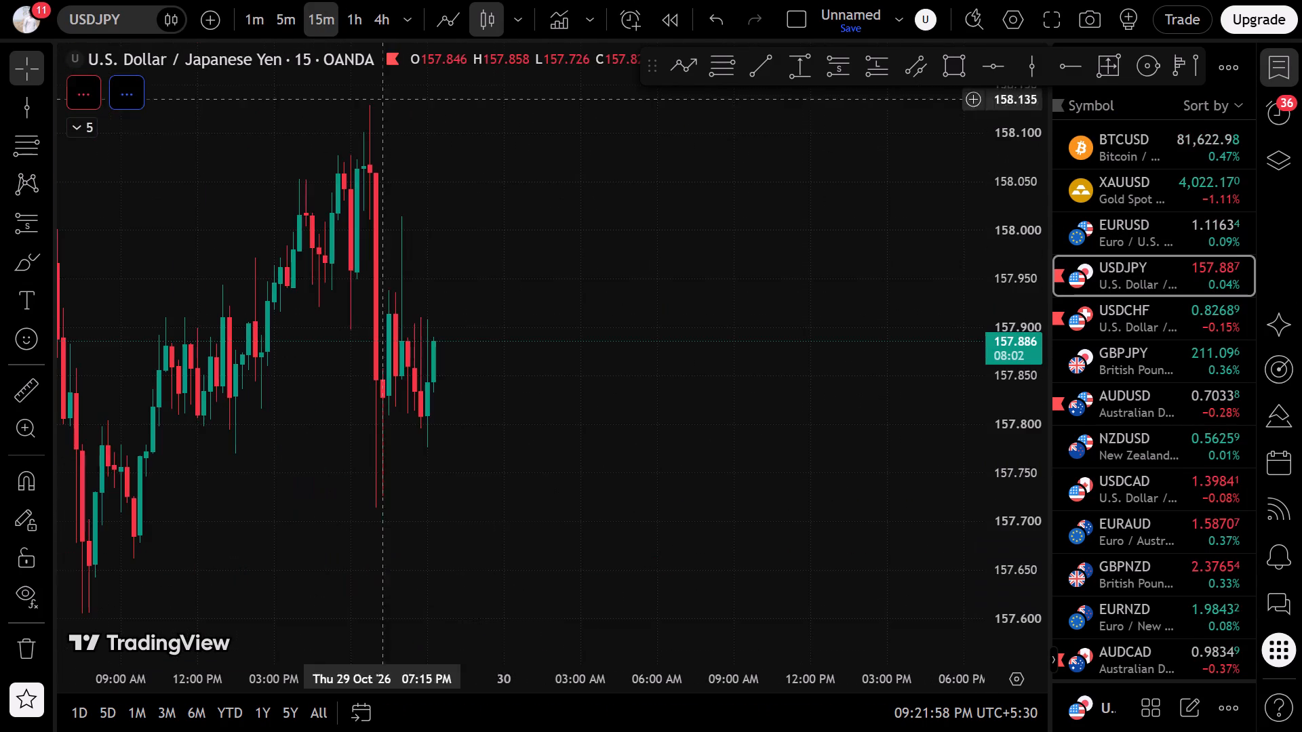
scroll(485, 267, down, 6)
drag(1001, 252, 995, 413)
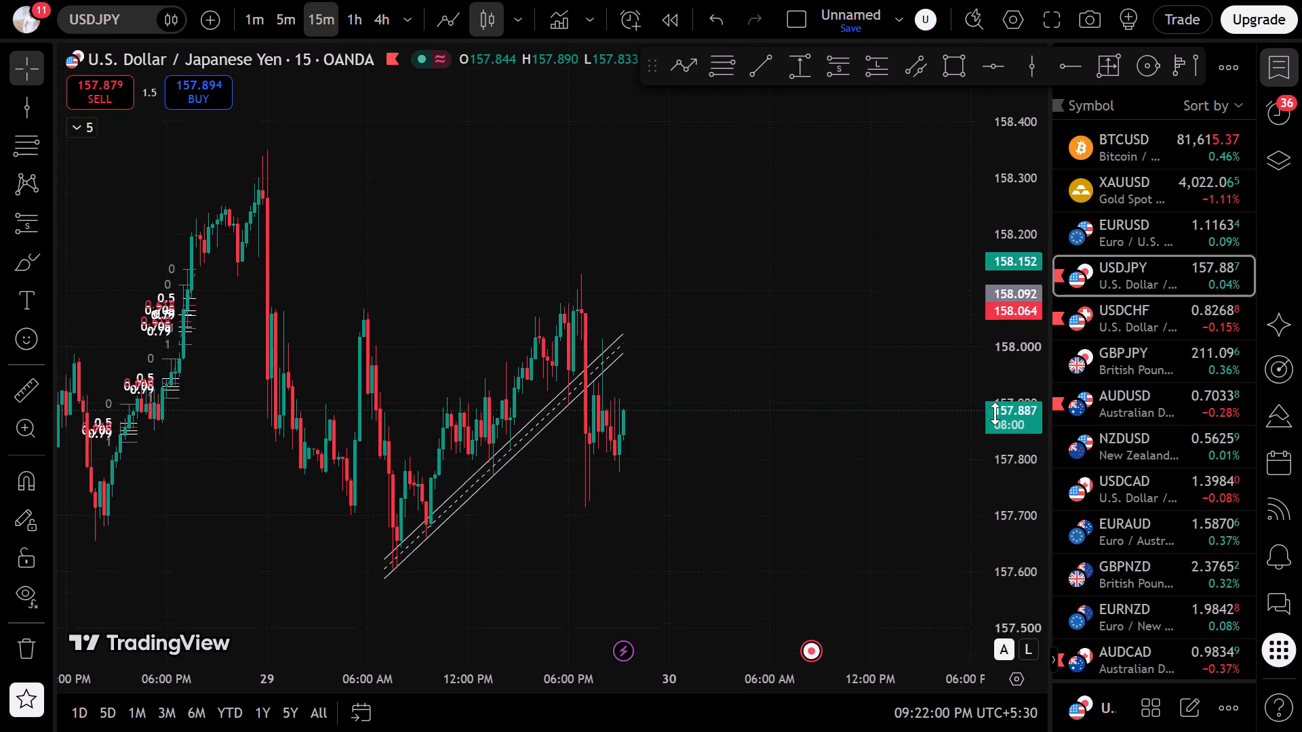
Review USDJPY on the 5-minute and 1-minute timeframes, examining recent price action around the rising channel.
drag(995, 413, 970, 471)
click(285, 19)
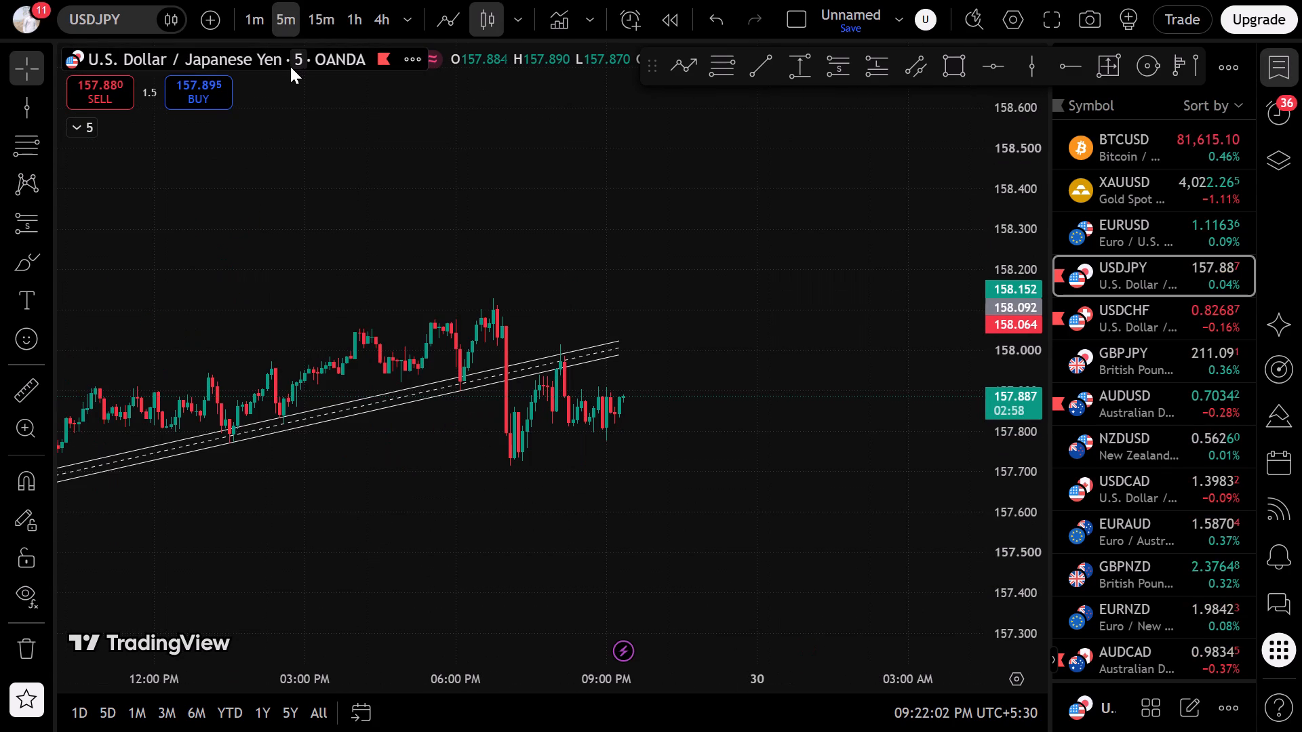
click(254, 20)
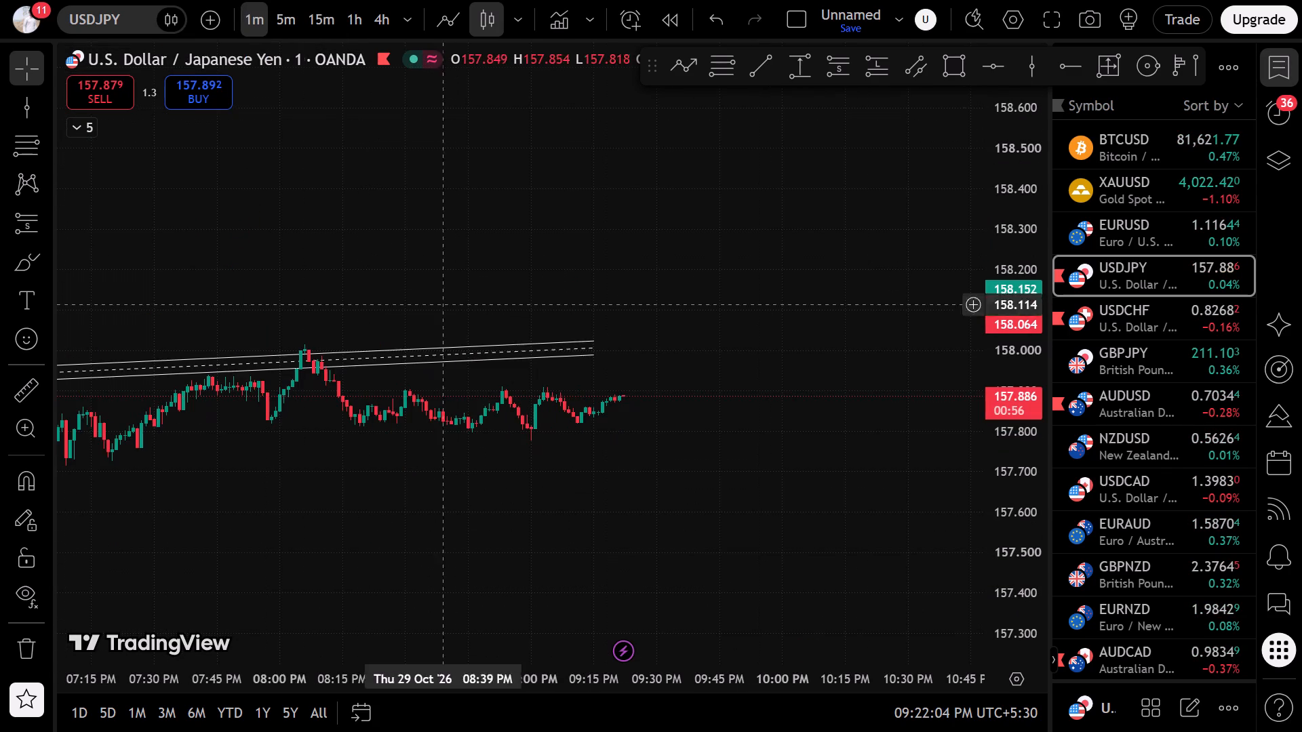
scroll(462, 357, down, 6)
drag(1027, 539, 913, 100)
drag(703, 287, 909, 155)
scroll(892, 164, up, 10)
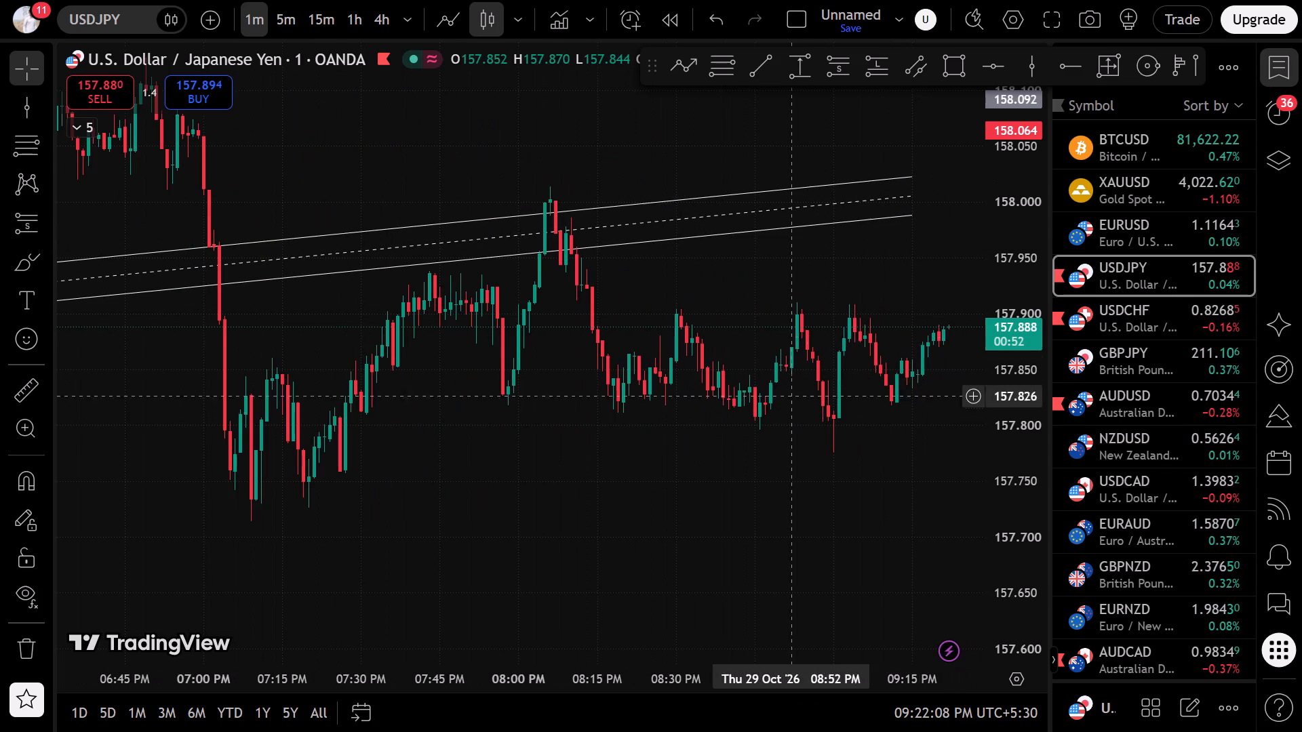
drag(886, 418, 583, 405)
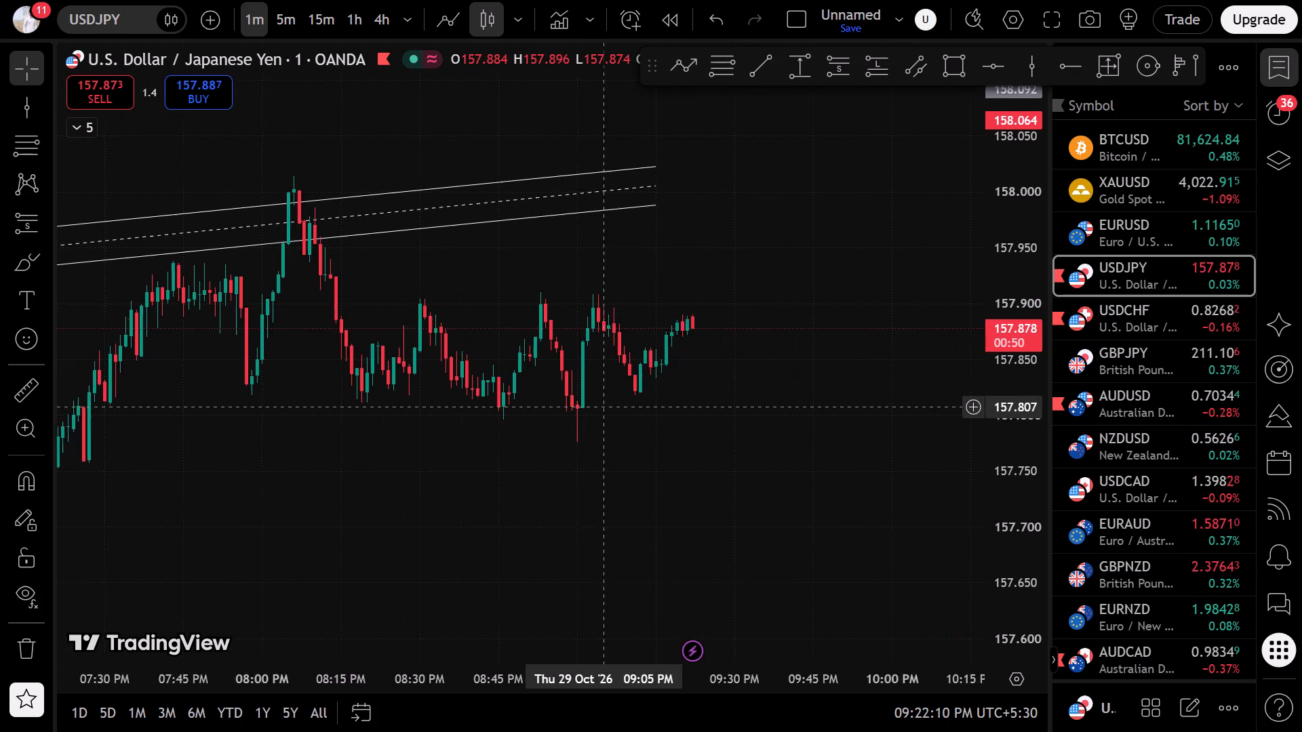
drag(583, 405, 572, 405)
scroll(690, 386, down, 4)
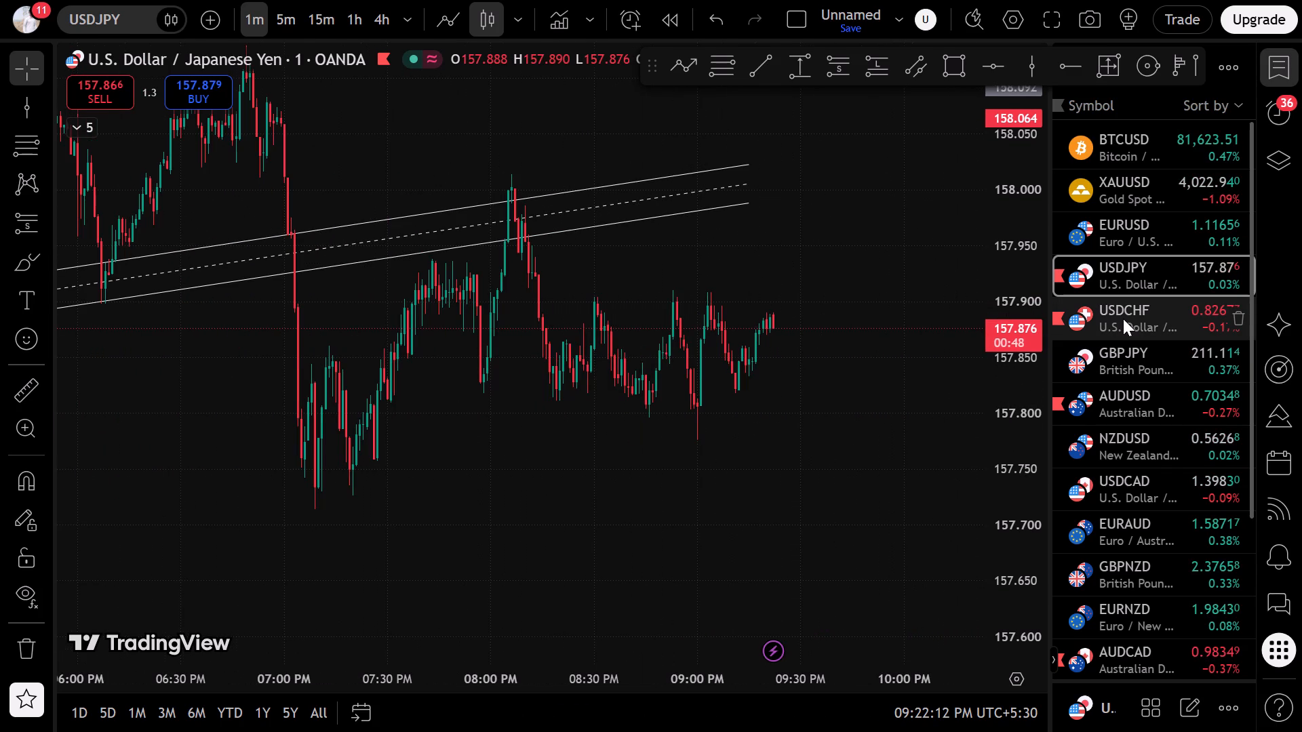
Switch to USDCHF on the 15-minute timeframe and examine price action around the rising channel and its earlier positions.
click(1123, 319)
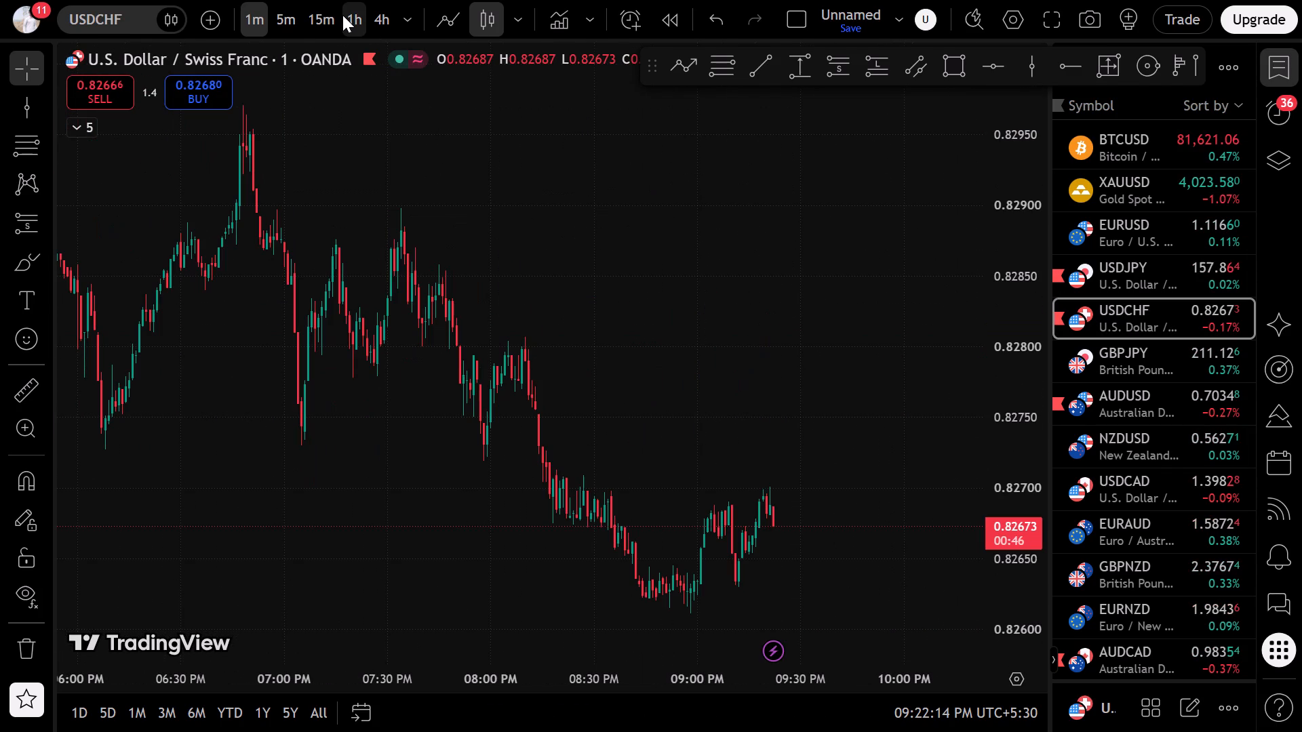
click(325, 28)
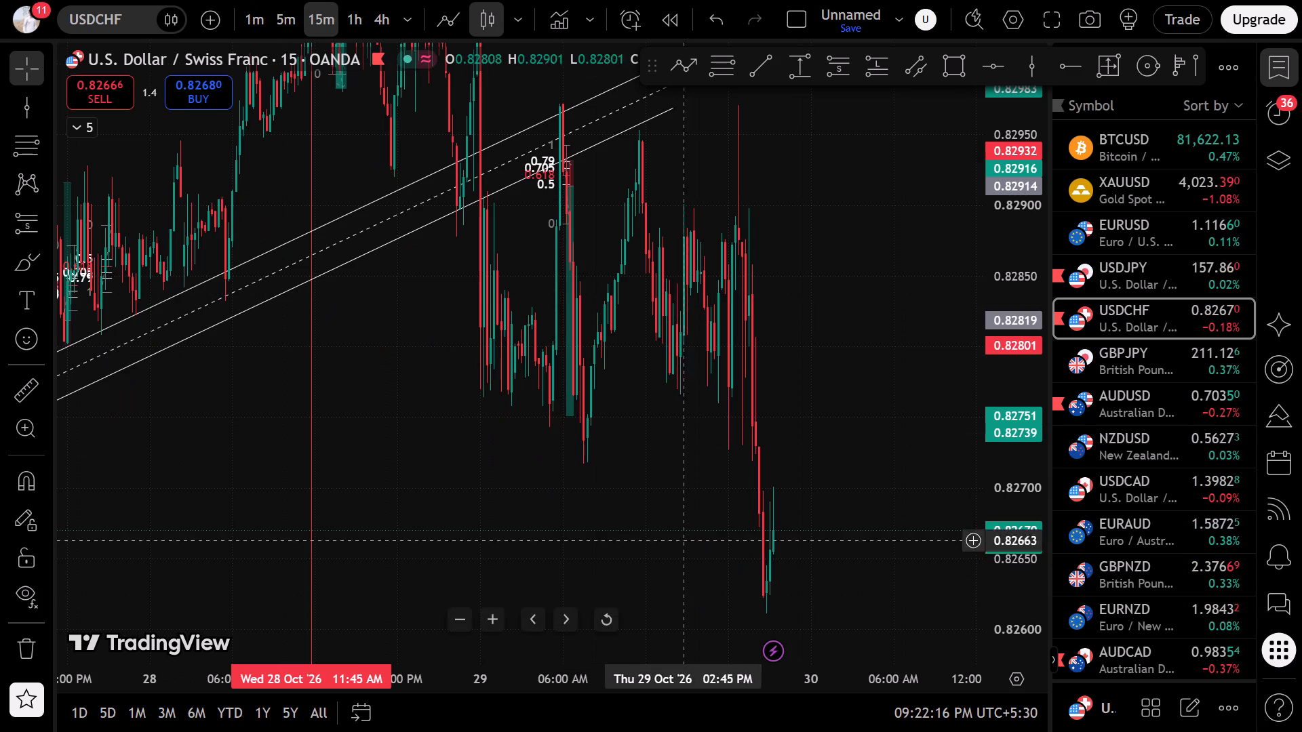
scroll(702, 396, down, 3)
drag(1031, 265, 915, 542)
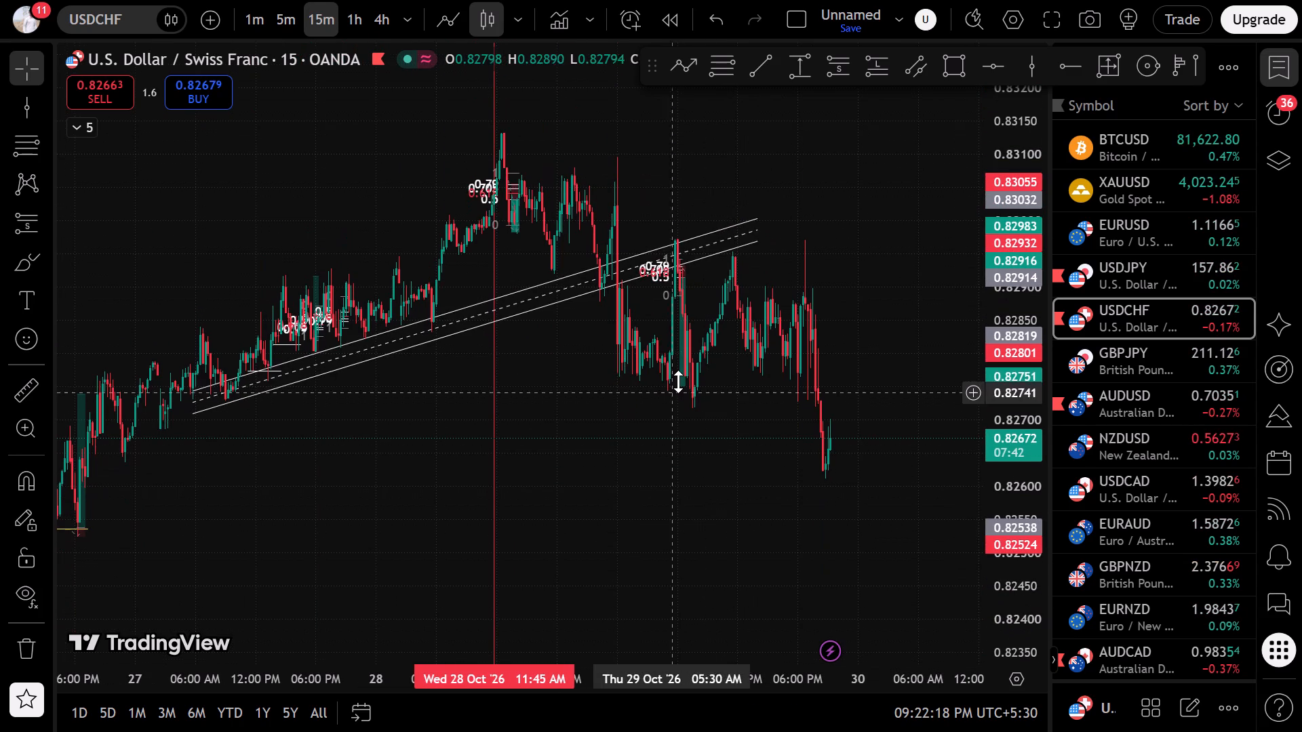
click(613, 433)
drag(551, 485, 618, 495)
scroll(620, 493, up, 3)
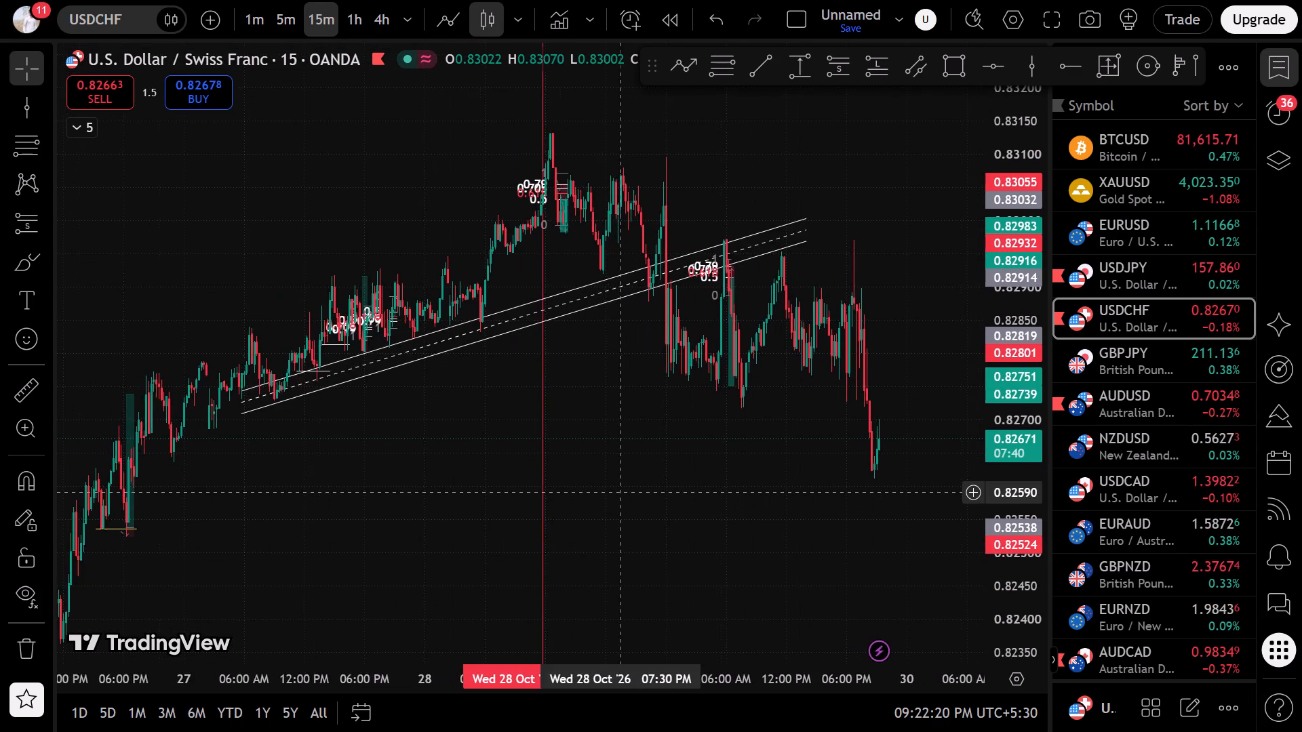
scroll(620, 493, up, 2)
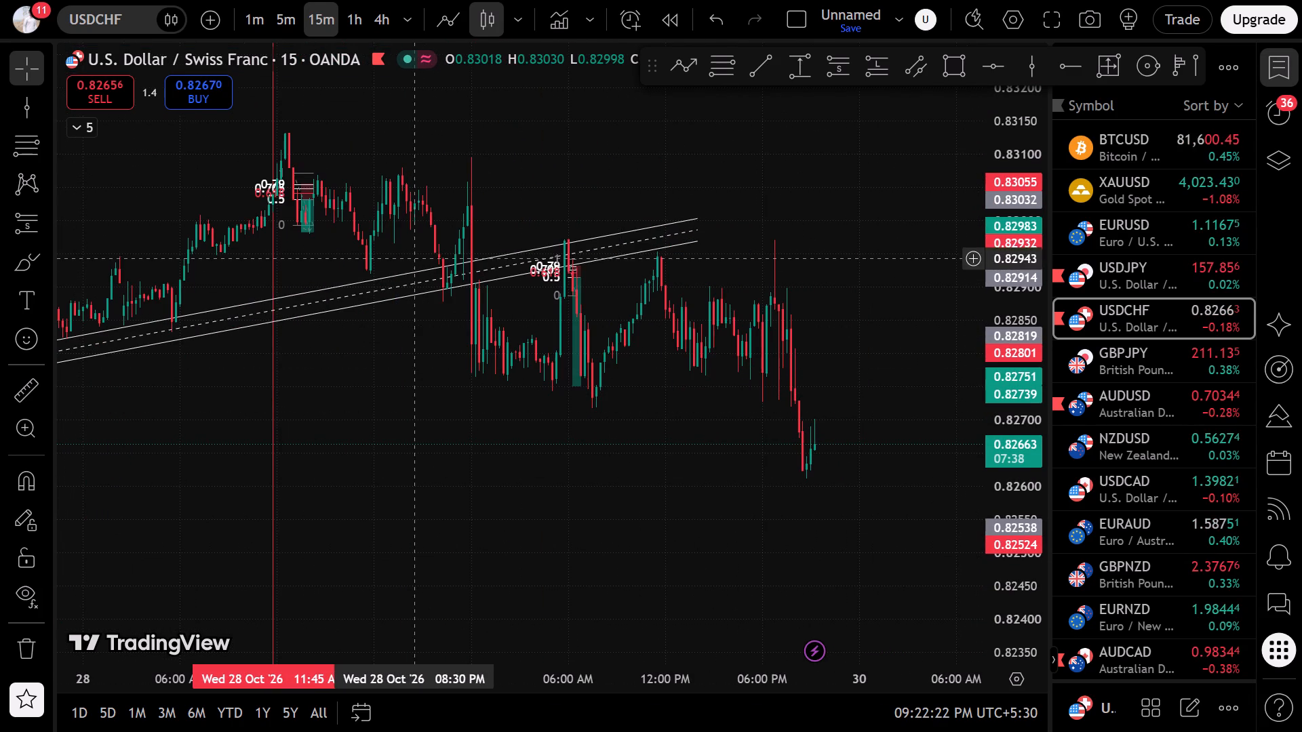
On the 1-minute USDCHF chart, draw a Fib retracement from about 0.82906 at 11:31 AM to about 0.82851 at 12:30 PM on 29 October.
click(239, 4)
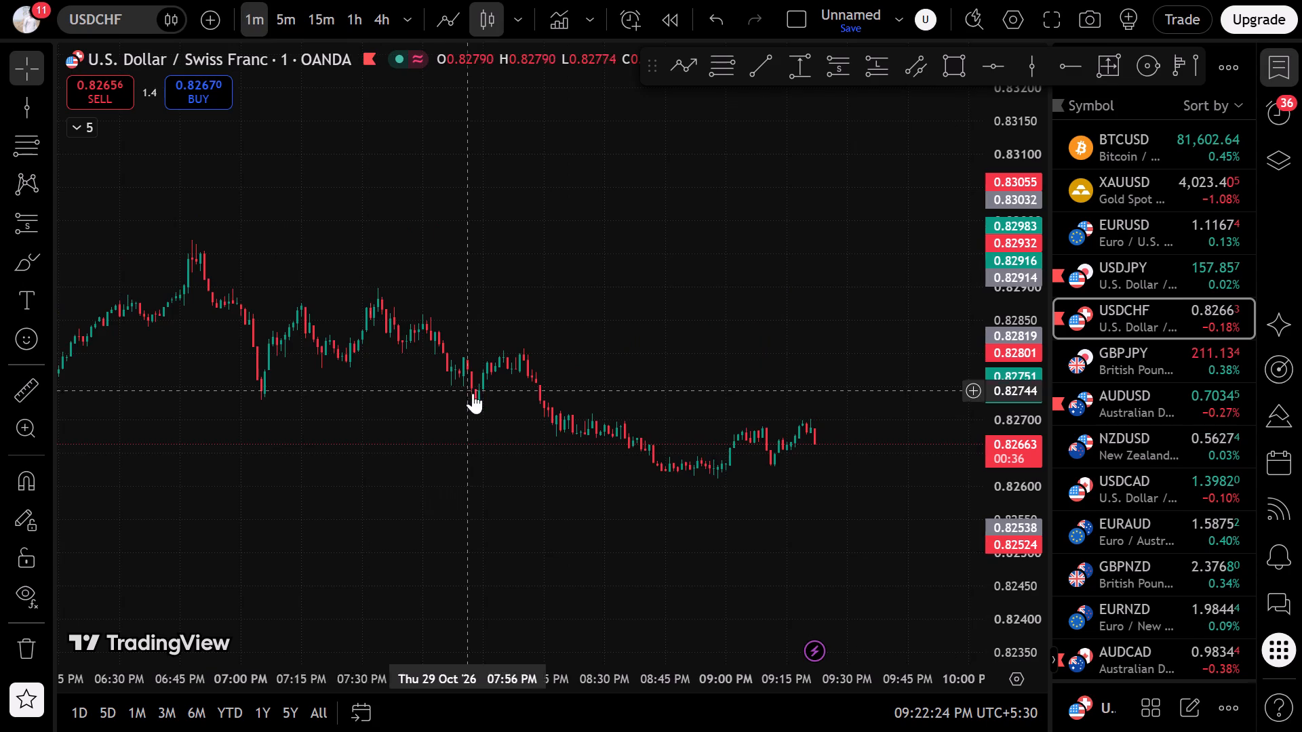
scroll(473, 393, down, 19)
drag(471, 463, 688, 525)
scroll(604, 493, up, 5)
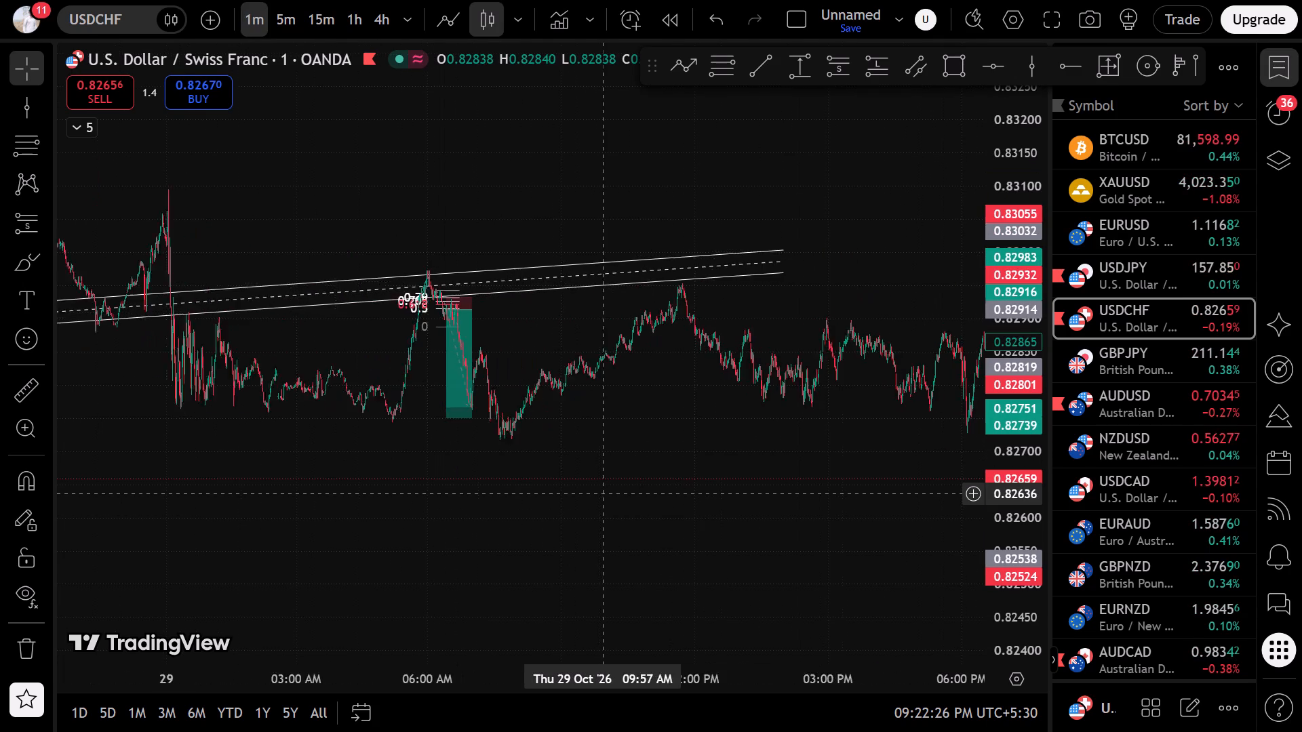
scroll(604, 493, up, 8)
drag(1006, 565, 983, 443)
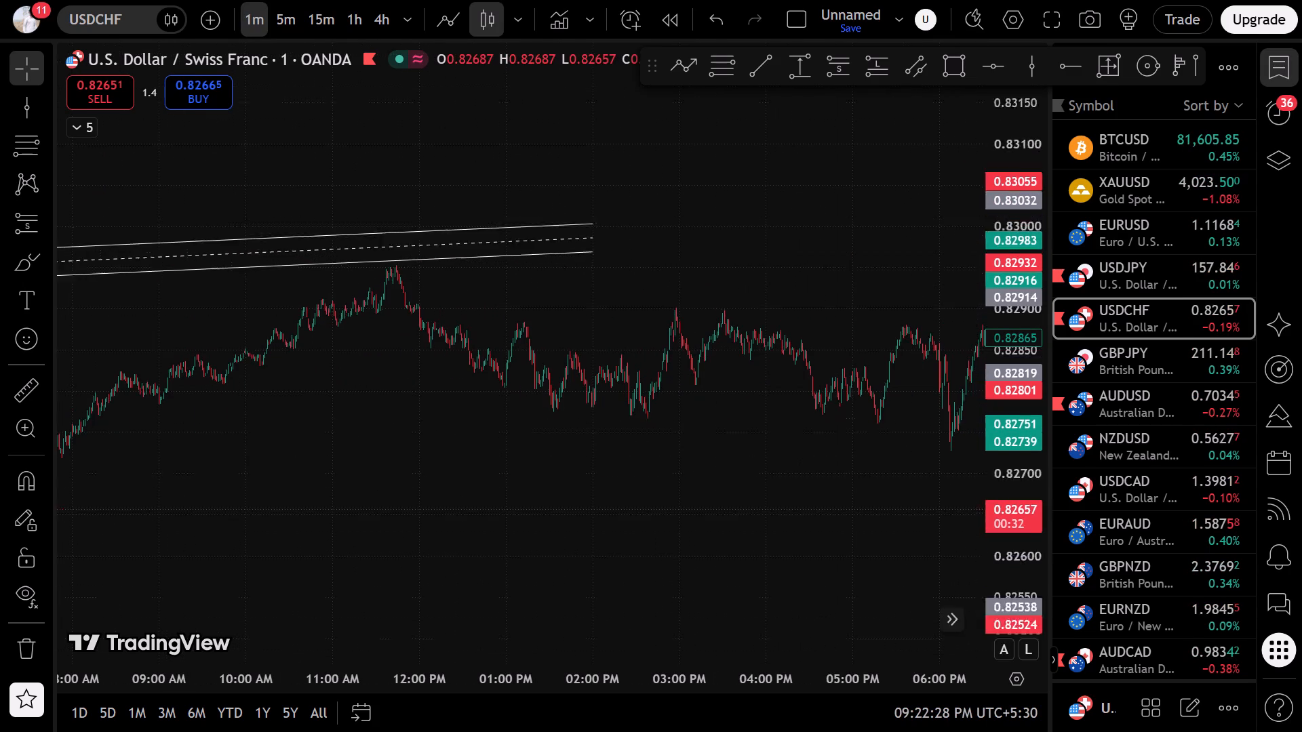
drag(983, 443, 888, 197)
drag(560, 322, 797, 360)
scroll(680, 348, up, 7)
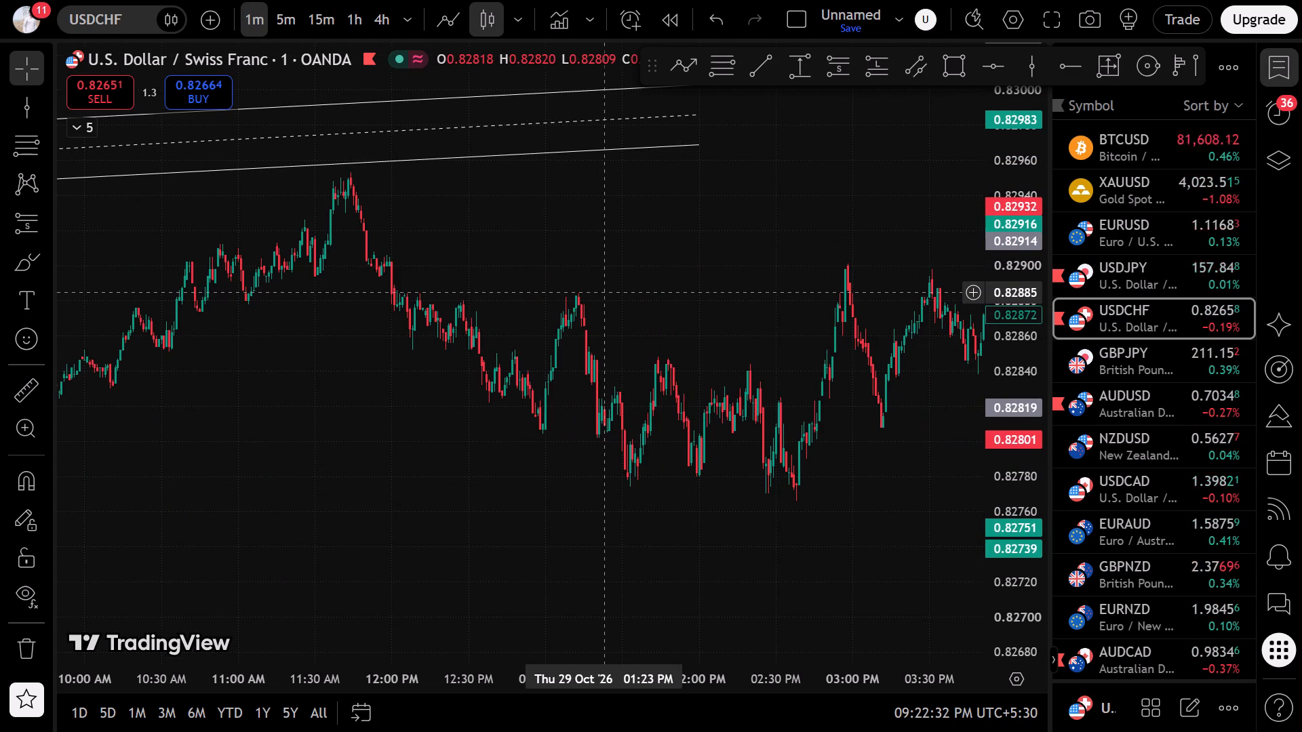
click(12, 142)
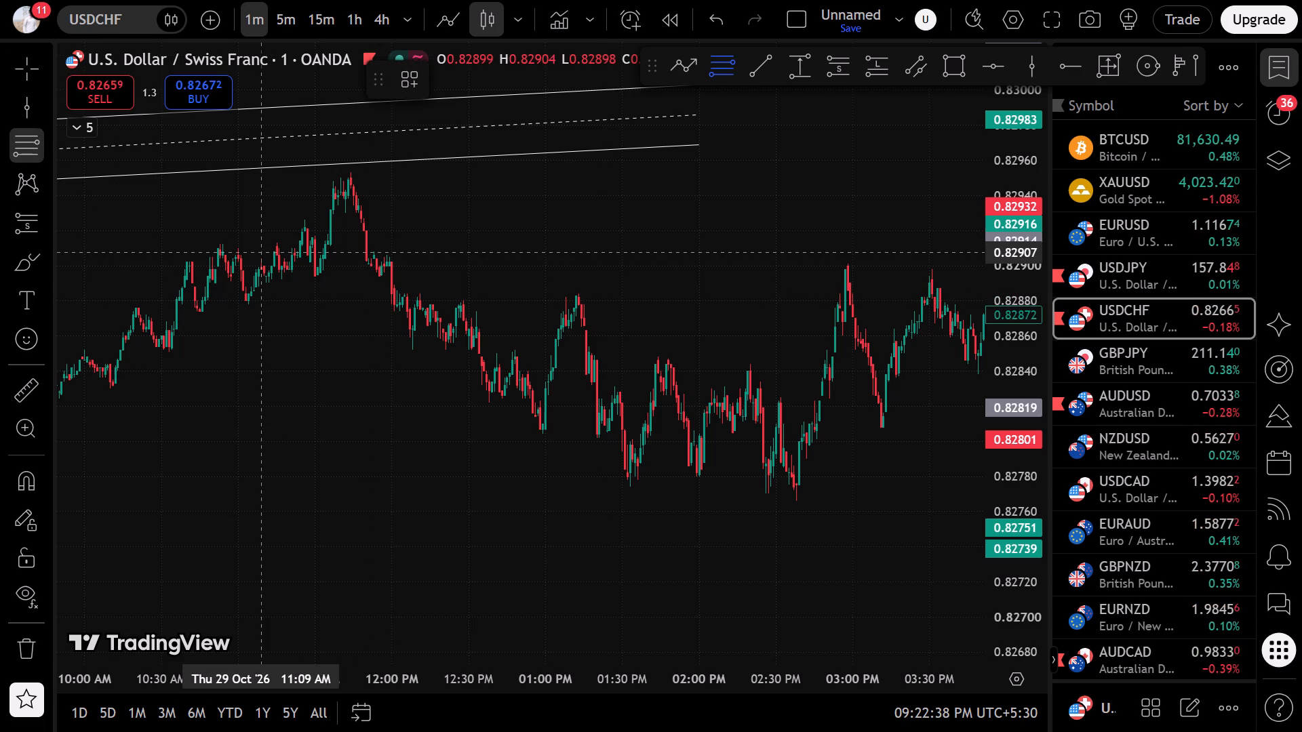
click(318, 254)
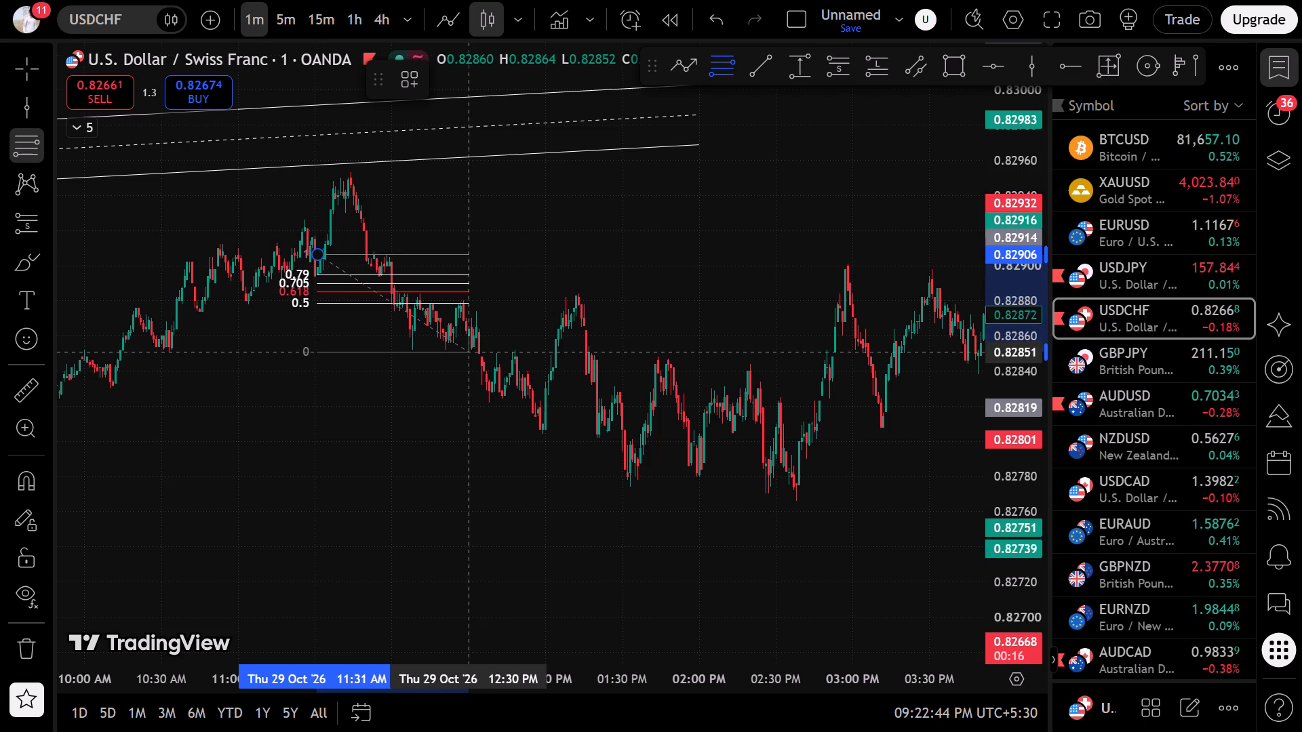
click(469, 352)
click(302, 426)
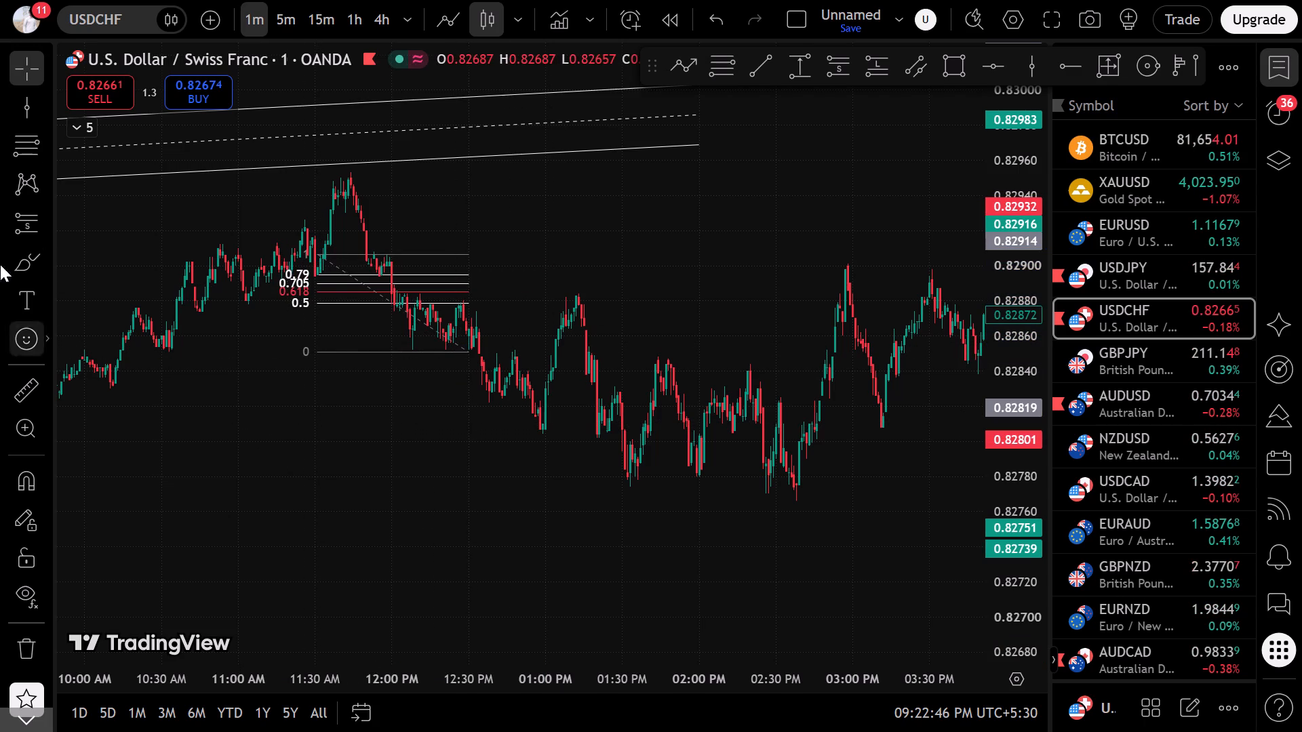
Place a short position at 12:06 PM on 29 October with entry 0.82879 and target 0.82842, adjusting its stop near the retracement's upper levels.
click(23, 204)
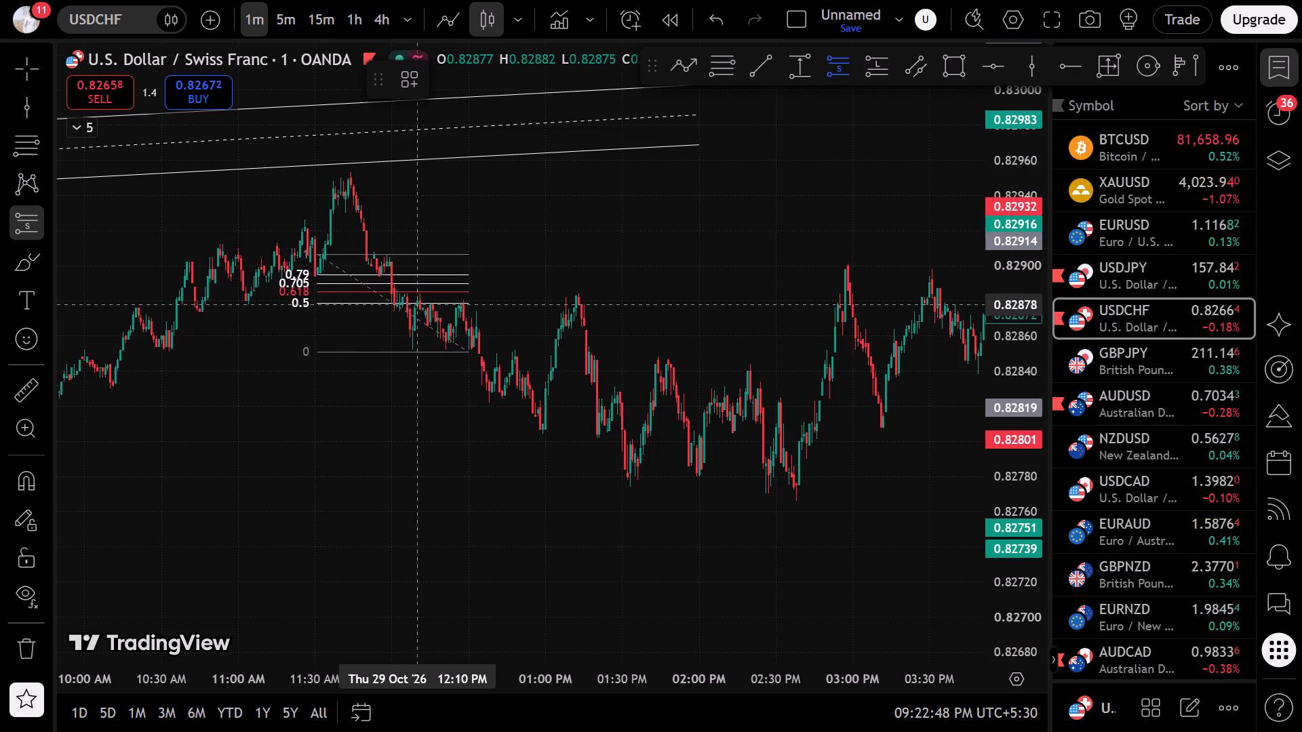
click(406, 302)
drag(407, 237, 401, 257)
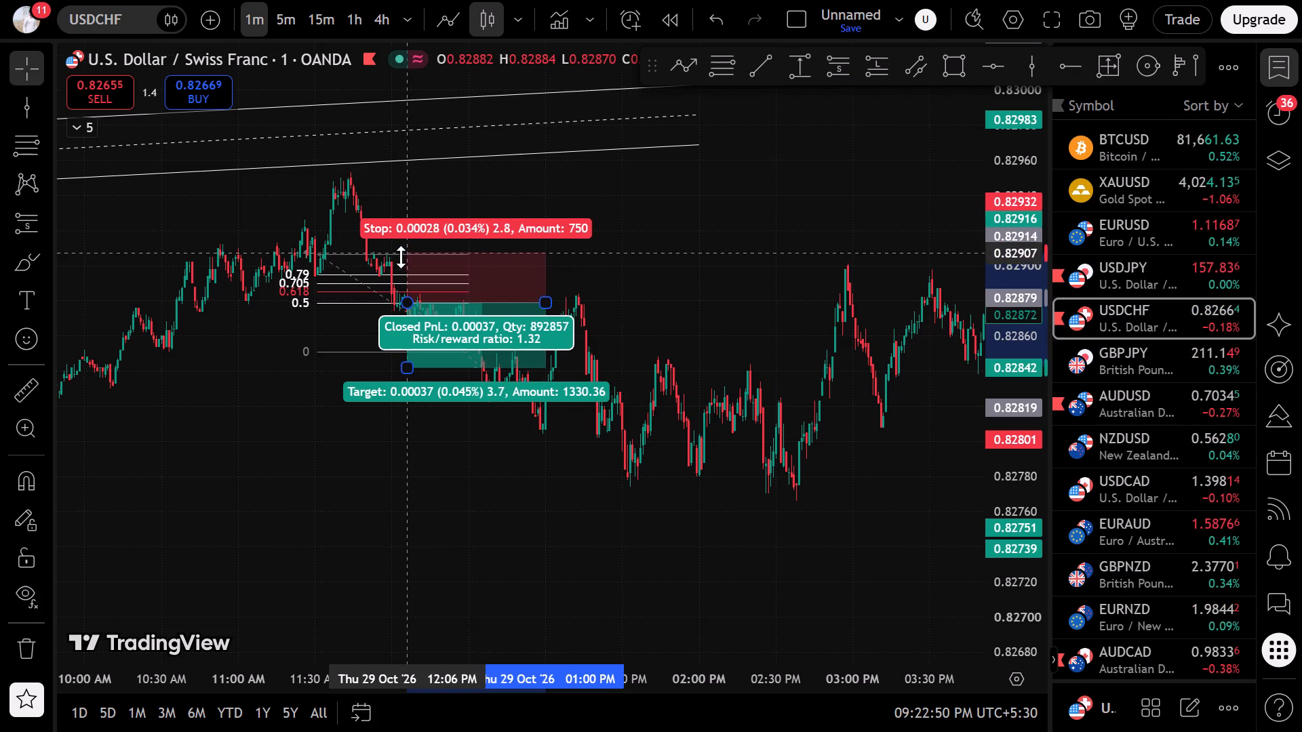
drag(401, 257, 399, 270)
Switch to GBPJPY, reset the chart view and examine the 1-minute price action from 28 October through the latest candles.
key(space)
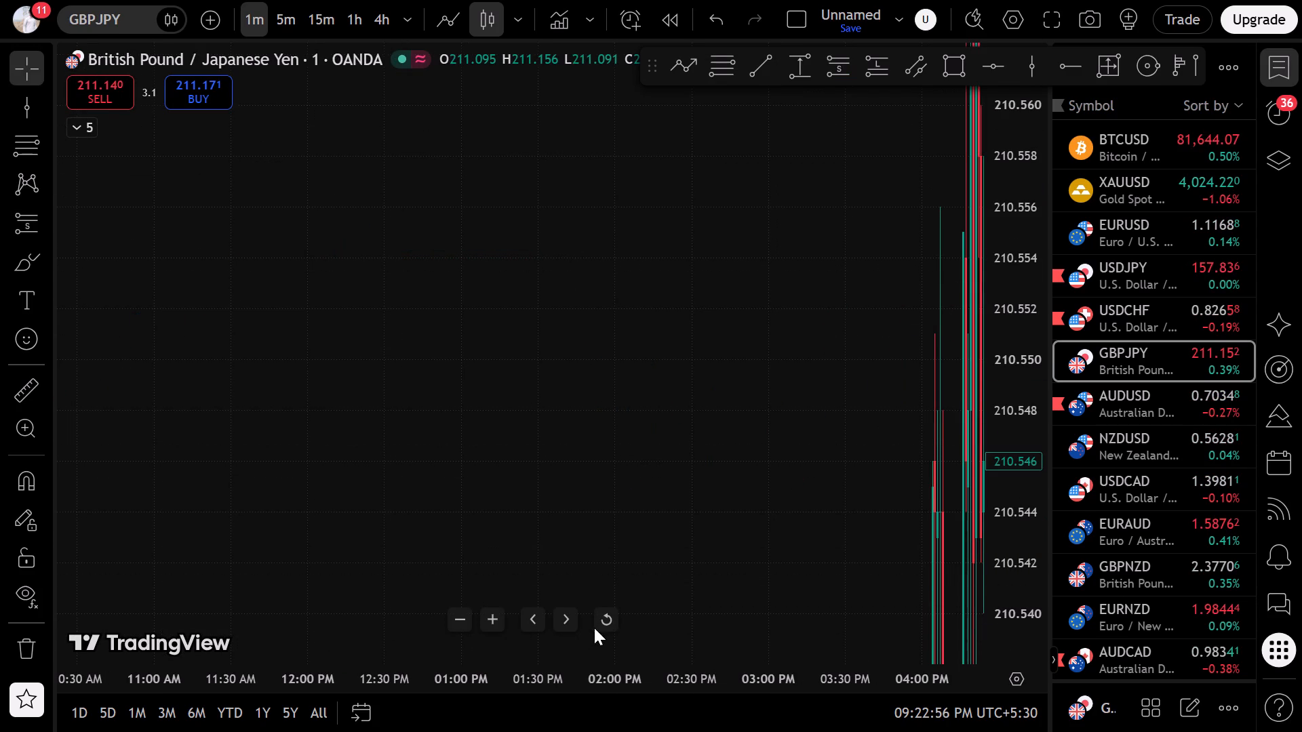
click(610, 624)
scroll(583, 550, down, 20)
scroll(583, 550, down, 9)
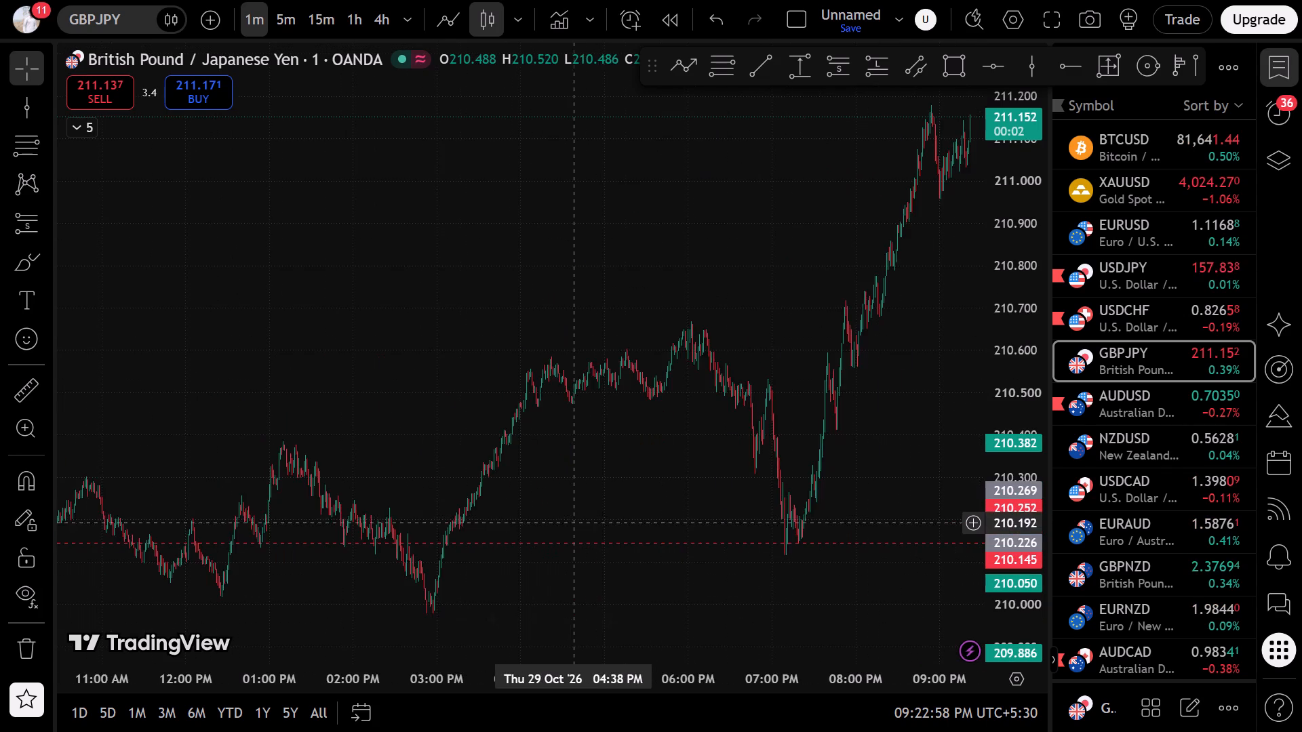
scroll(585, 472, down, 20)
scroll(585, 472, down, 10)
drag(531, 327, 884, 358)
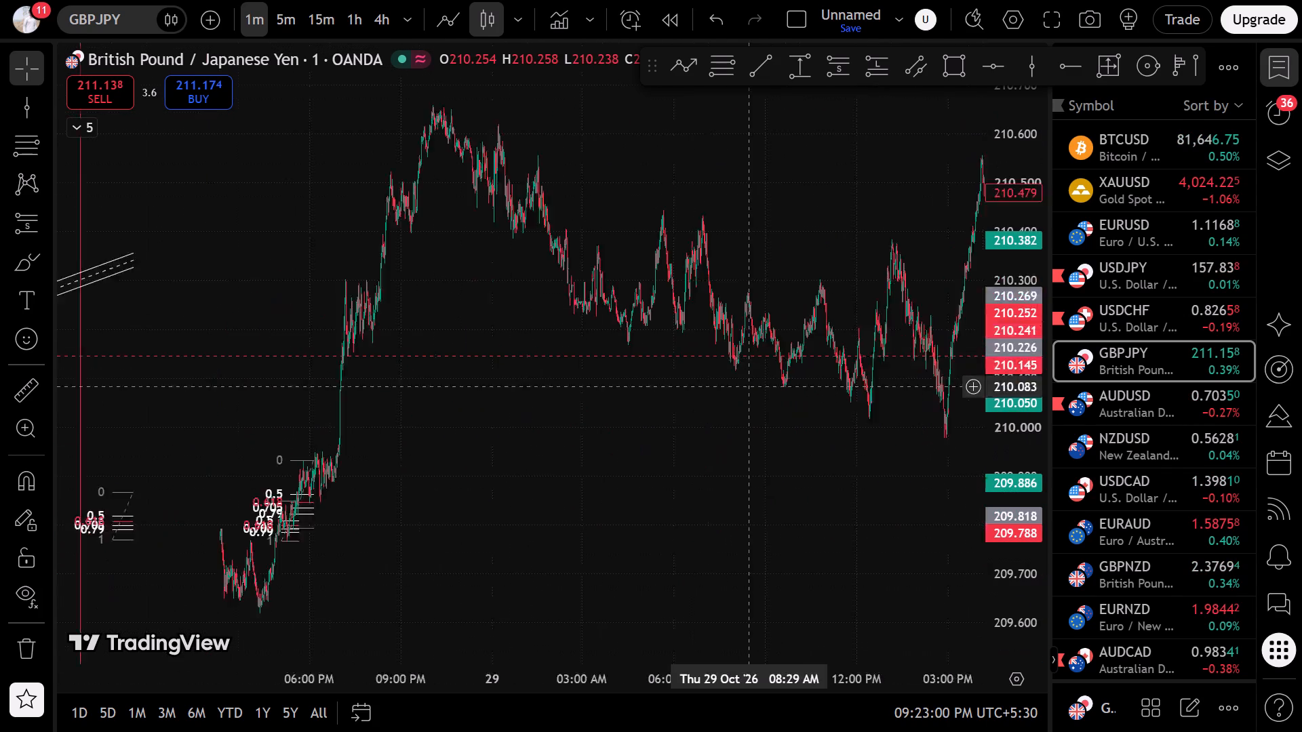
drag(884, 358, 1179, 268)
drag(269, 531, 772, 480)
scroll(580, 458, up, 7)
drag(748, 474, 0, 443)
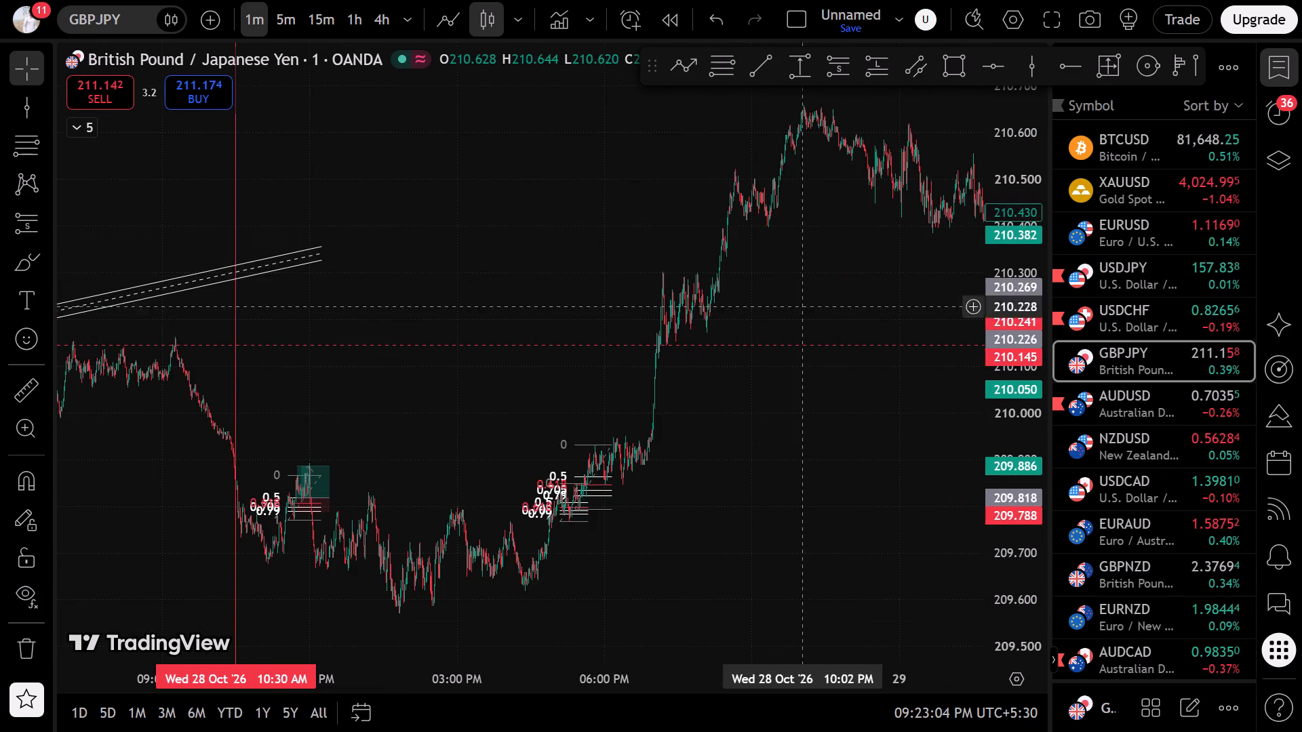
drag(759, 272, 0, 489)
drag(792, 322, 0, 422)
drag(232, 399, 788, 402)
scroll(735, 376, down, 4)
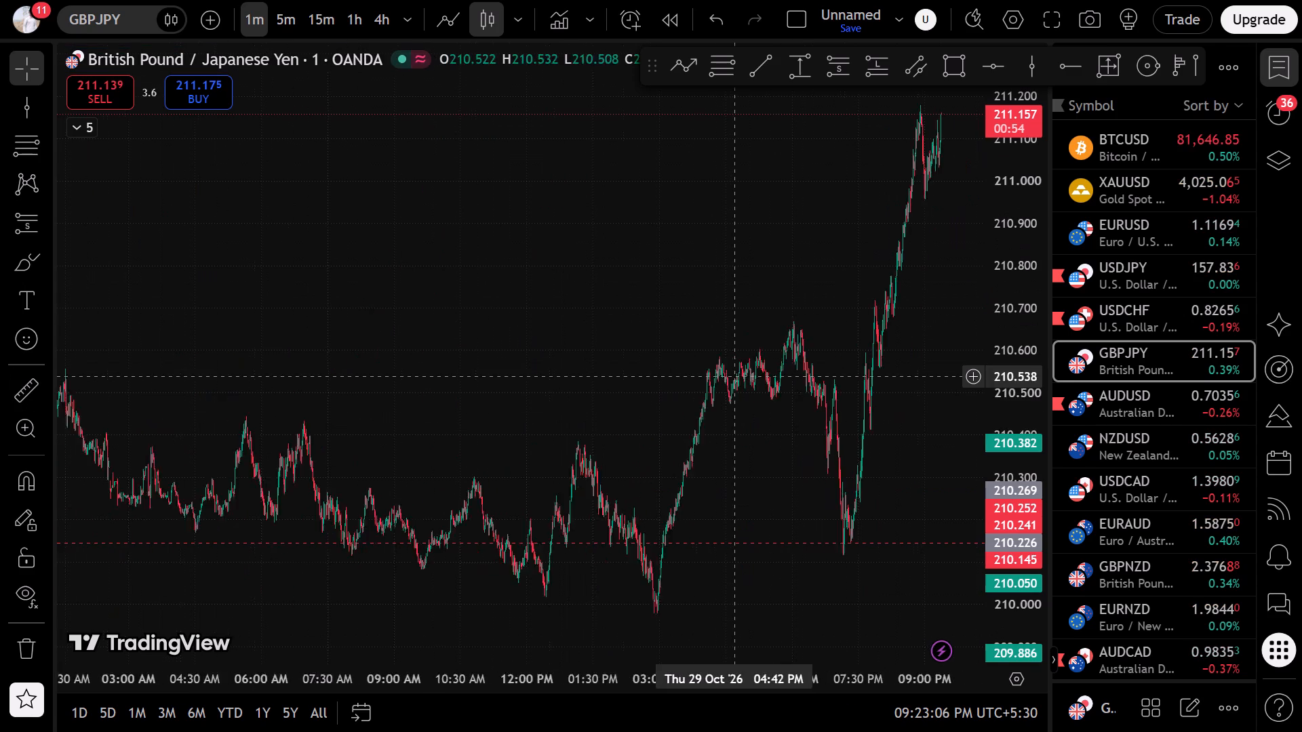
scroll(735, 376, down, 20)
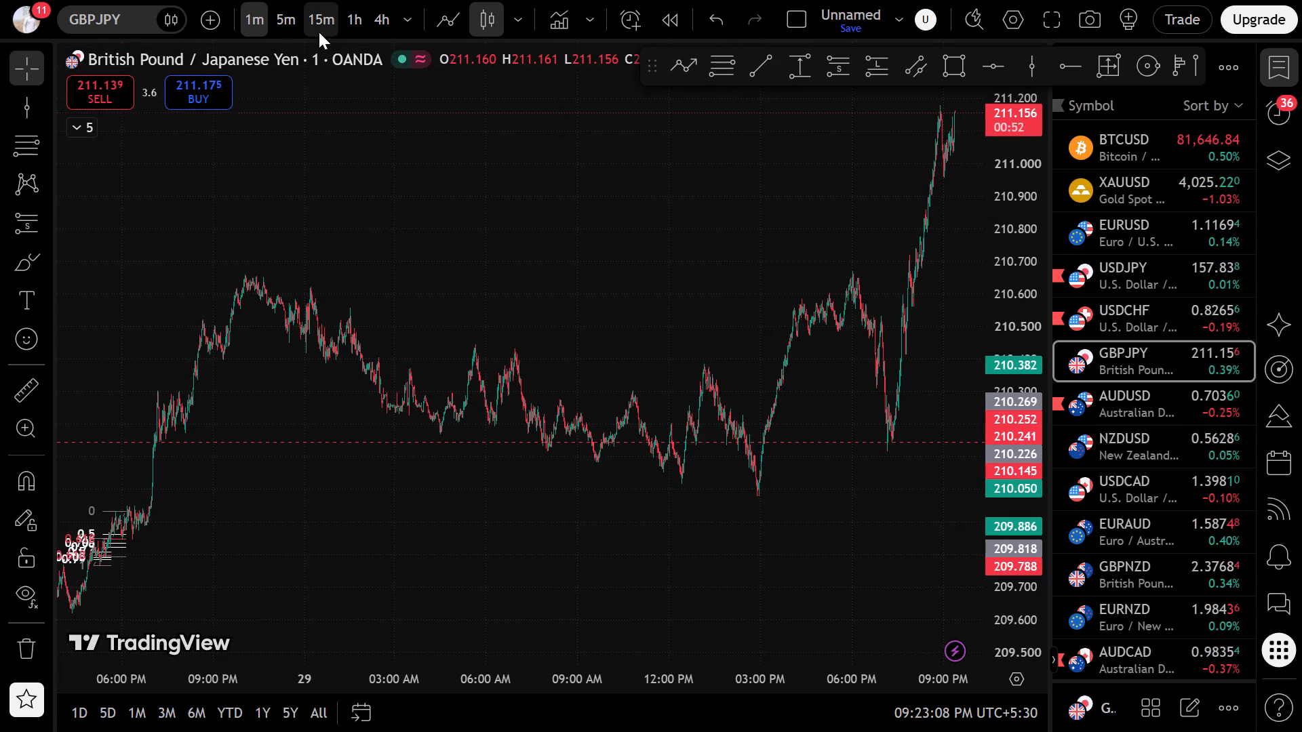
On the 15-minute GBPJPY chart, draw a falling parallel channel from about 210.693 at 09:00 PM on 28 October to about 210.211, with its lower edge starting near 210.618.
click(319, 31)
click(616, 611)
scroll(576, 577, up, 3)
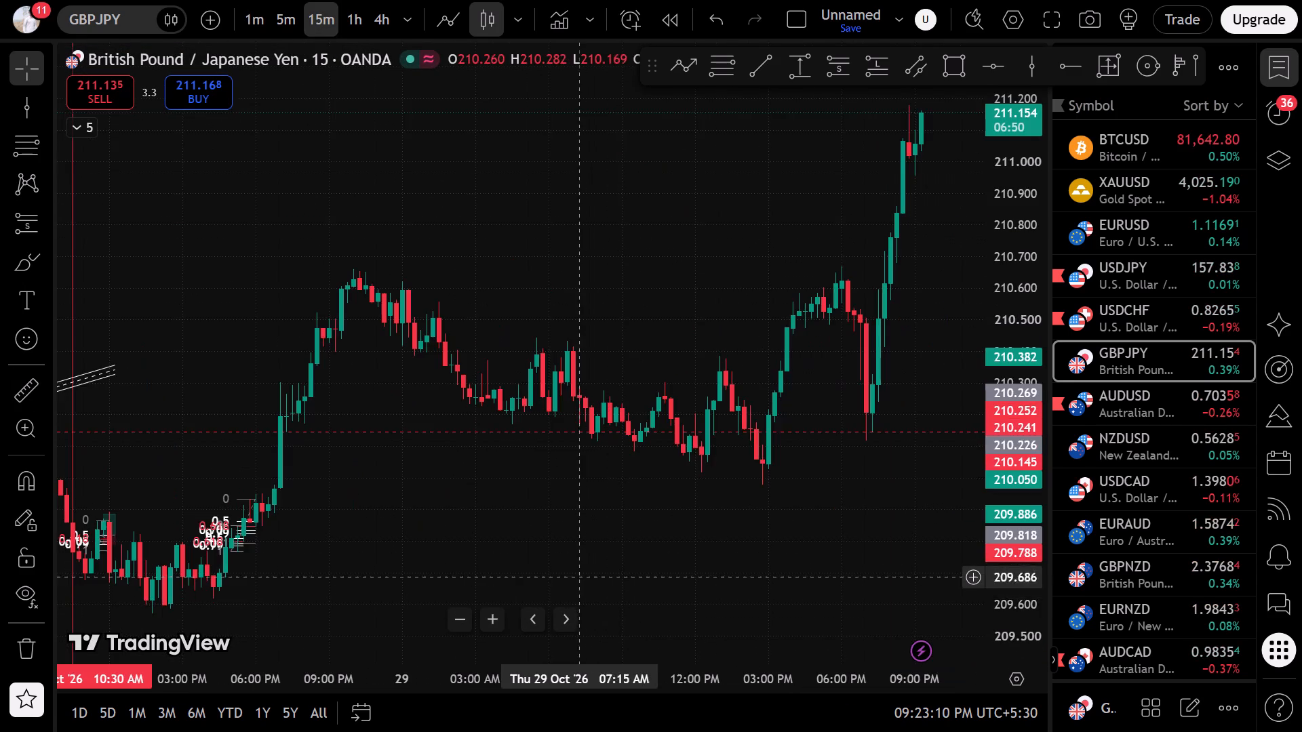
scroll(576, 577, up, 4)
scroll(576, 577, down, 13)
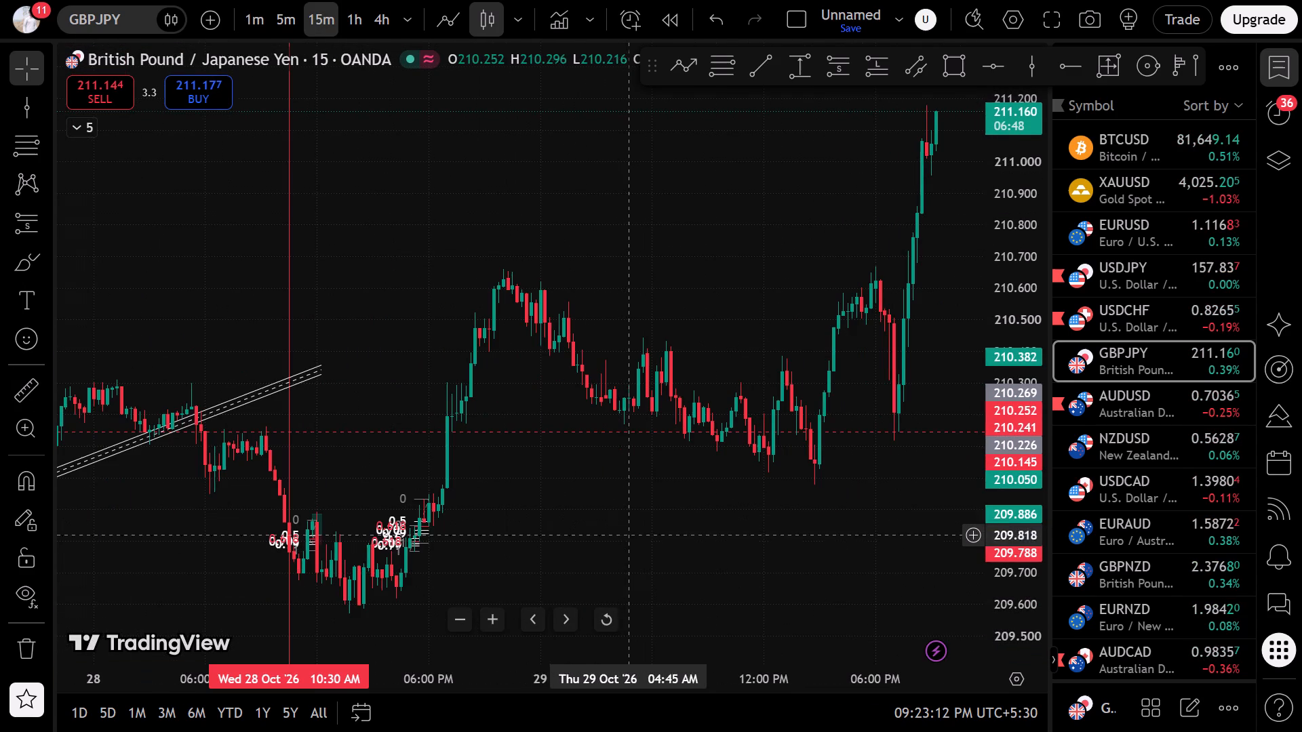
click(895, 71)
click(909, 75)
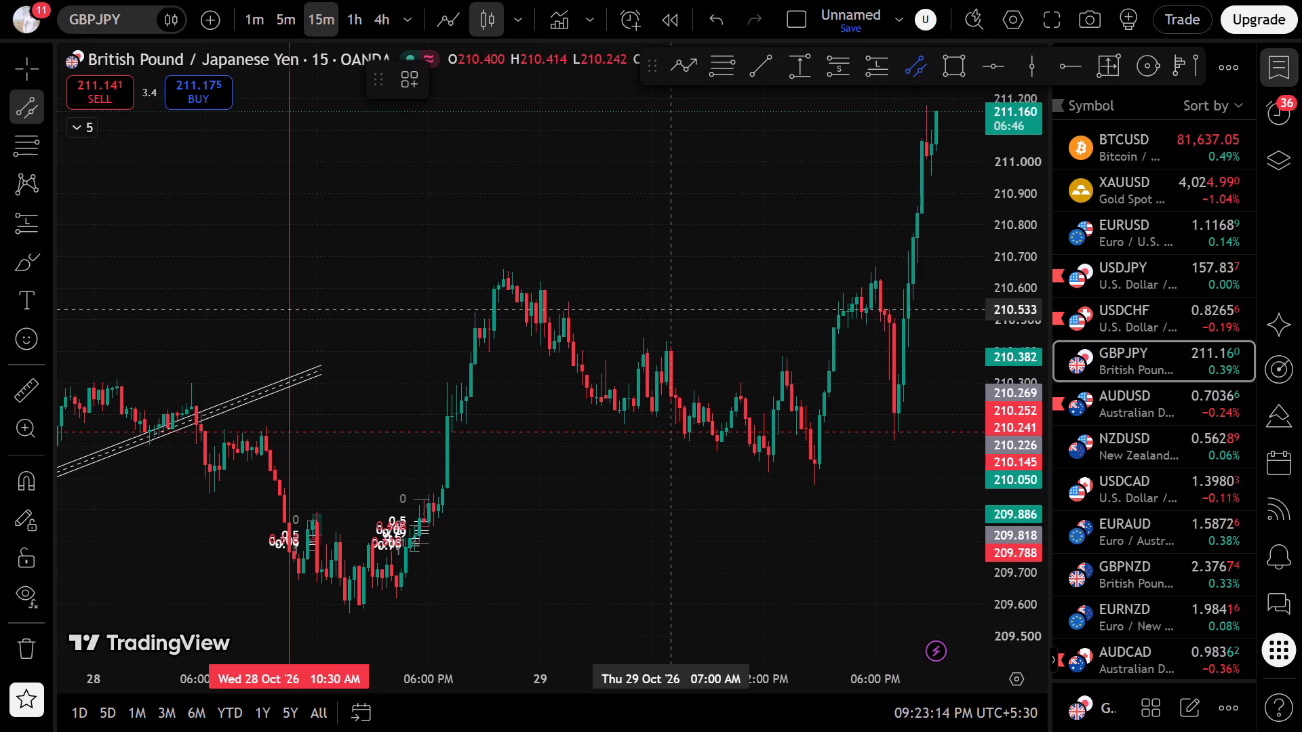
click(485, 259)
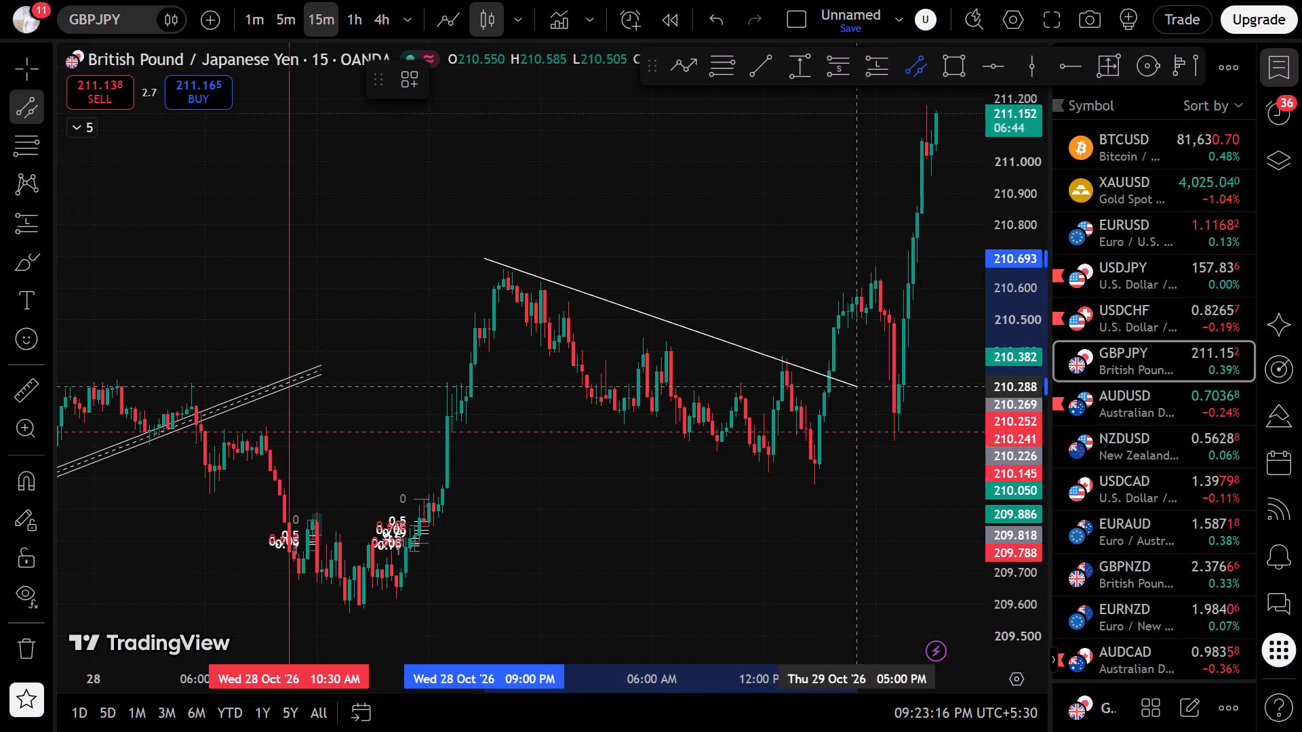
click(945, 411)
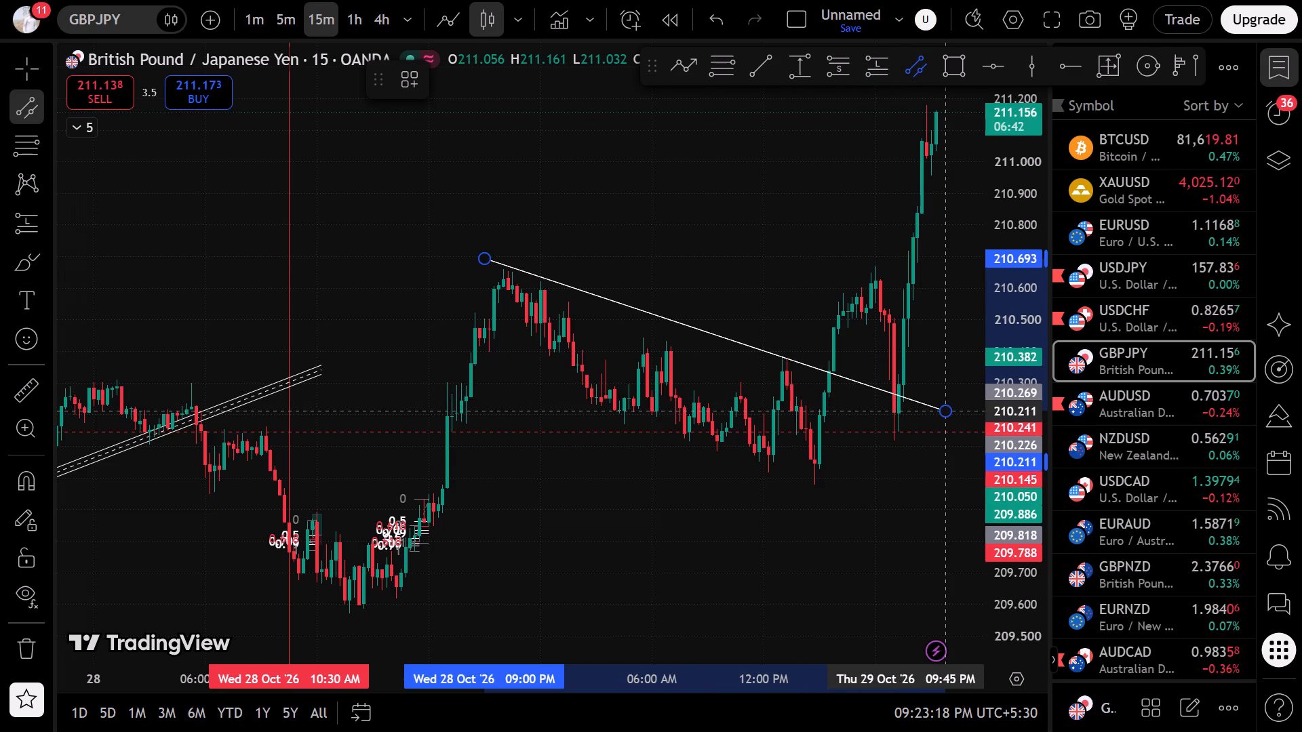
click(964, 442)
click(879, 506)
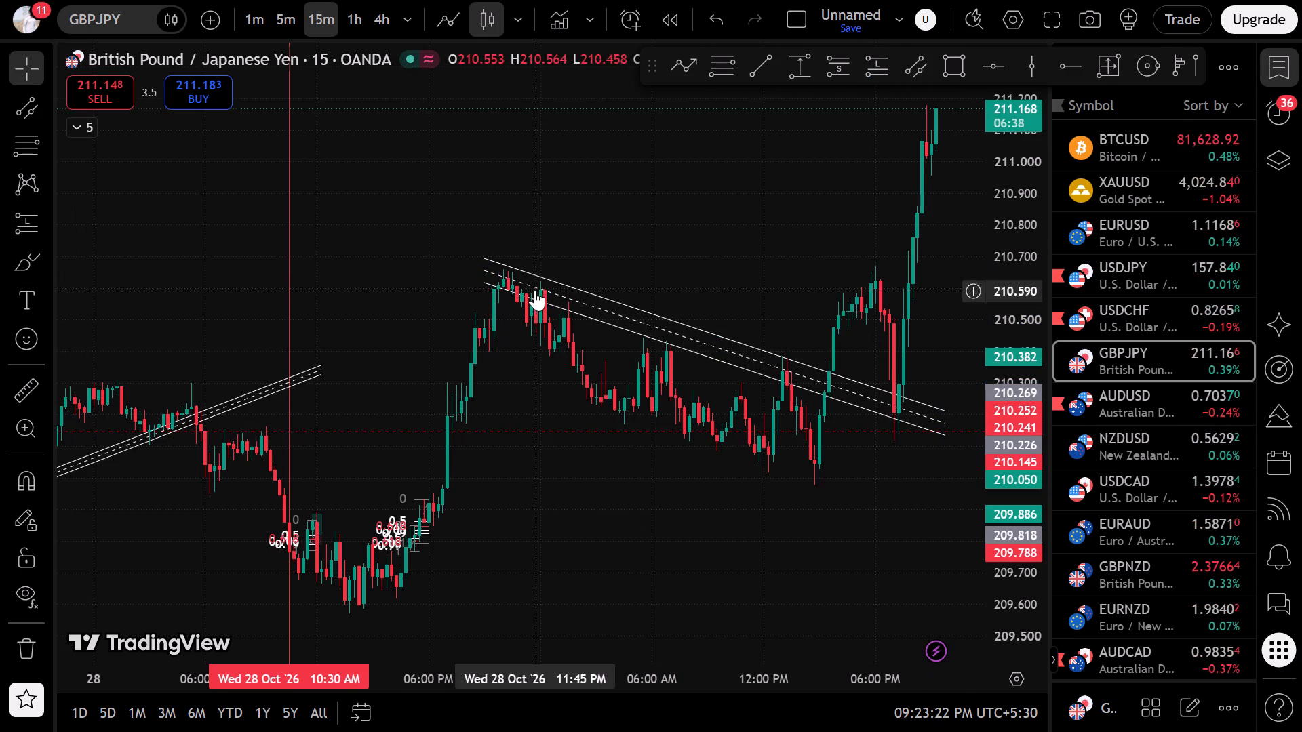
On the 1-minute GBPJPY chart, draw a Fib retracement from about 210.413 at 07:40 PM to about 210.72 near 08:16 PM on 29 October.
click(250, 26)
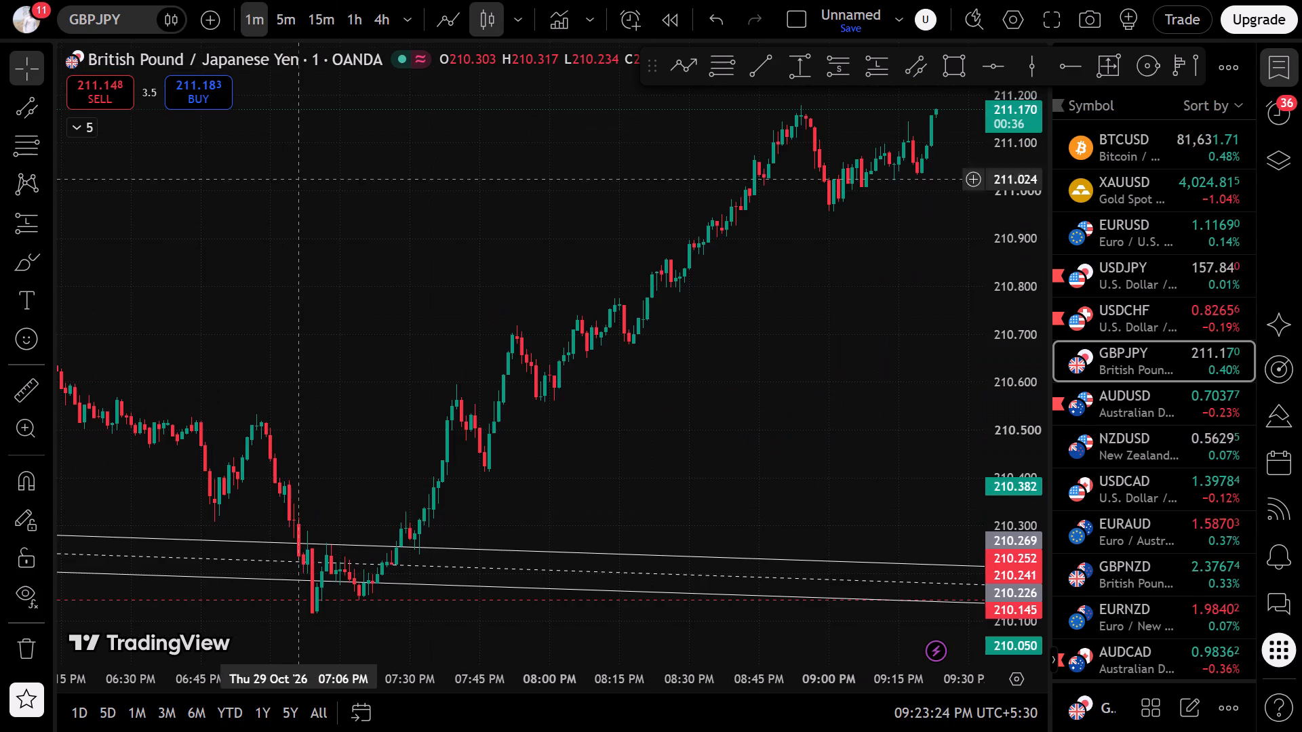
scroll(327, 435, down, 5)
scroll(551, 491, up, 4)
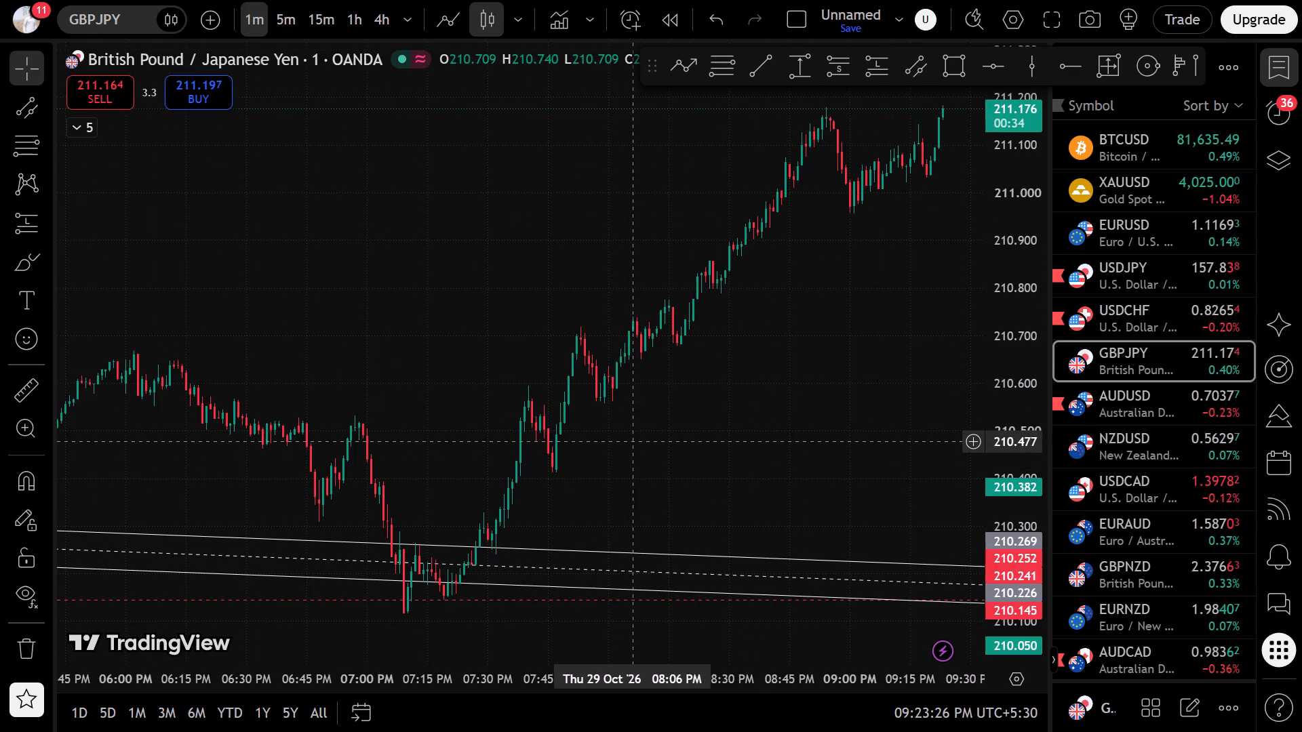
click(1, 144)
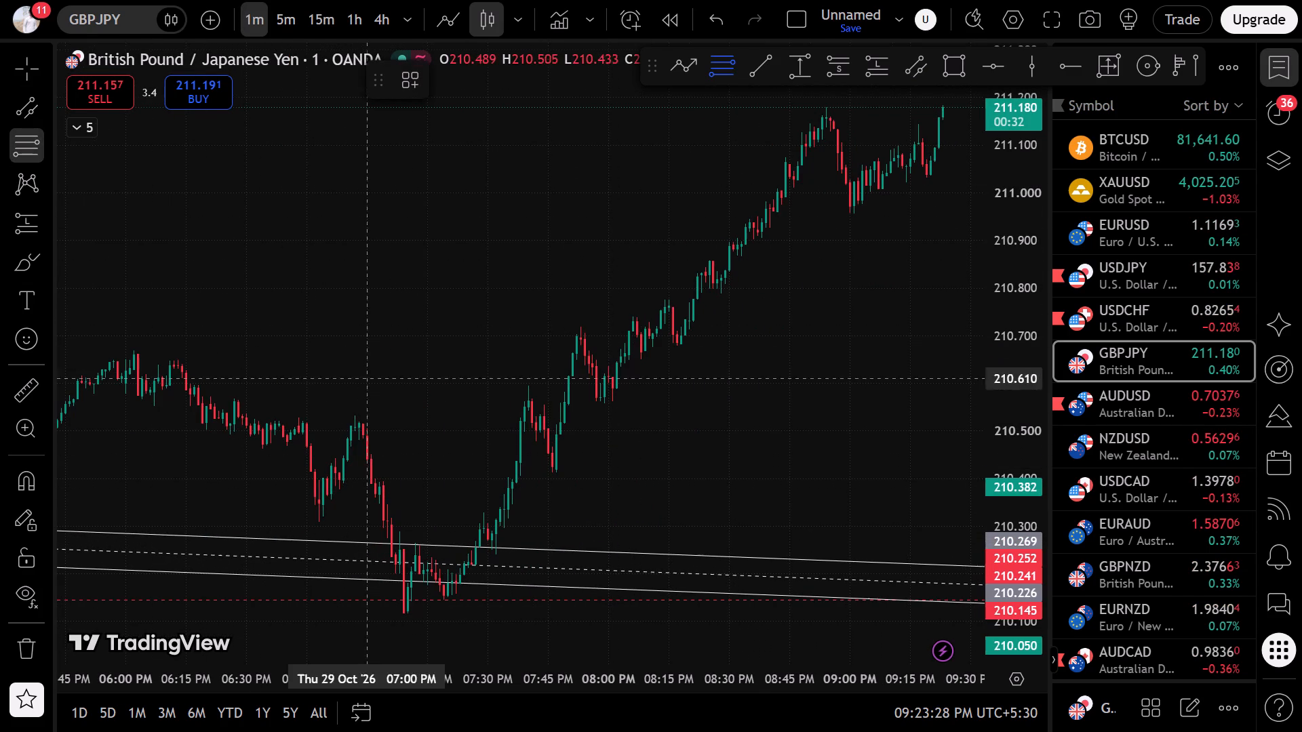
click(529, 472)
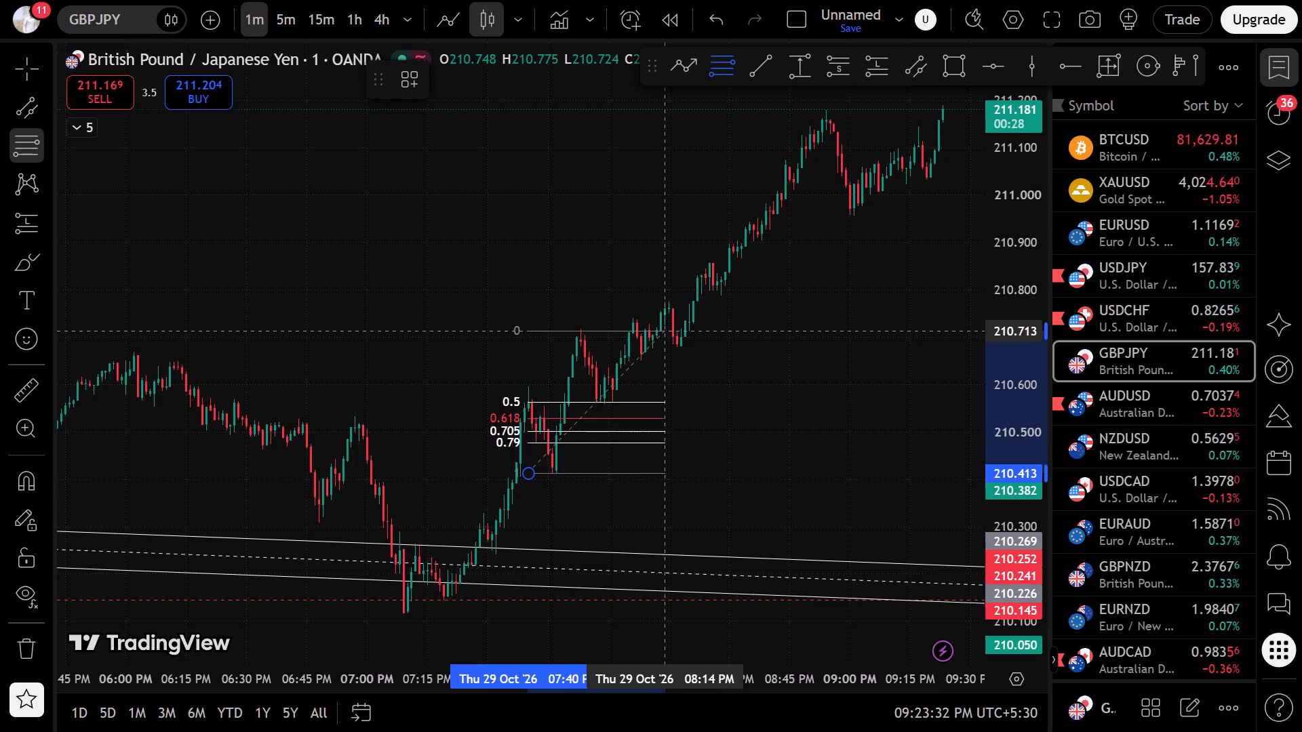
click(671, 327)
Place a long position at 07:53 PM on 29 October with entry 210.565, stop 210.475 and target 211.179, extended to 08:36 PM.
drag(791, 376, 797, 386)
drag(802, 394, 720, 430)
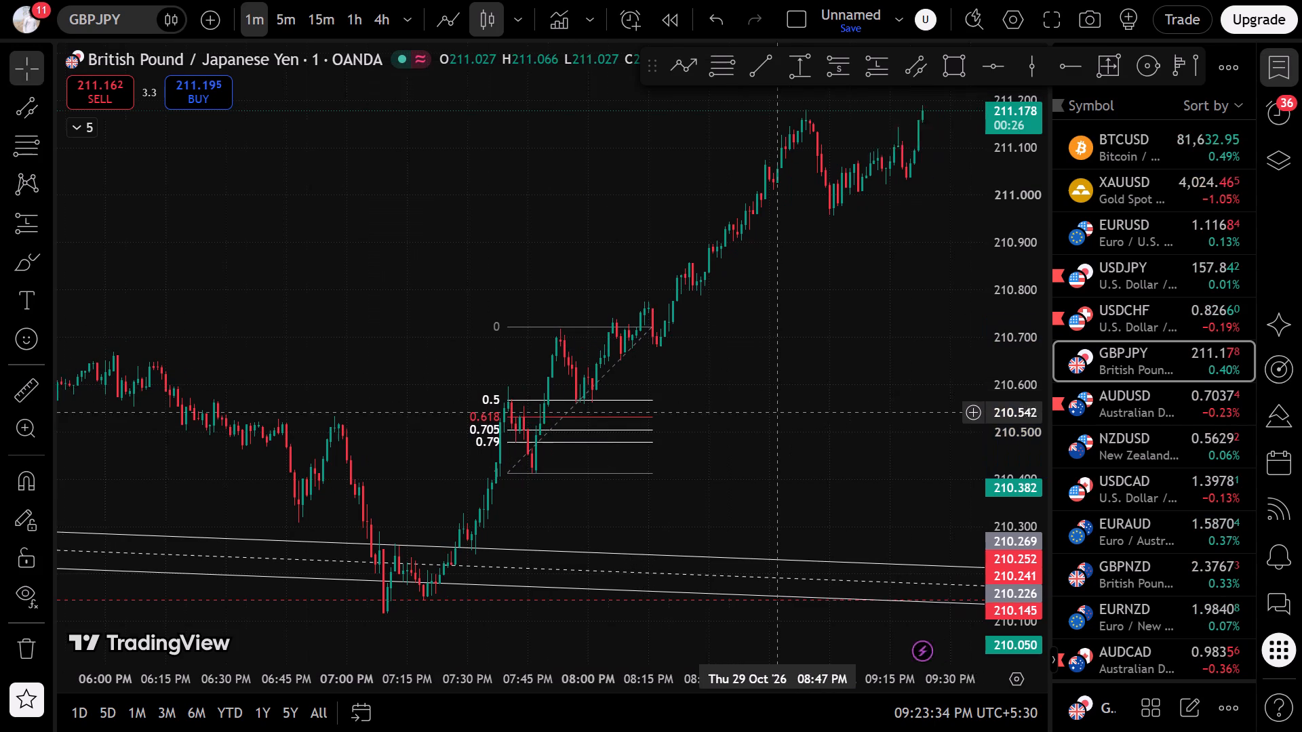
drag(720, 430, 599, 420)
click(875, 61)
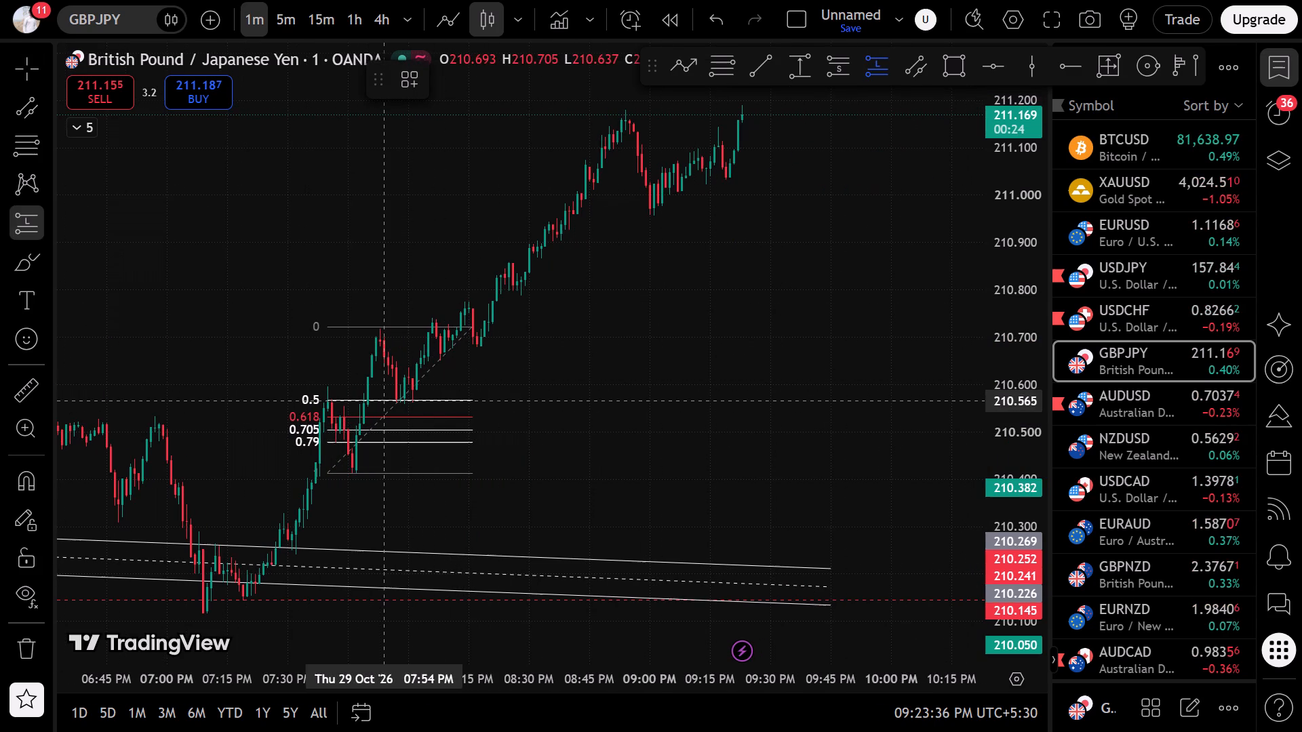
click(381, 401)
drag(385, 509, 396, 437)
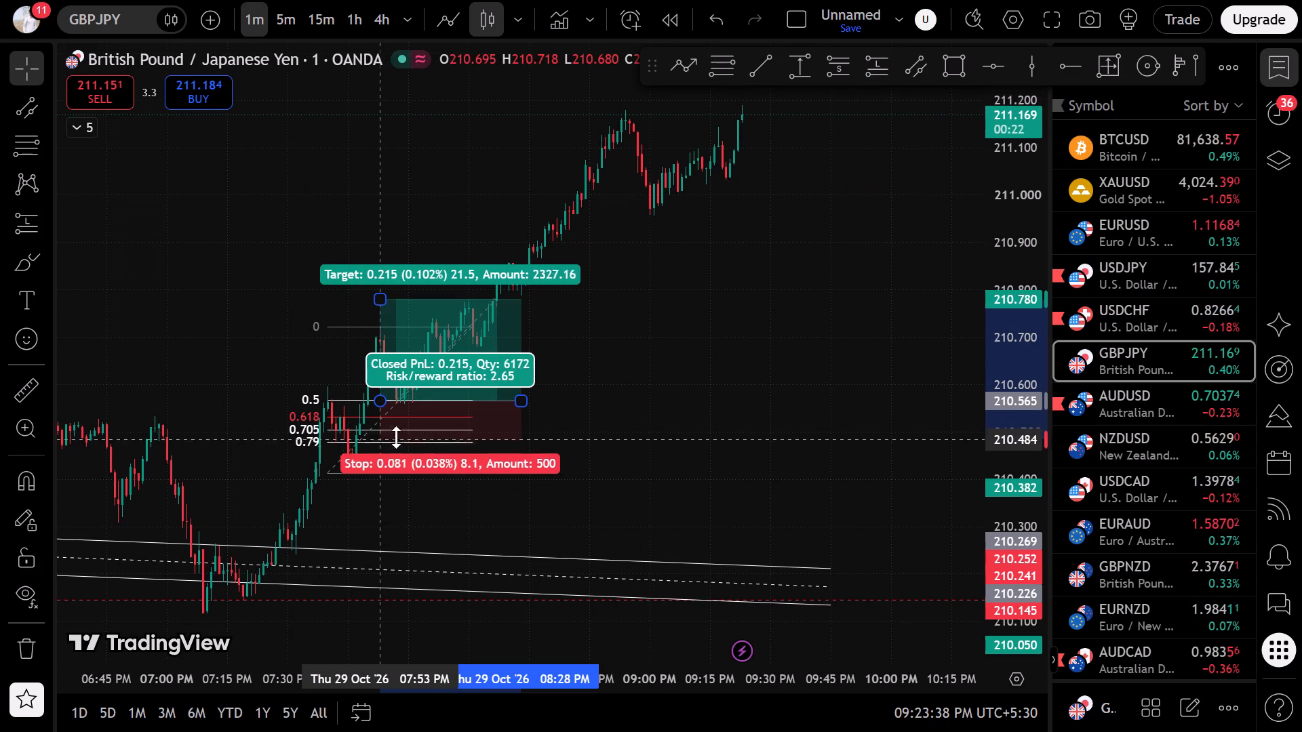
drag(396, 437, 430, 443)
click(722, 393)
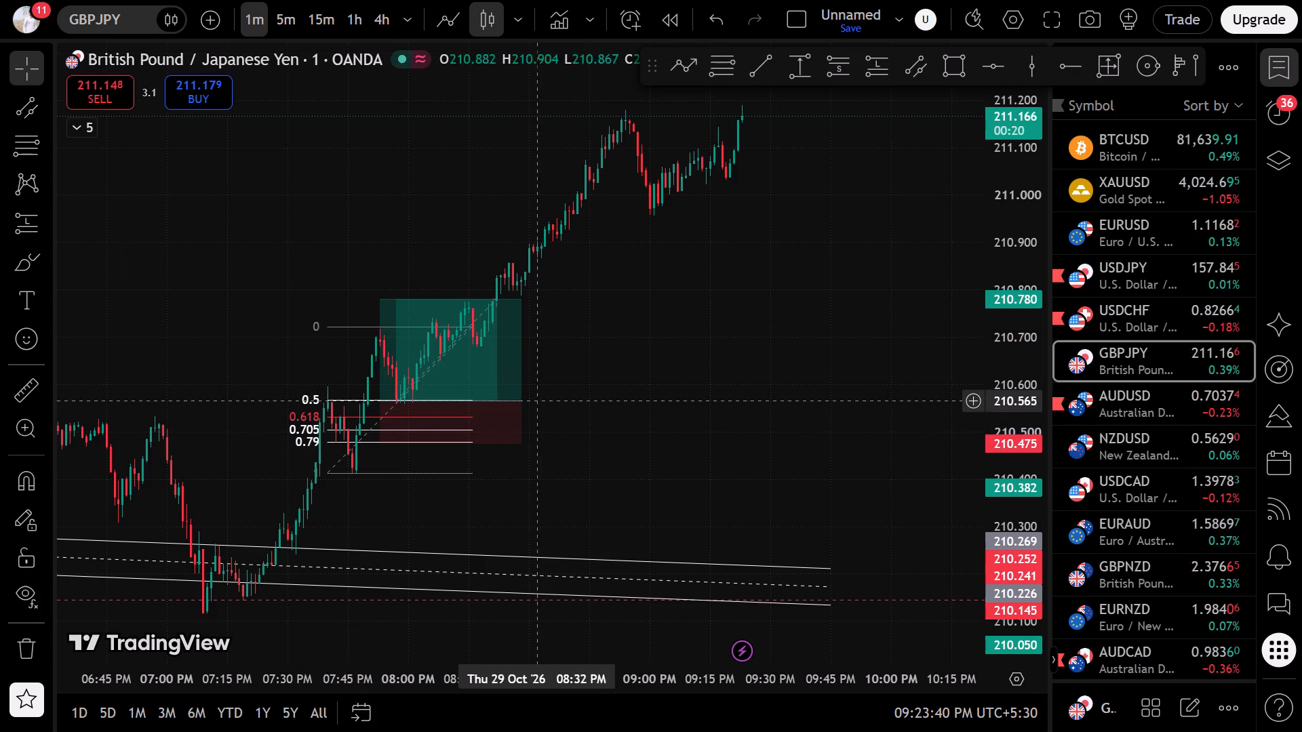
drag(526, 401, 552, 401)
drag(383, 298, 393, 259)
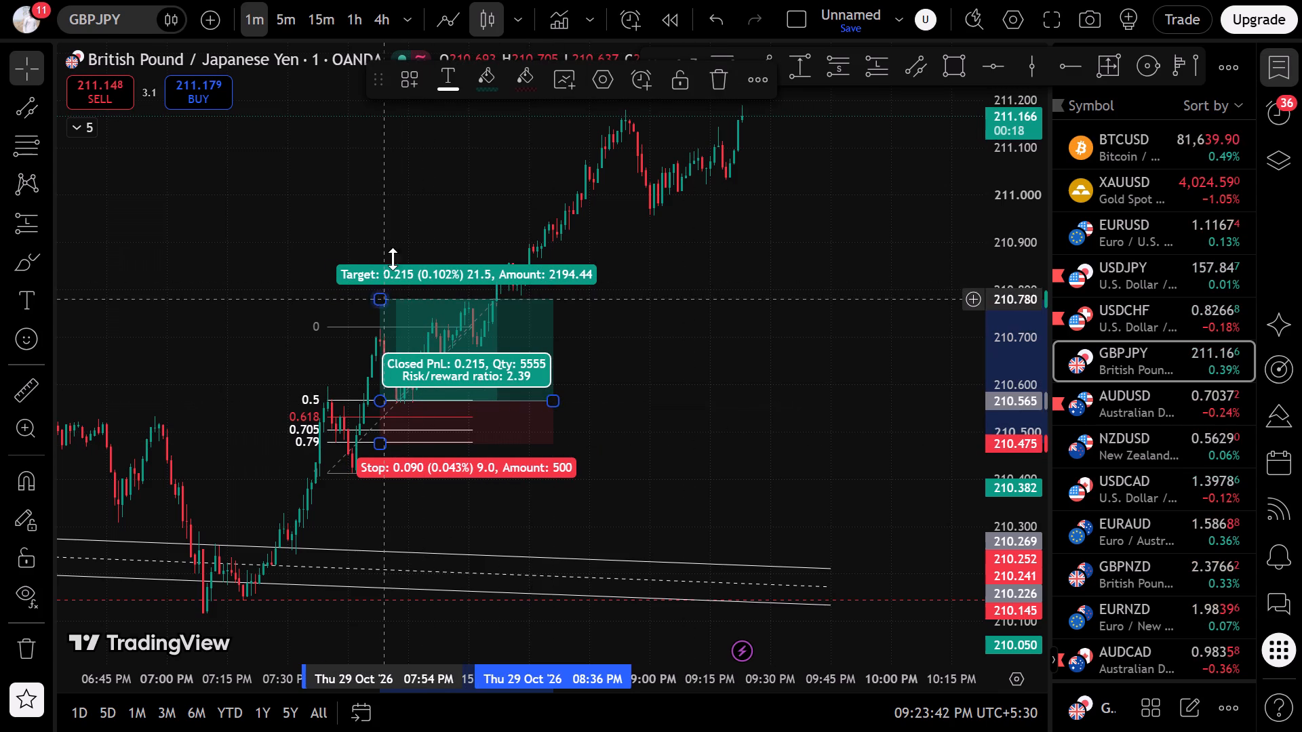
drag(393, 259, 423, 113)
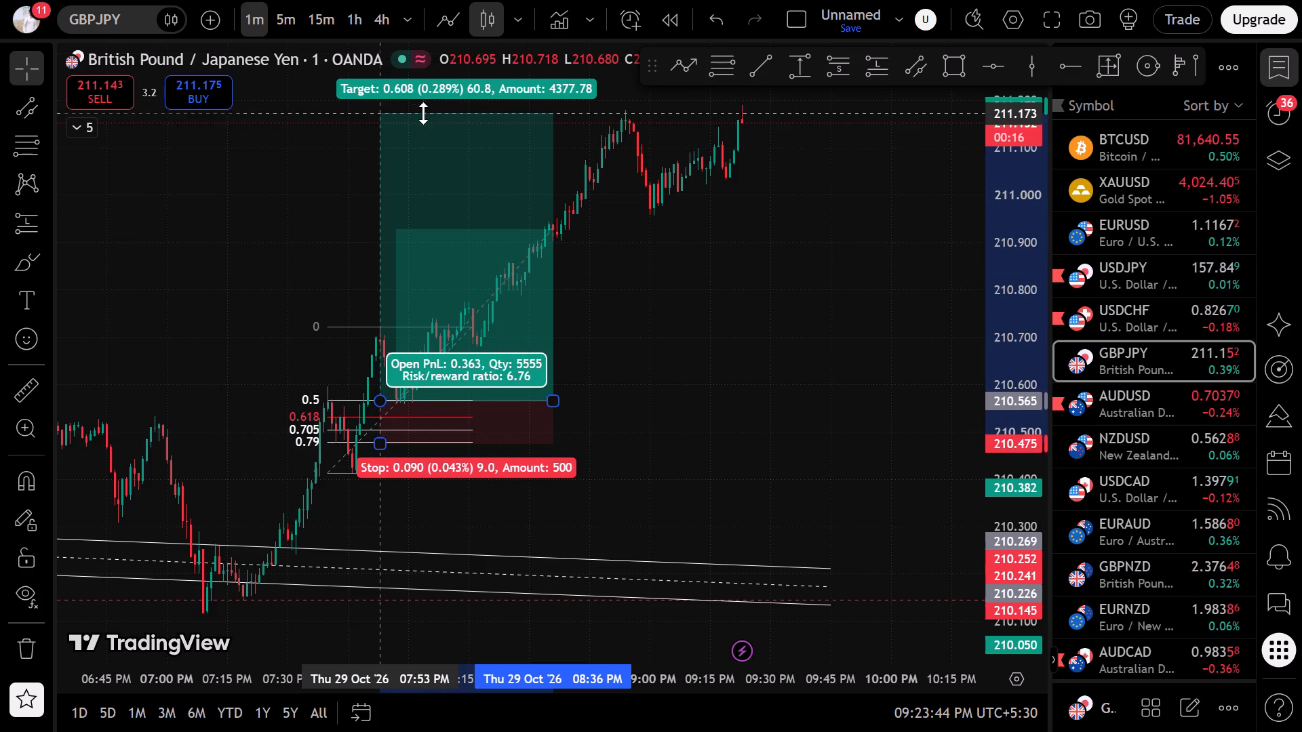
drag(423, 113, 469, 110)
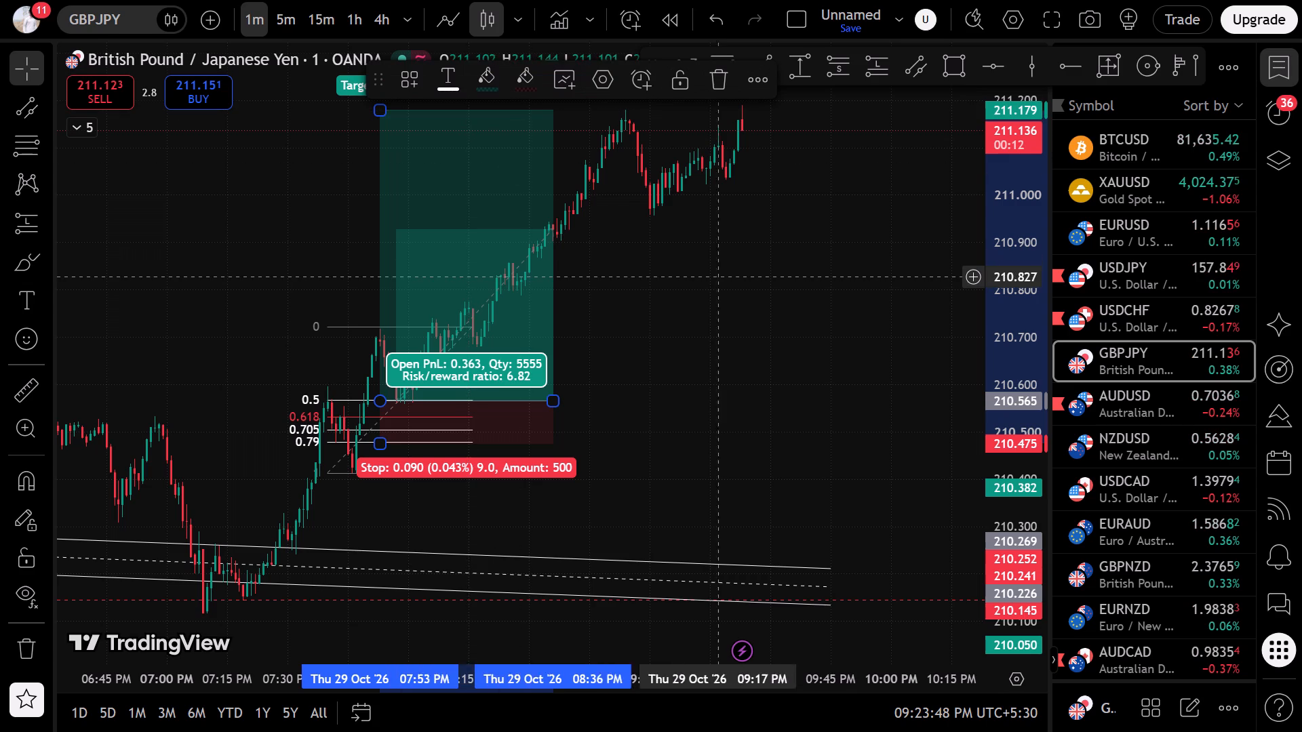
click(724, 277)
Hide the watchlist to widen the chart.
click(1281, 71)
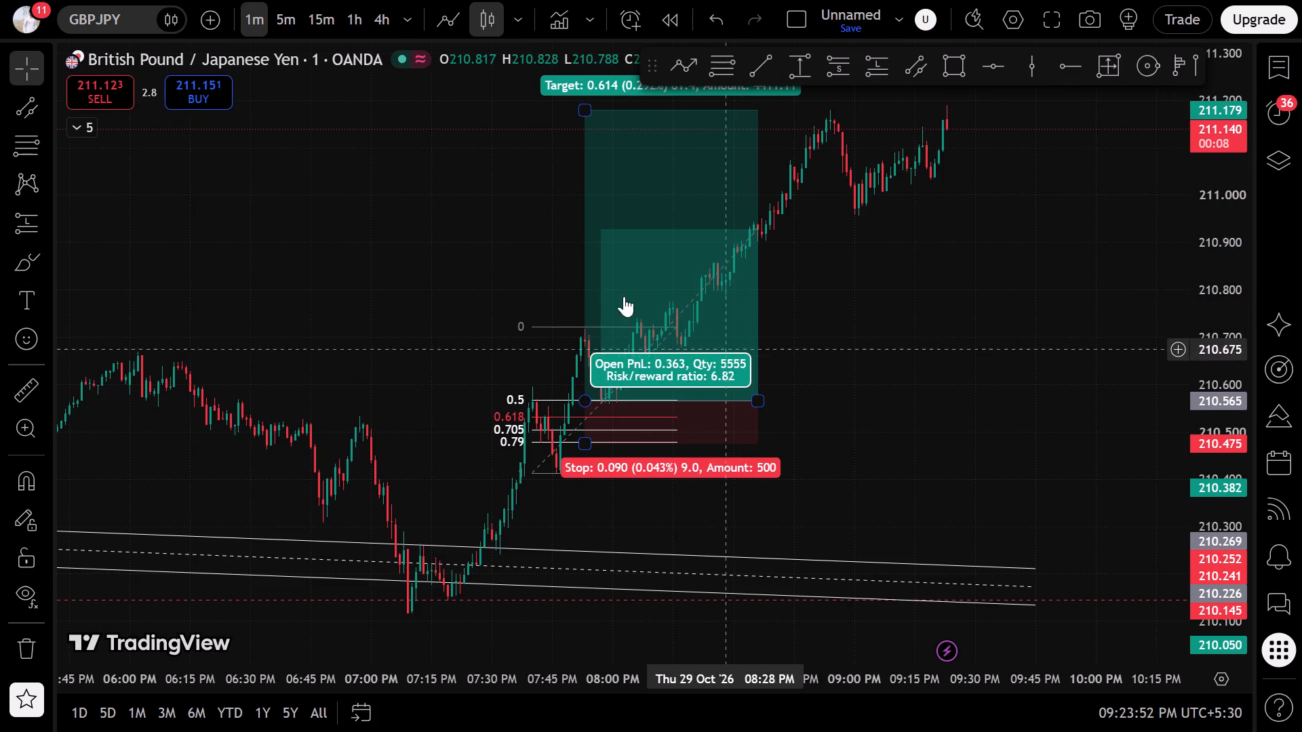
On the 15-minute chart, draw a rising parallel channel from about 209.525 on 24 October to 210.309 on 28 October, its upper edge ending near 210.35.
click(303, 15)
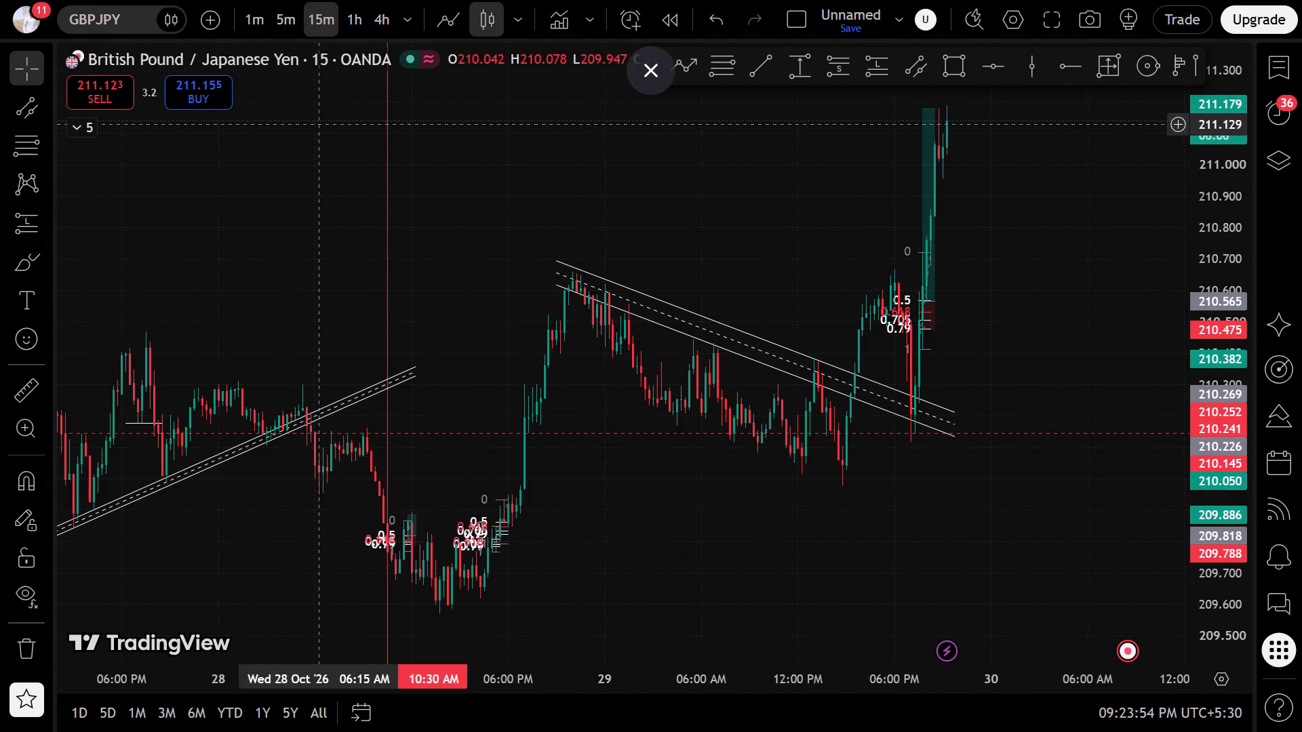
drag(585, 535, 1075, 502)
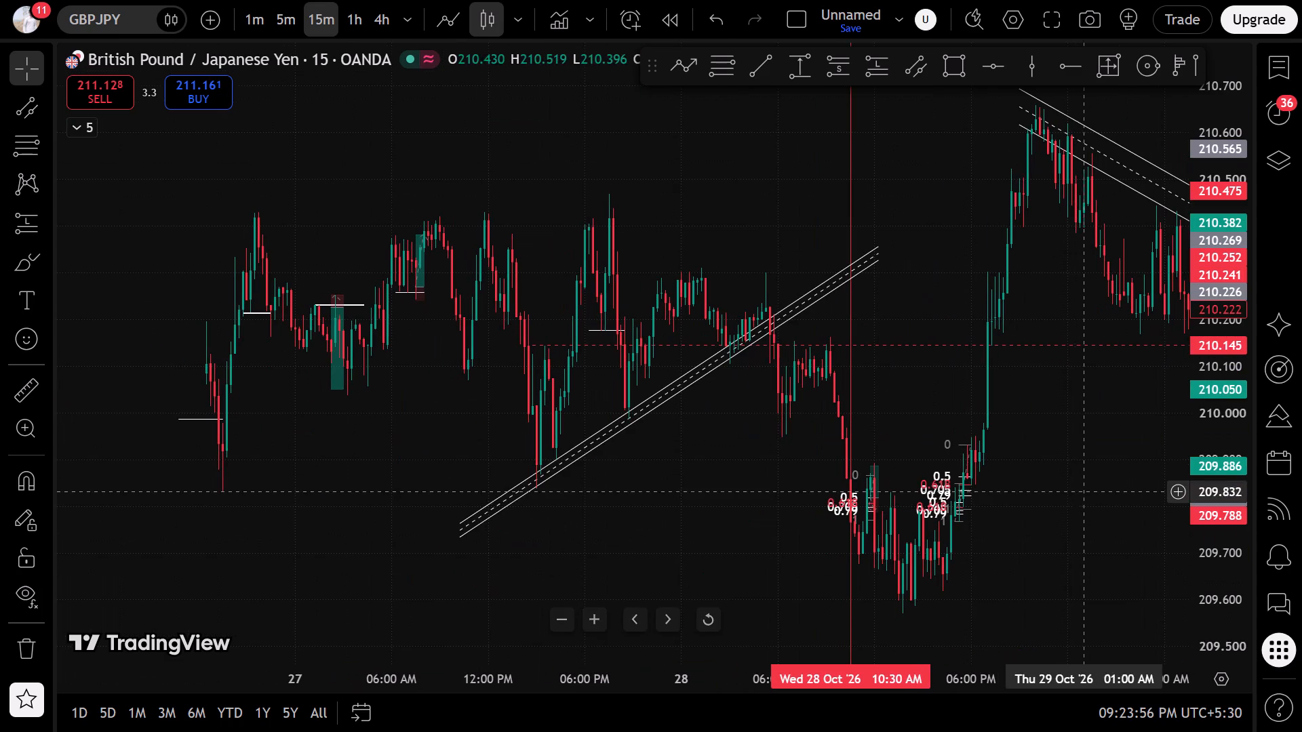
scroll(1017, 464, down, 1)
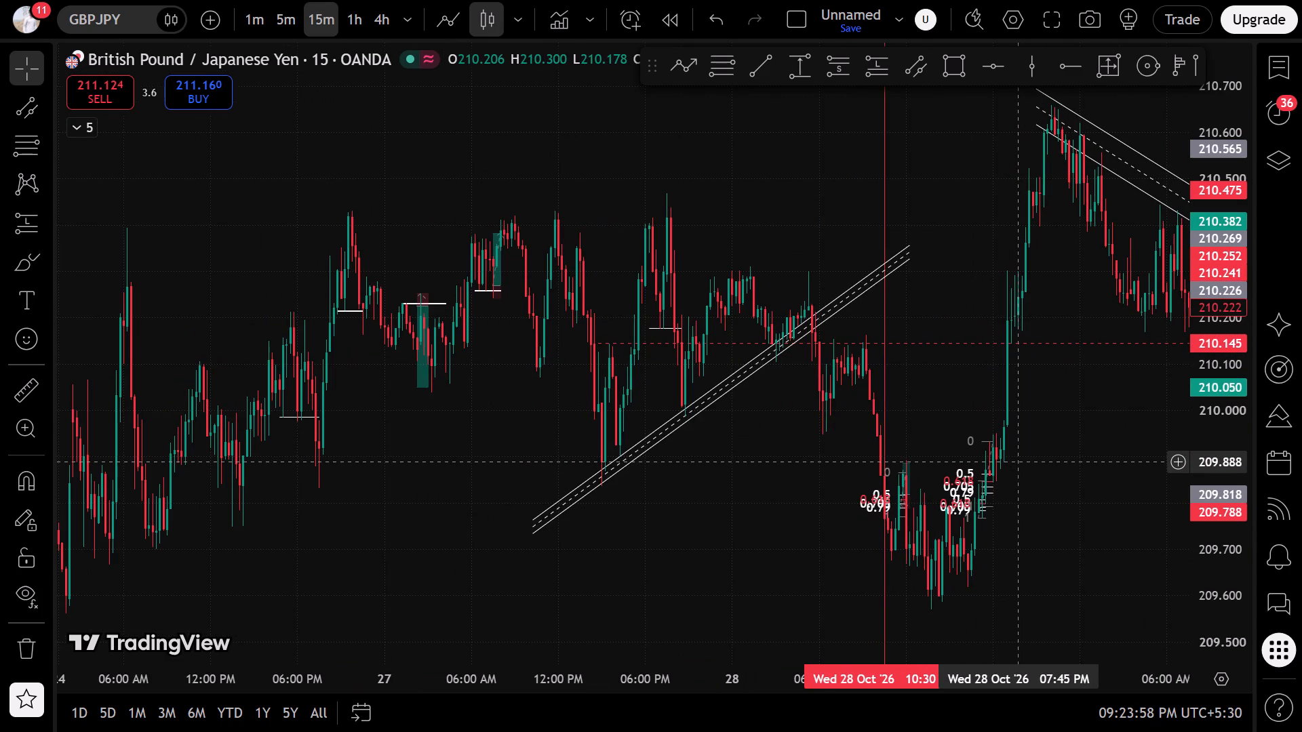
scroll(1017, 462, down, 2)
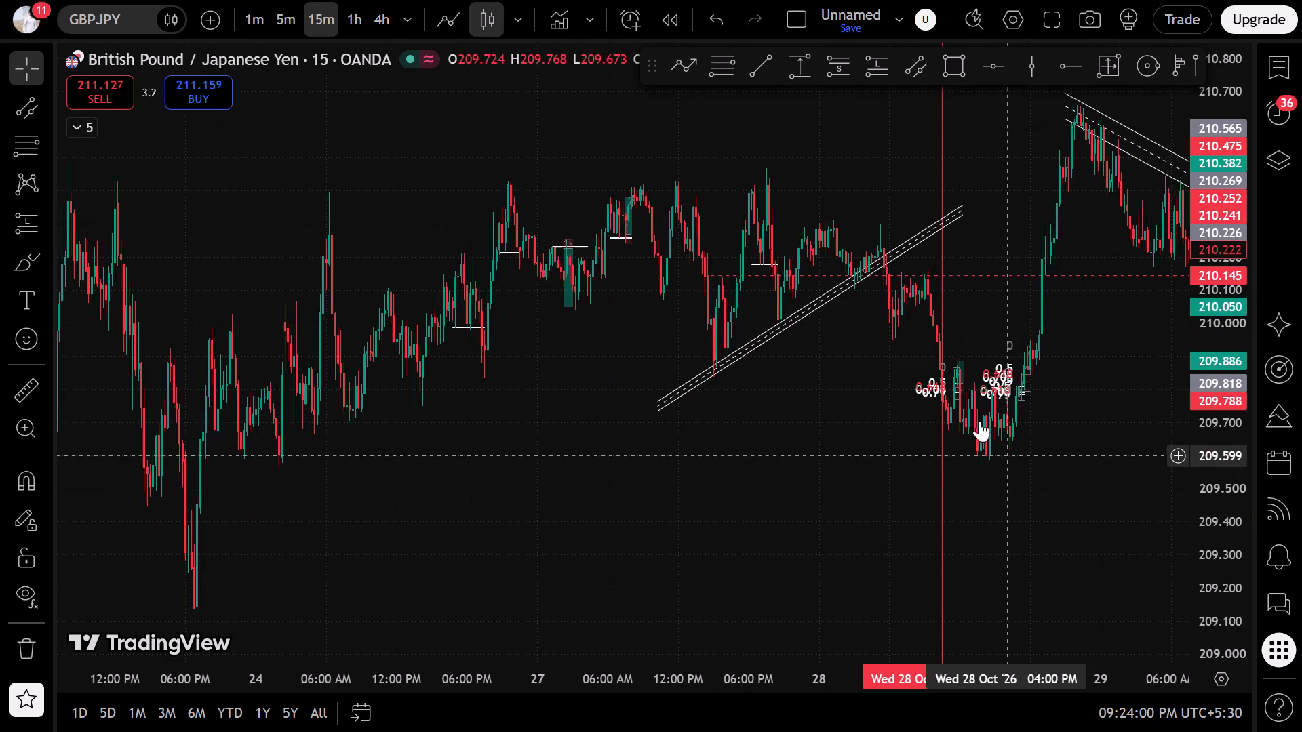
click(919, 68)
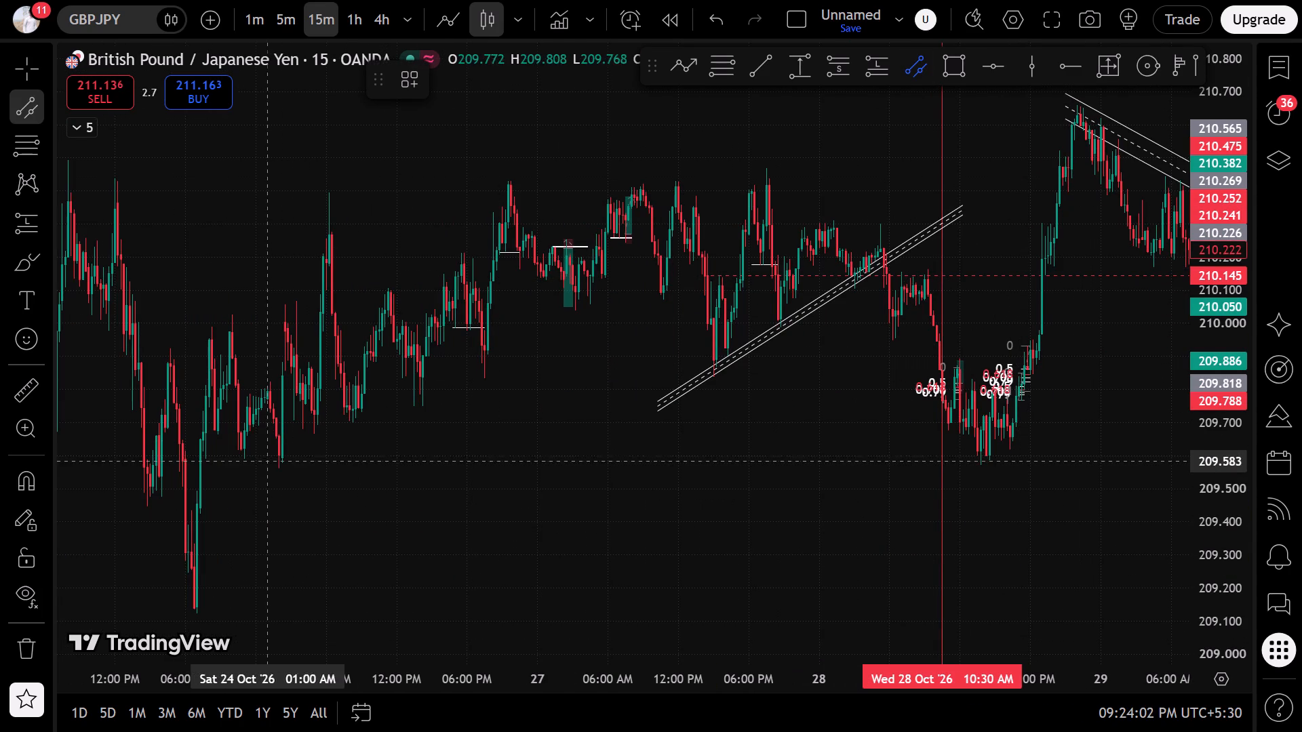
click(254, 480)
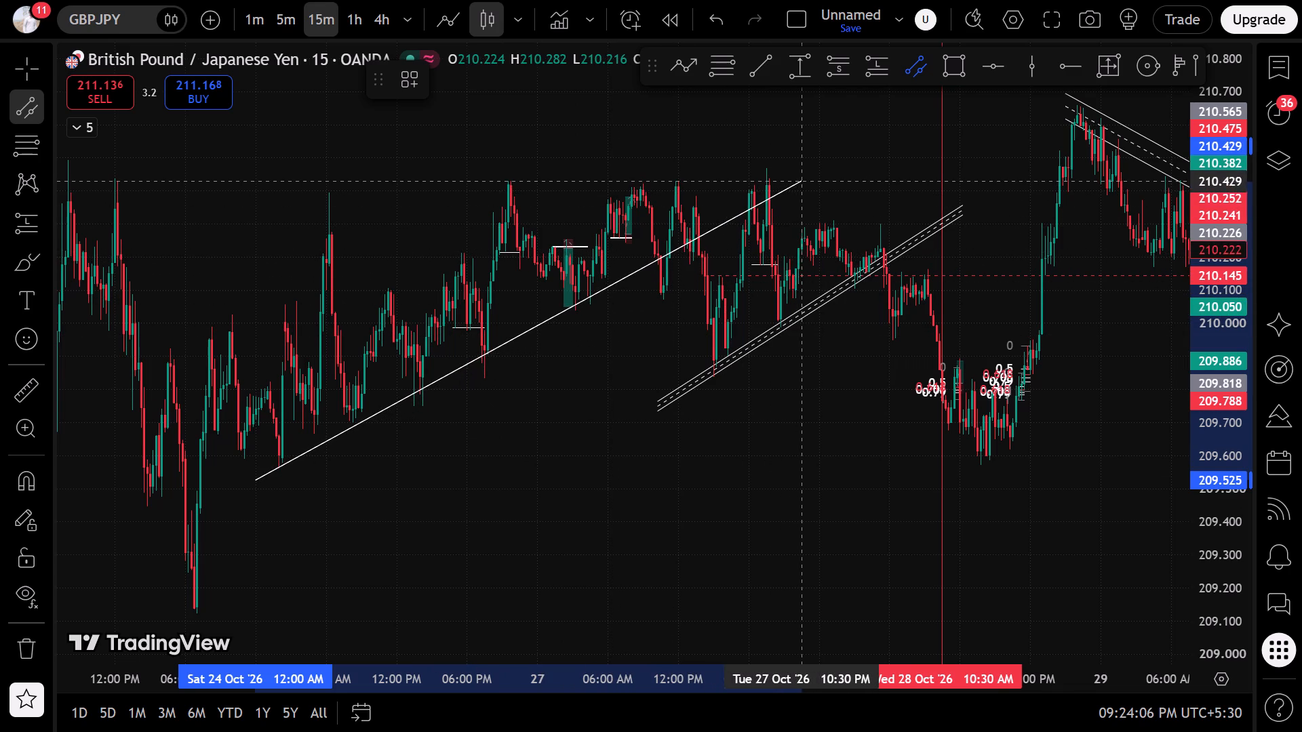
click(850, 221)
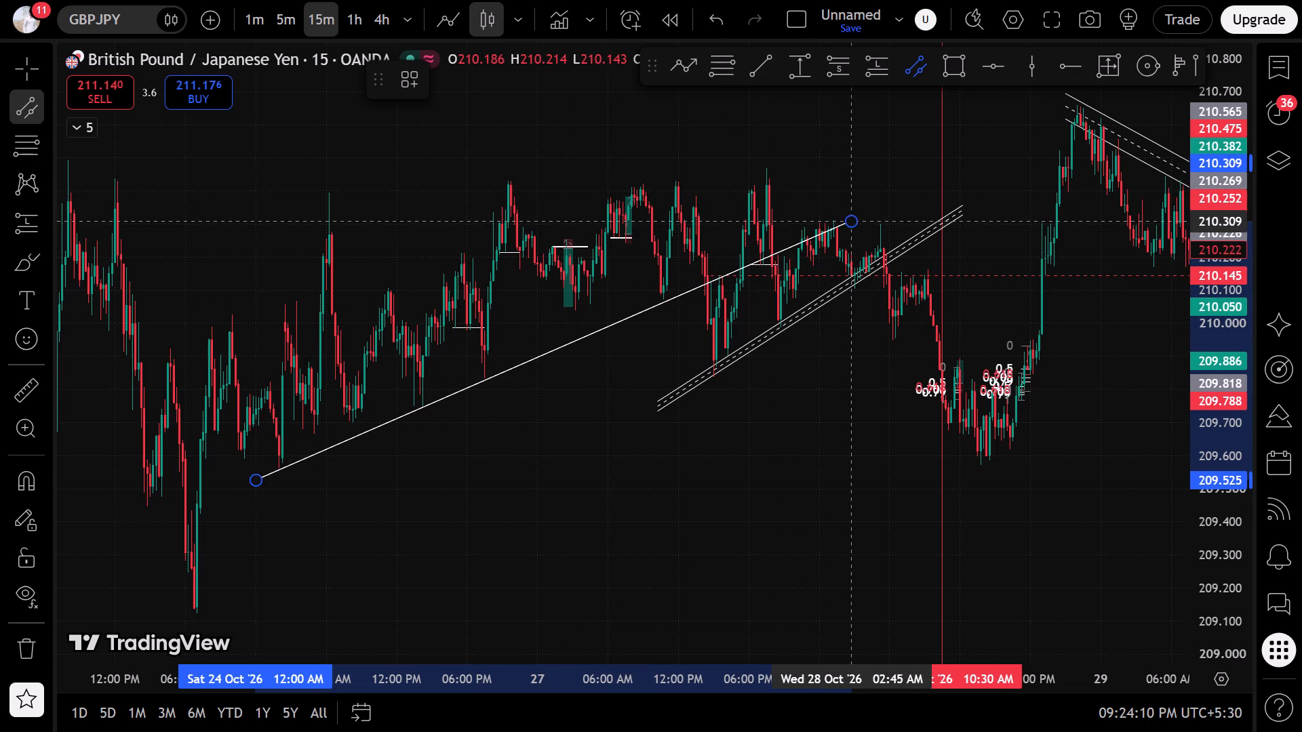
click(852, 207)
click(626, 357)
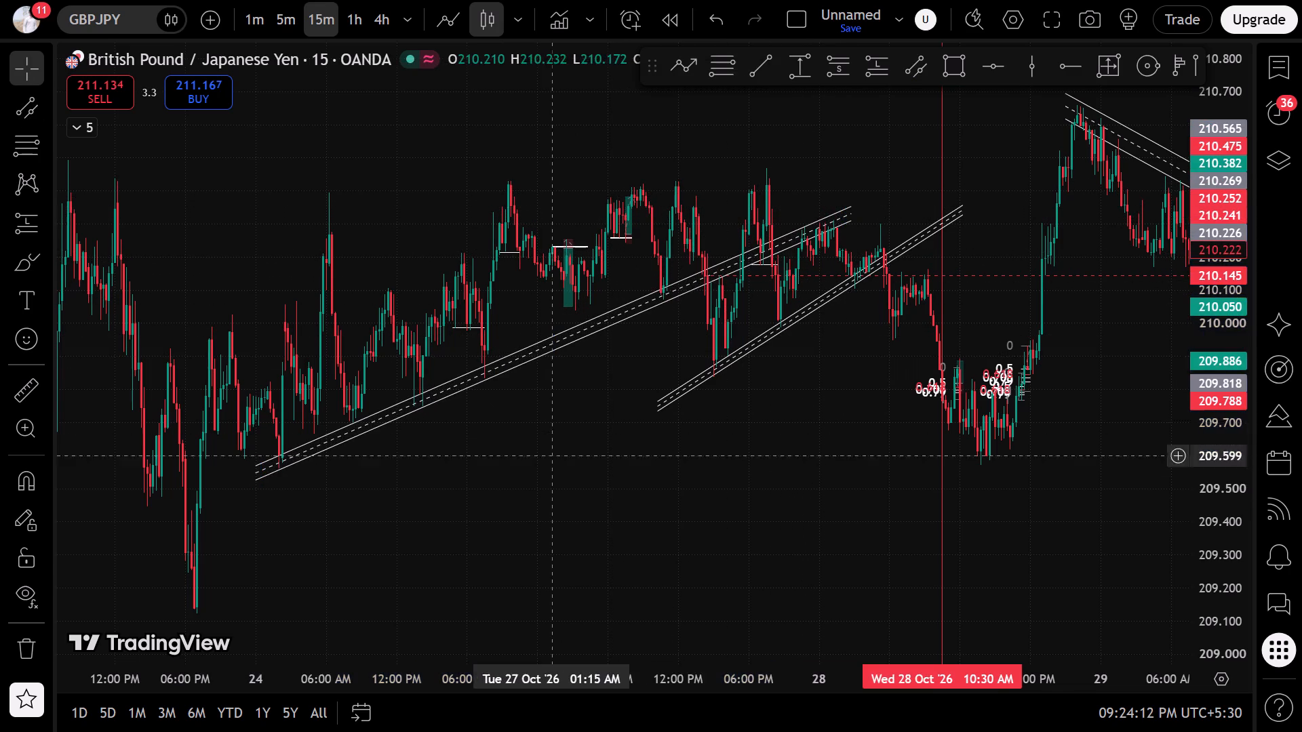
click(551, 458)
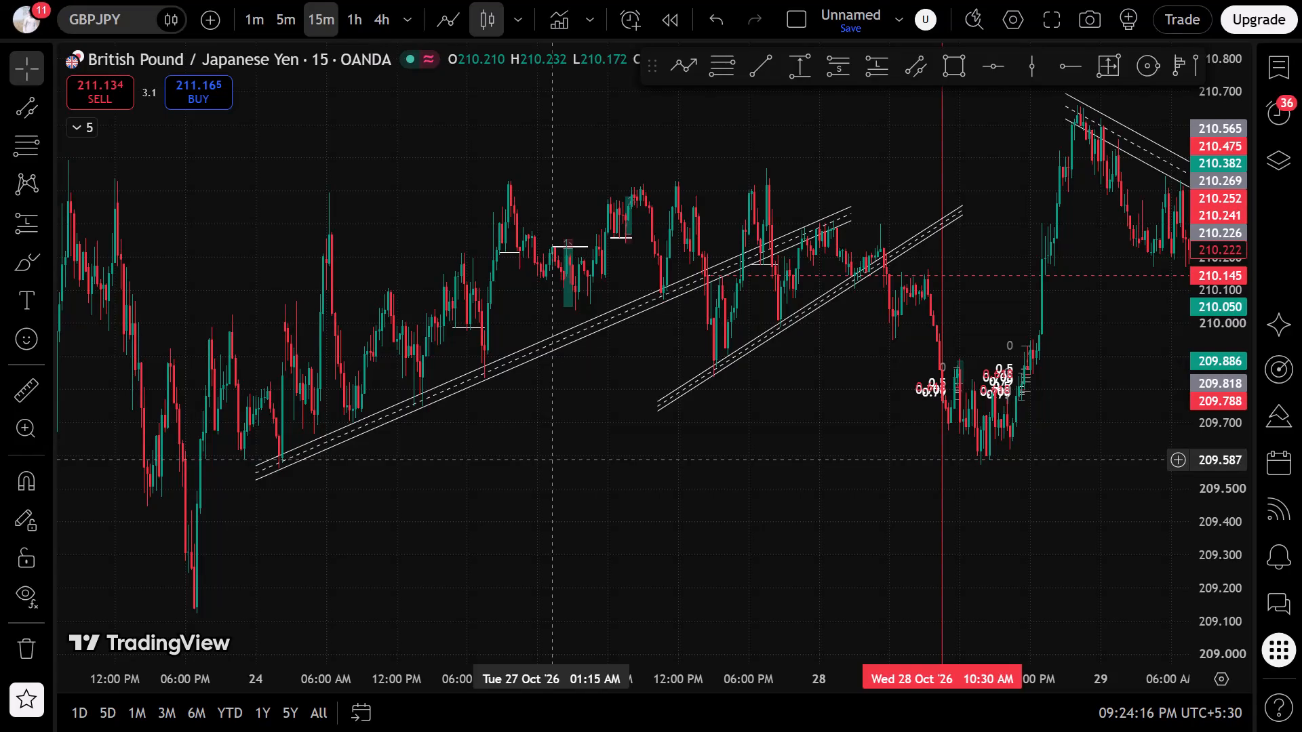
Switch to the 1-minute chart and examine the 27 October afternoon price action around the two rising channels.
click(276, 20)
click(241, 20)
click(244, 18)
scroll(457, 223, down, 12)
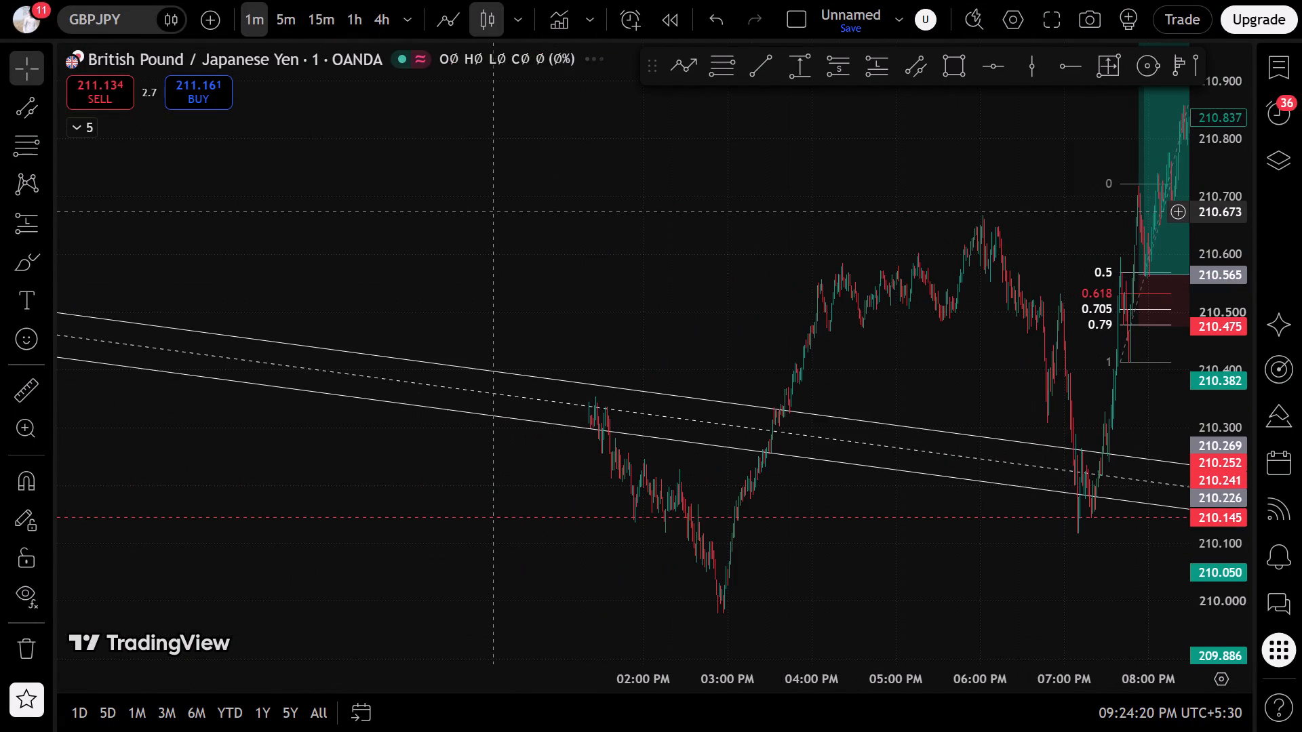
scroll(494, 218, down, 11)
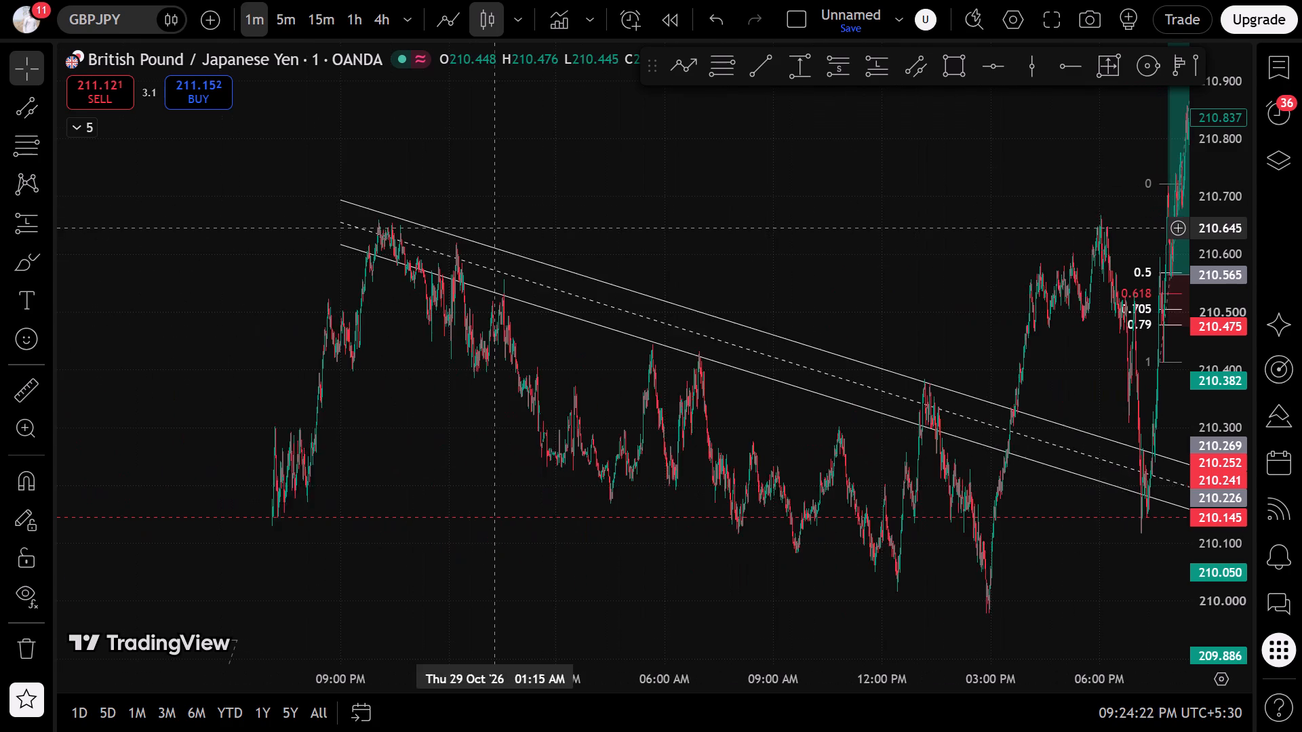
drag(539, 442, 1195, 393)
drag(378, 505, 1301, 574)
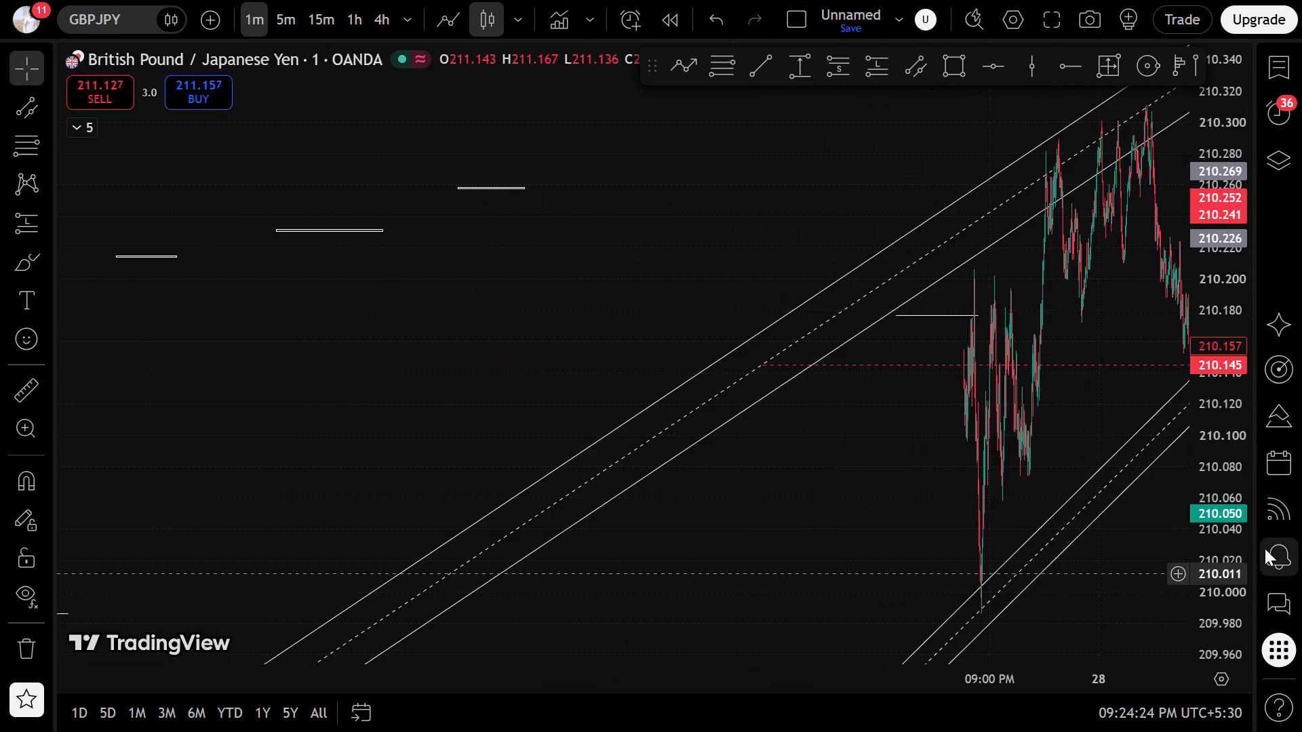
scroll(941, 579, up, 13)
drag(516, 435, 1074, 471)
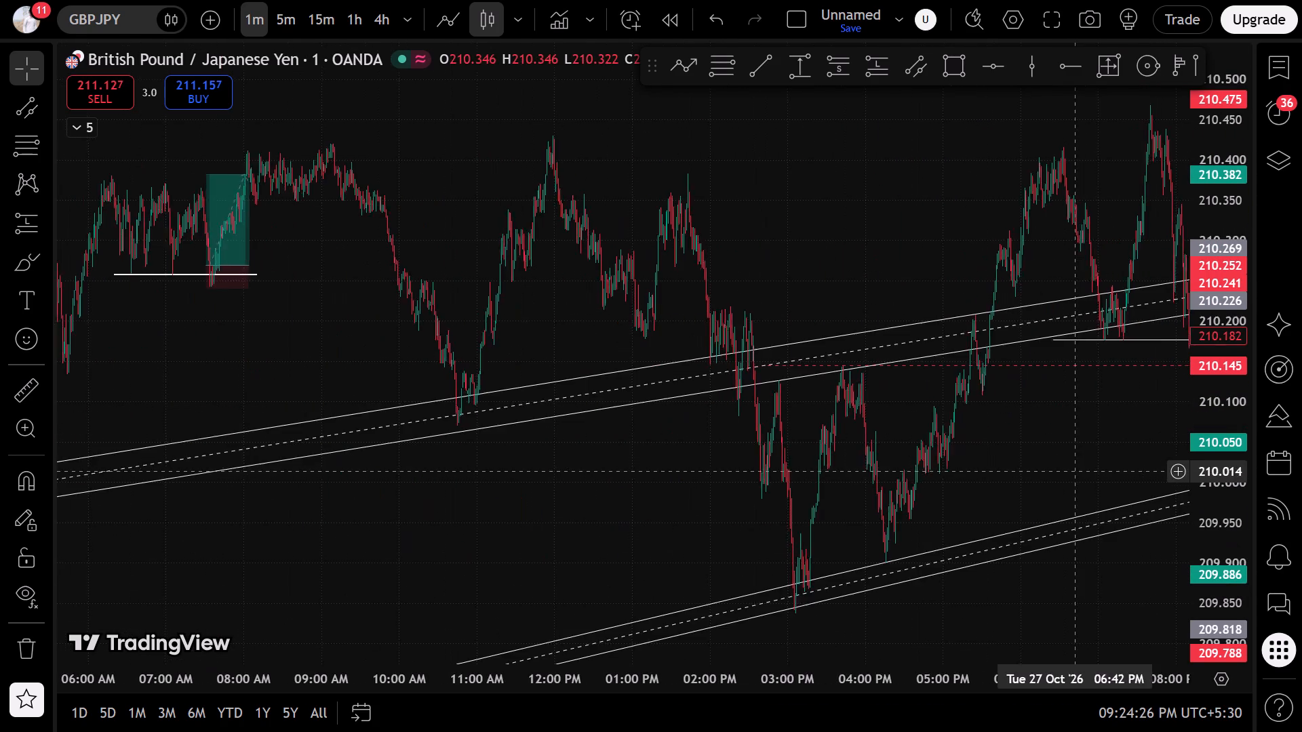
drag(1074, 471, 1076, 470)
scroll(891, 537, up, 8)
drag(569, 475, 901, 455)
scroll(901, 453, up, 3)
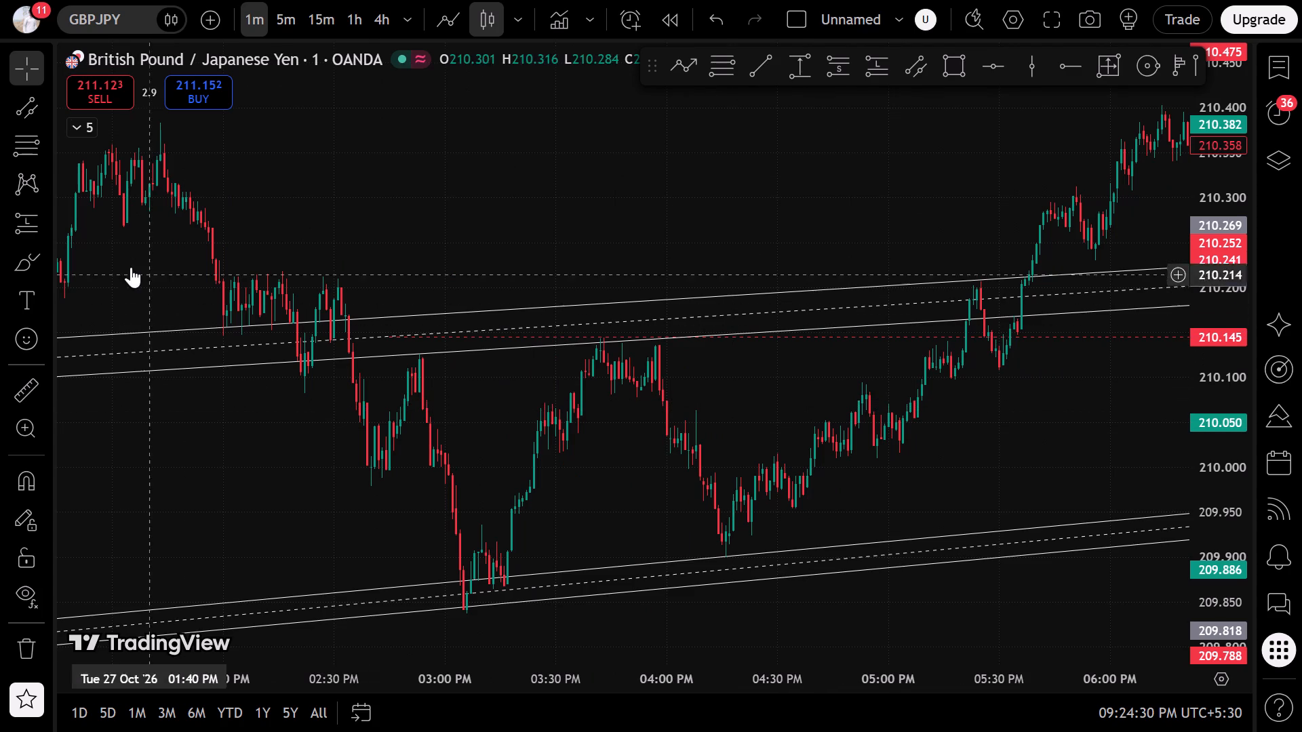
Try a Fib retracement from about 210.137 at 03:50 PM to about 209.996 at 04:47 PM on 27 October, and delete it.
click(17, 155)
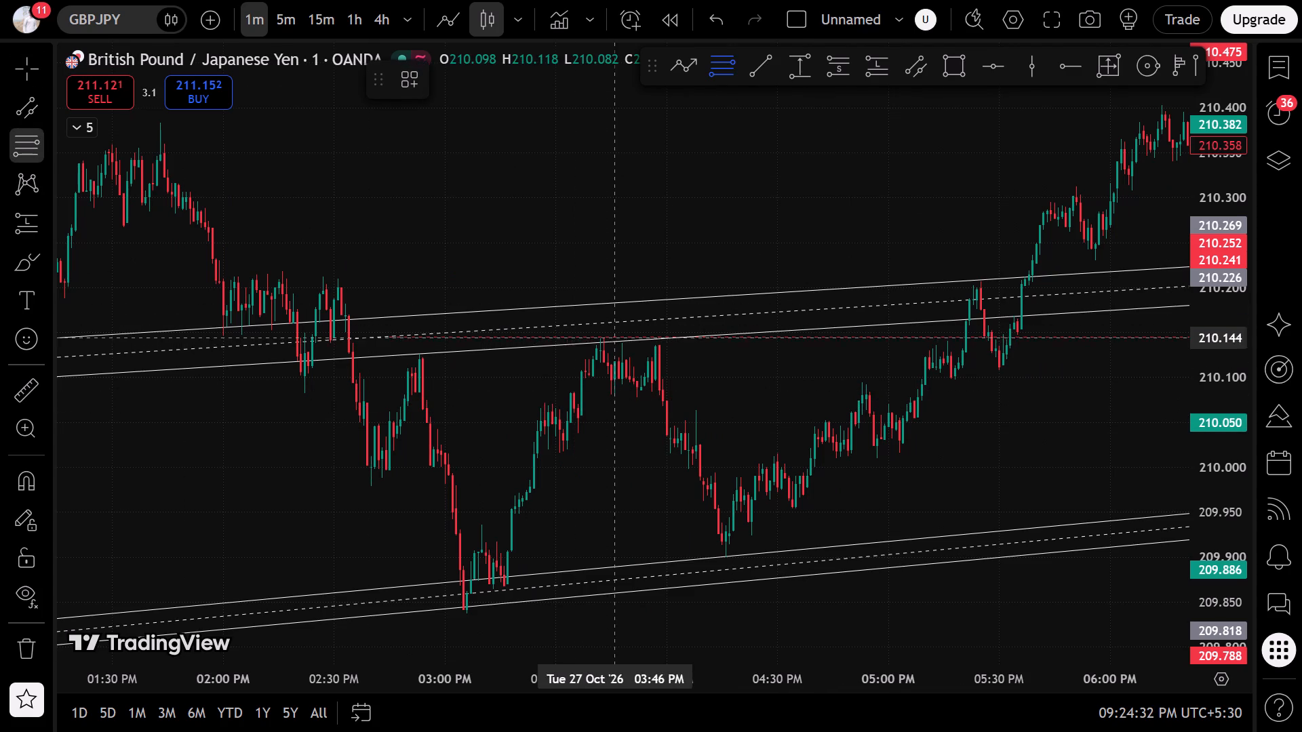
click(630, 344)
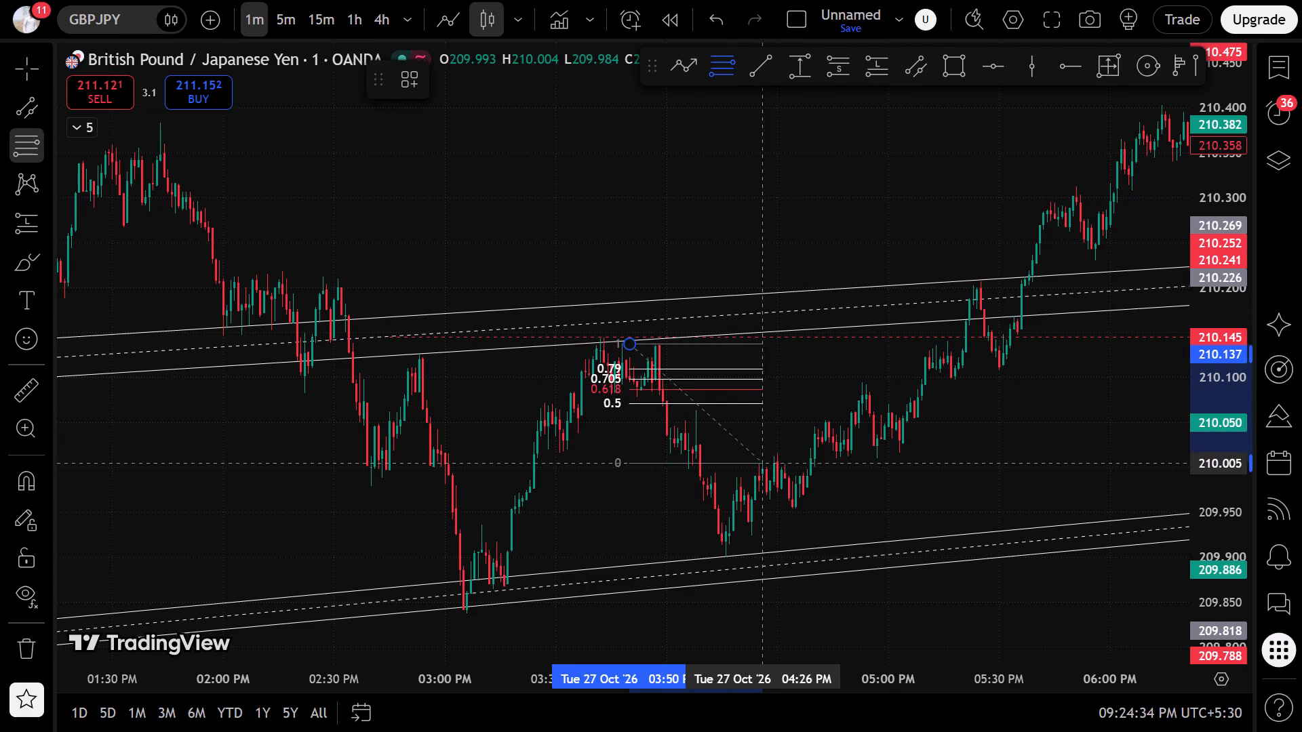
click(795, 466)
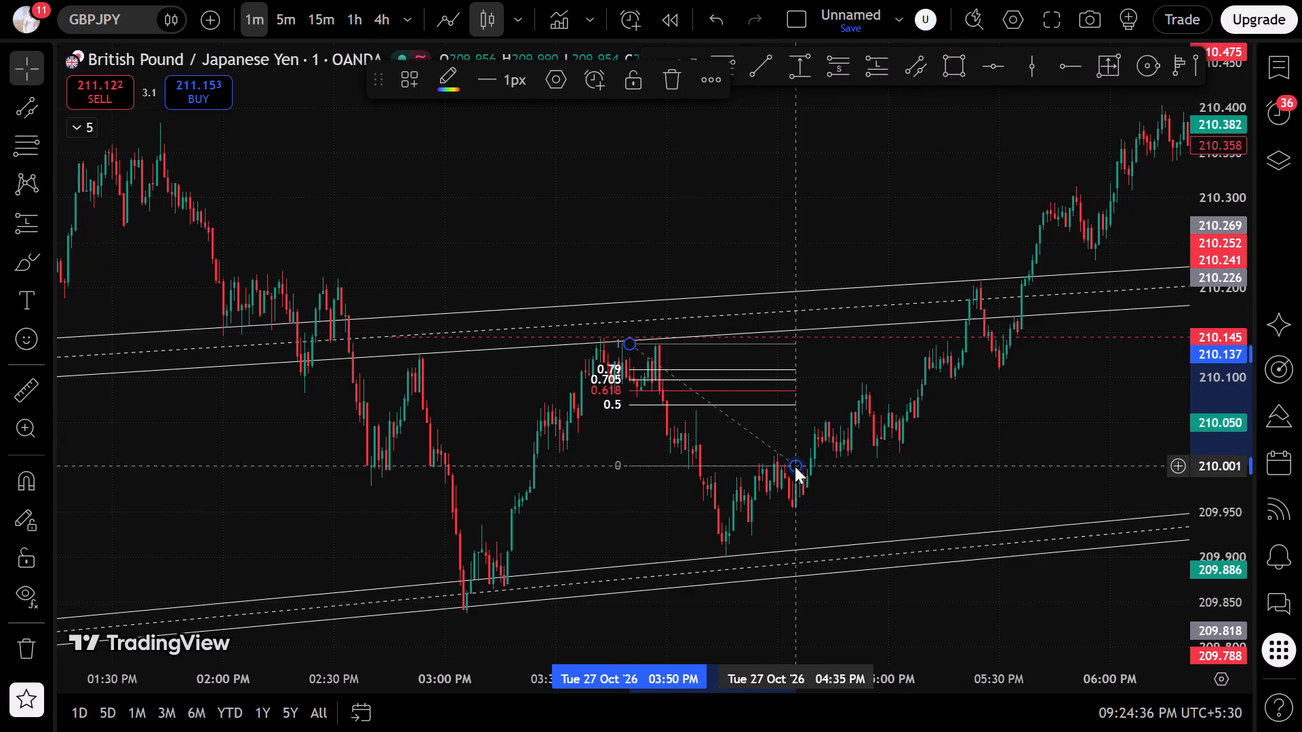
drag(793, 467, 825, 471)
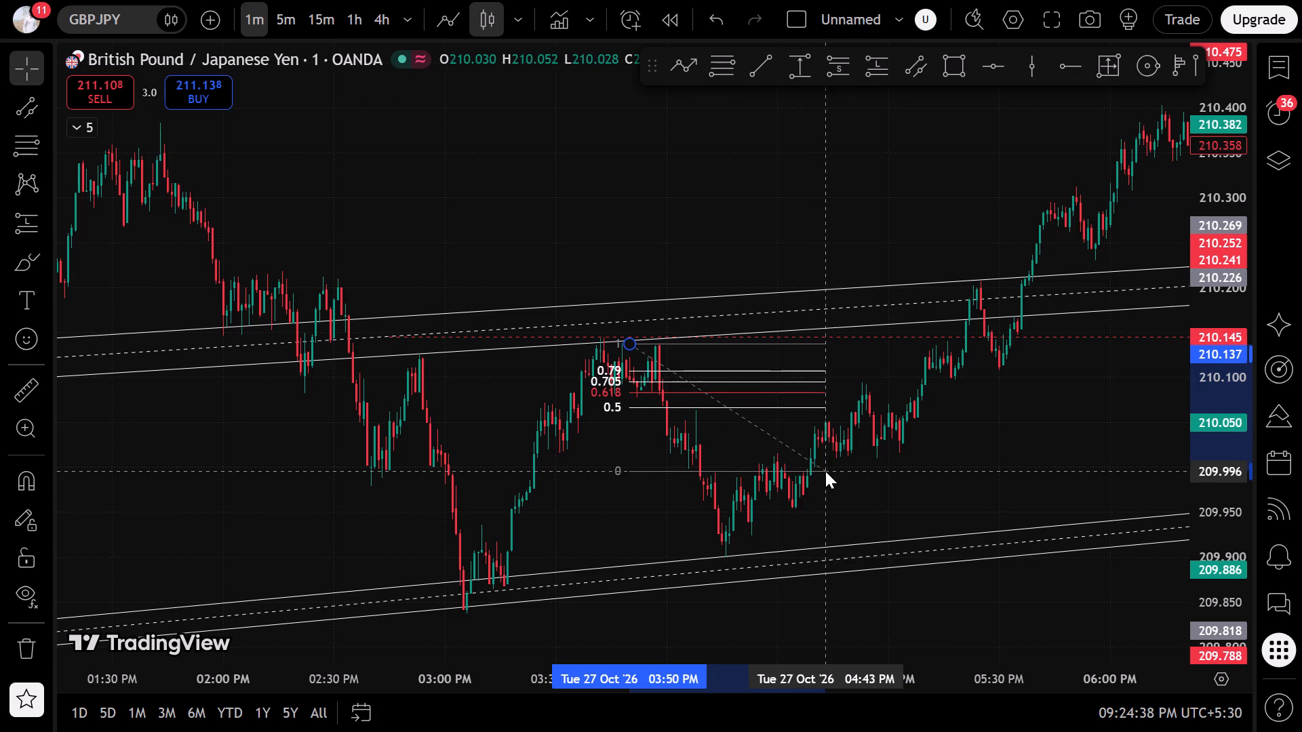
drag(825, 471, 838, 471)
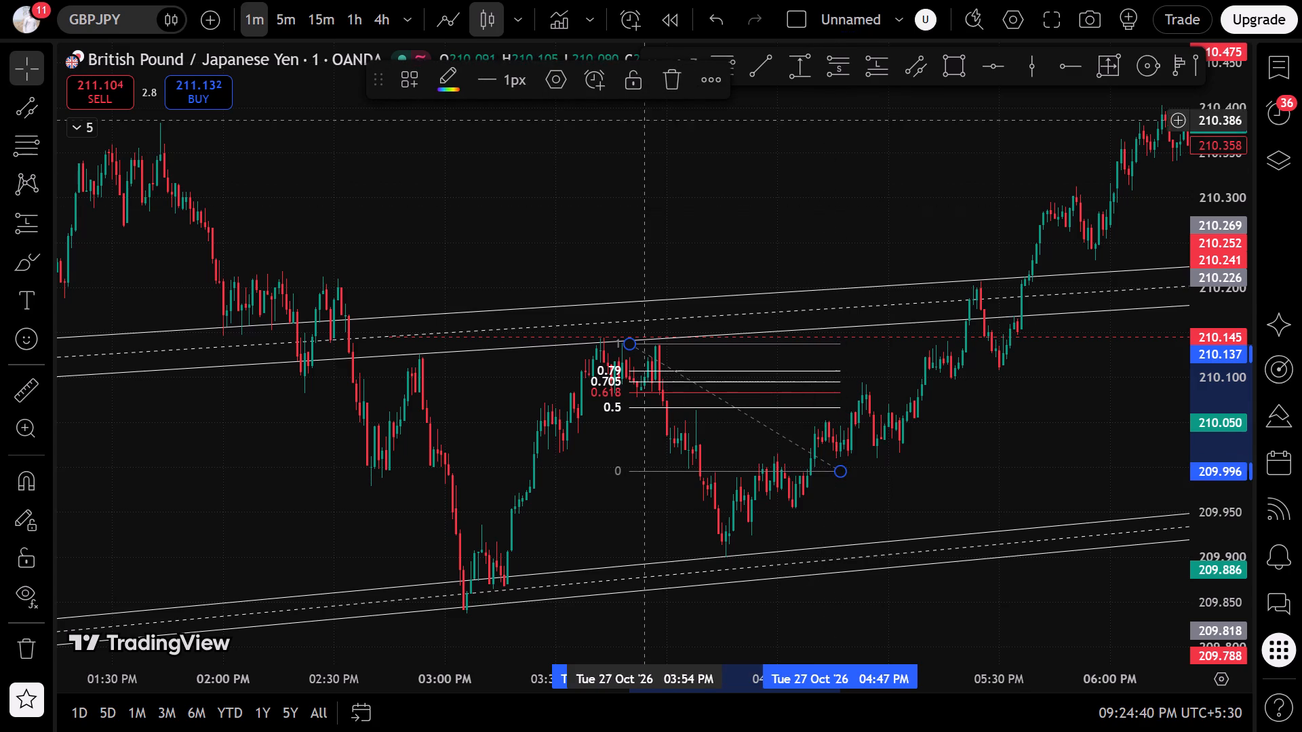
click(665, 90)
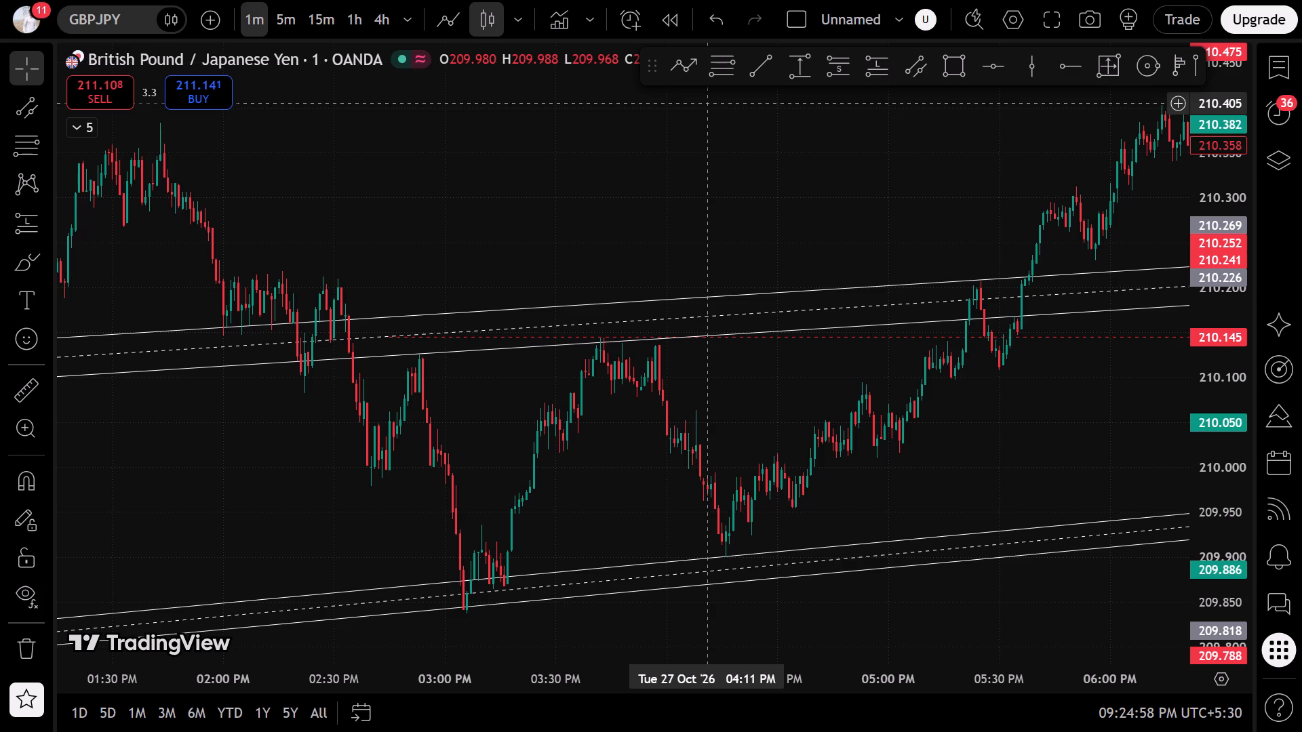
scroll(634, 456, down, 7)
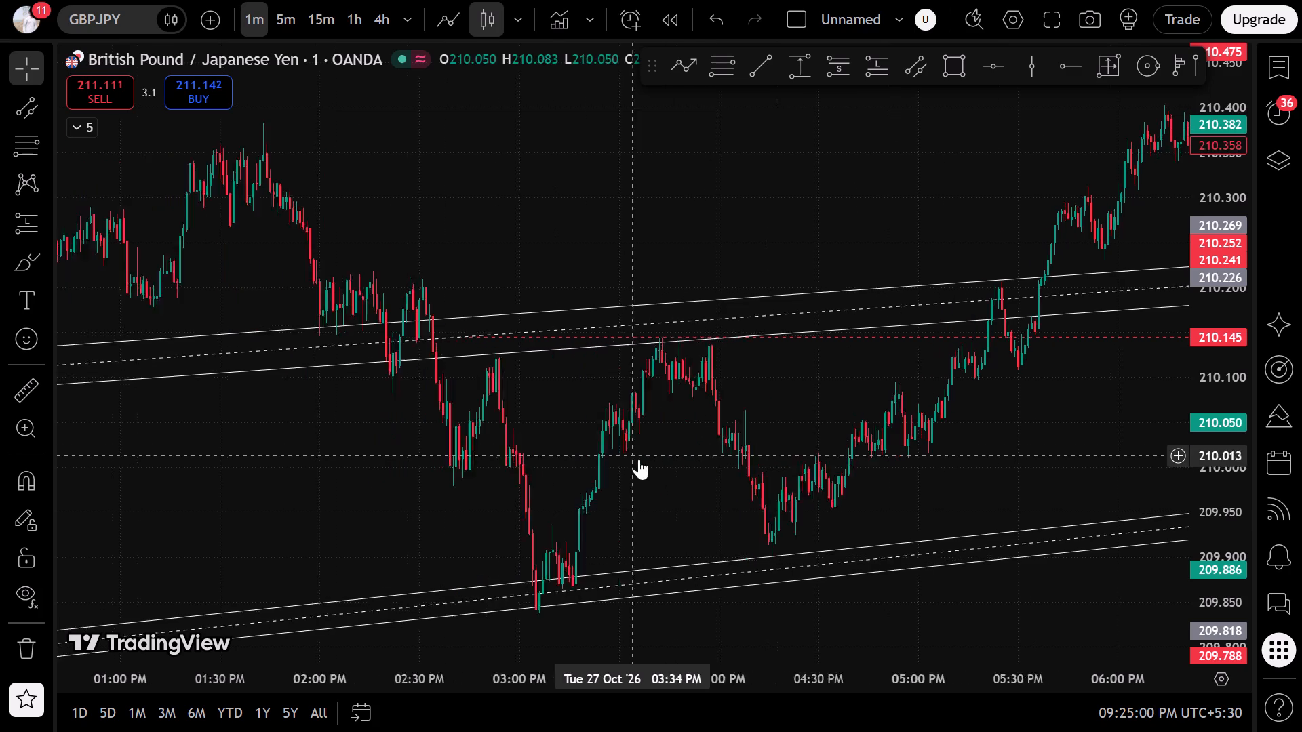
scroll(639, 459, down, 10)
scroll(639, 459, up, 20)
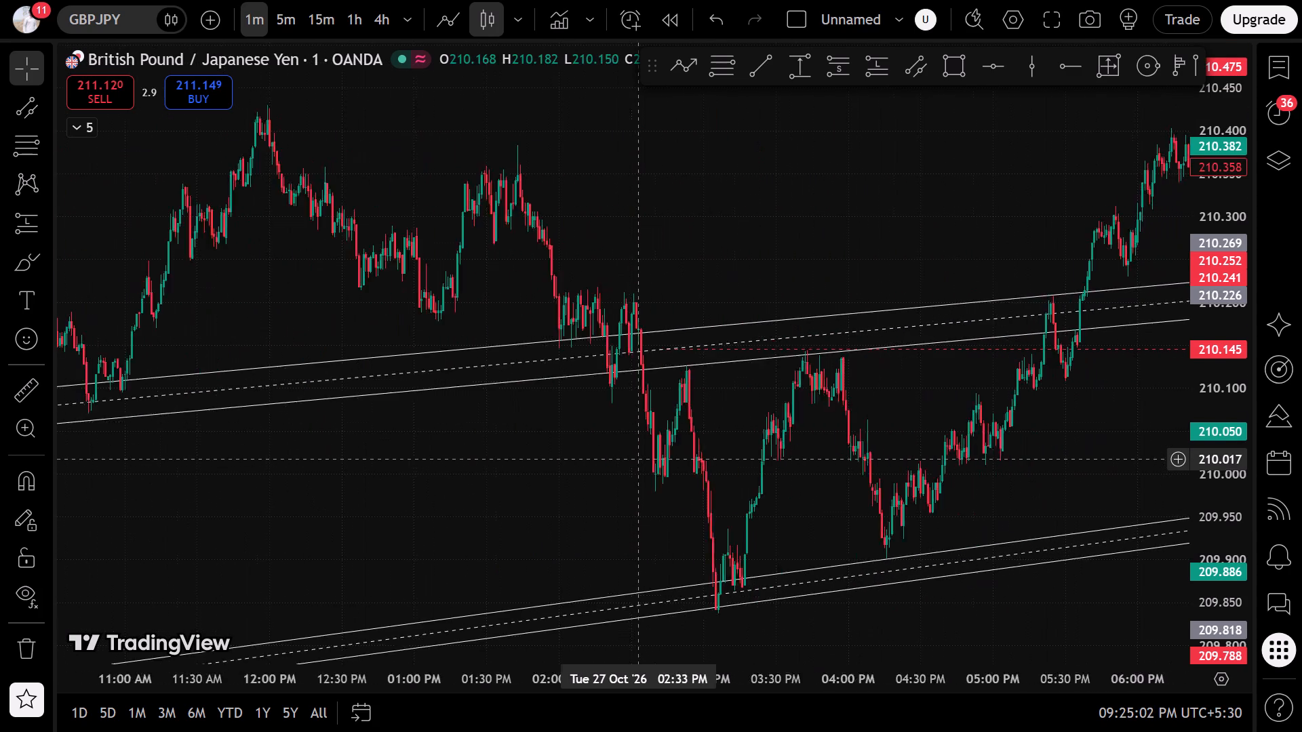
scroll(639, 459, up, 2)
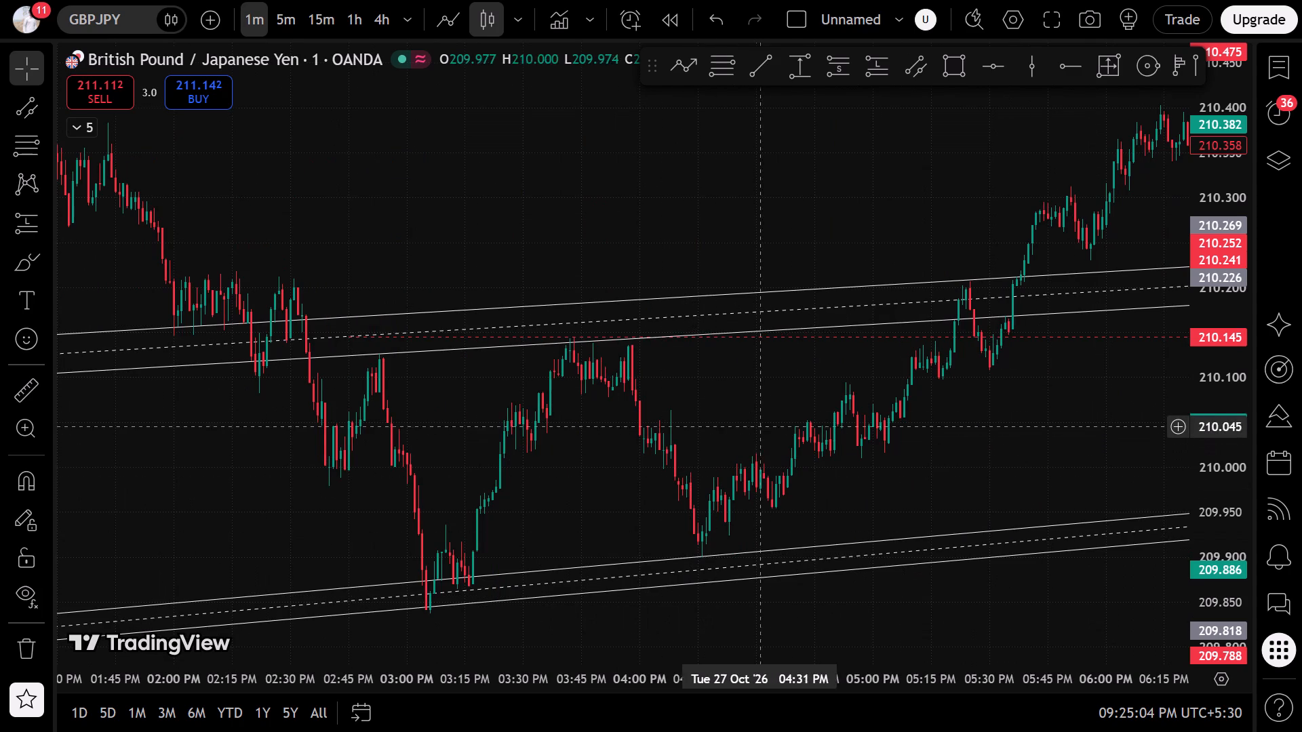
On the 15-minute chart, move the vertical line from 28 October to 03:45 PM on 27 October.
scroll(776, 407, down, 5)
drag(949, 392, 121, 453)
scroll(117, 453, down, 6)
click(330, 3)
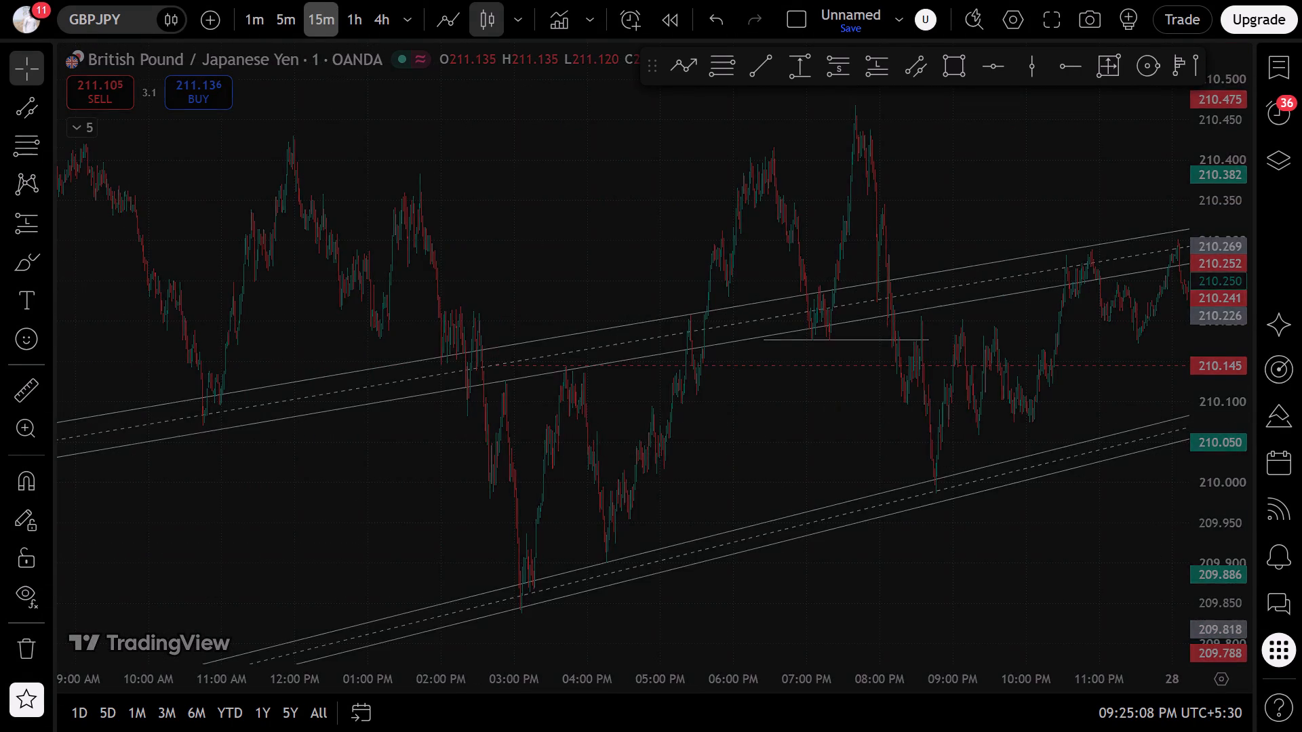
click(707, 618)
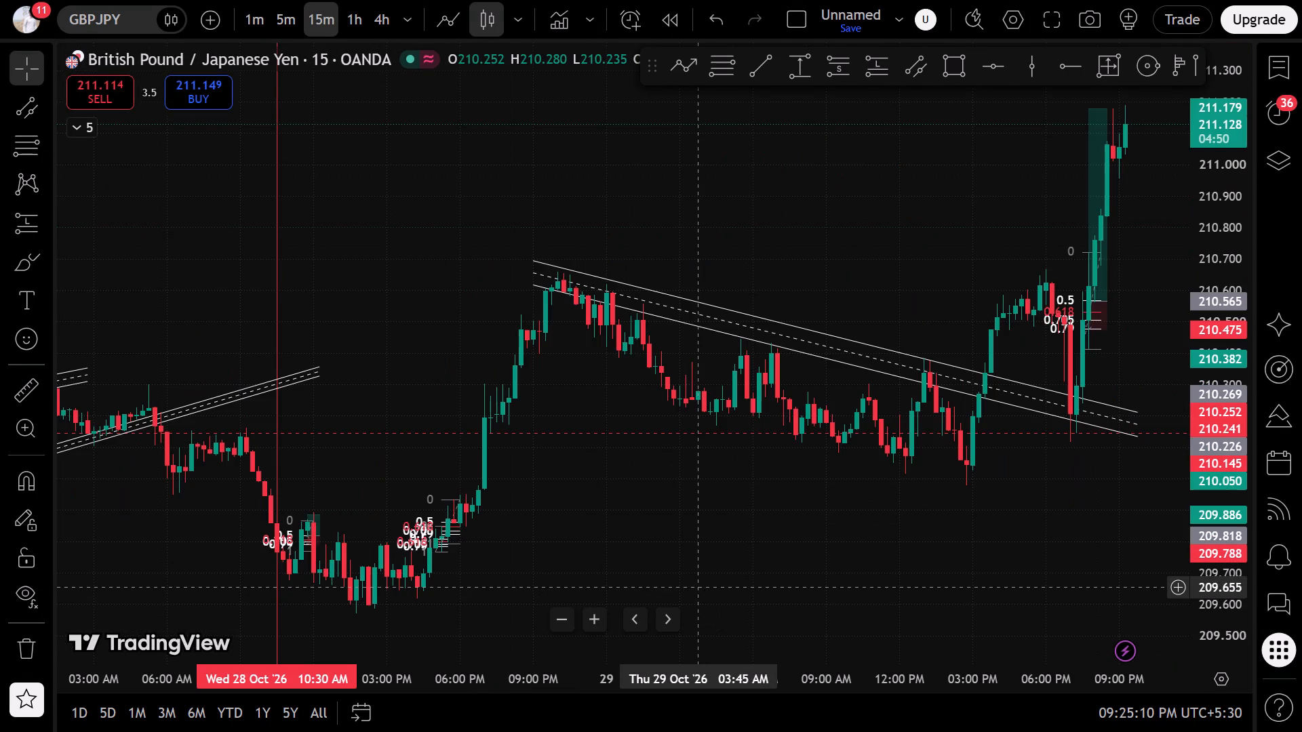
scroll(695, 582, down, 4)
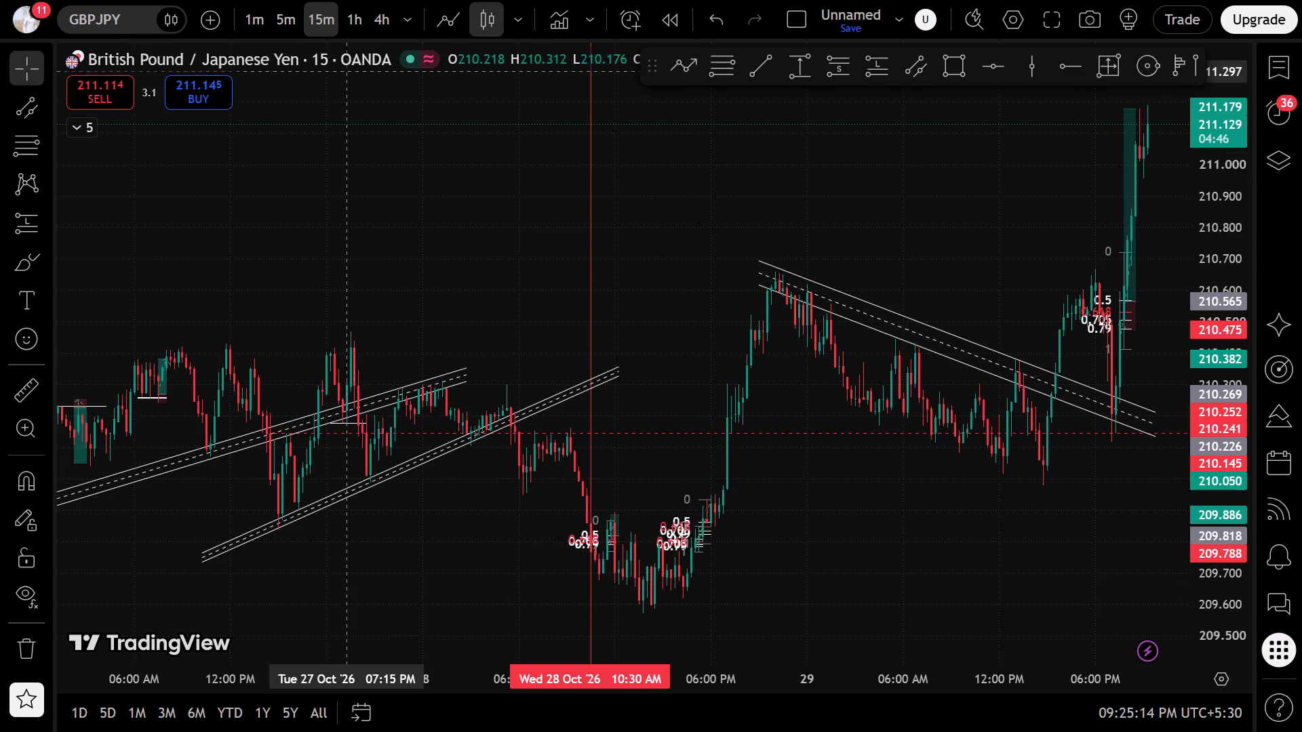
drag(593, 121, 511, 160)
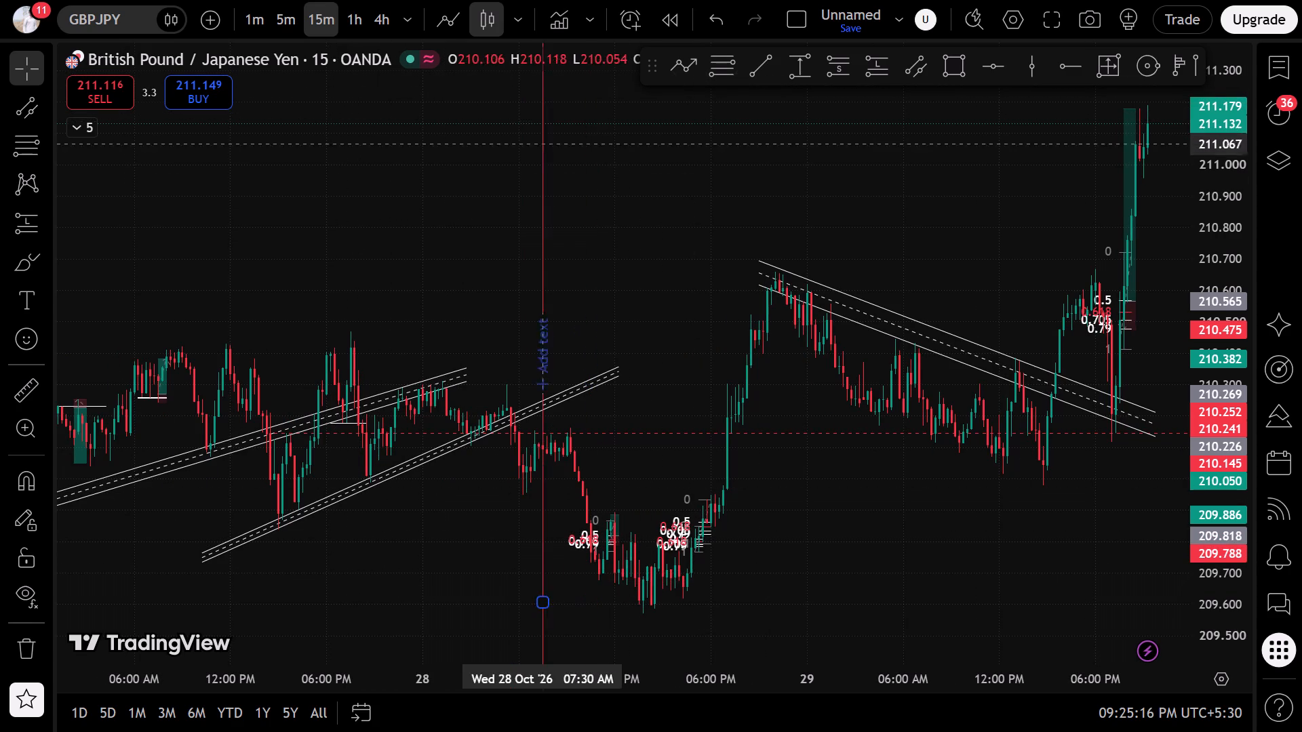
drag(511, 160, 289, 285)
Switch to the 1-minute chart and examine the 27 October afternoon price action around the vertical line and the two rising channels.
click(267, 28)
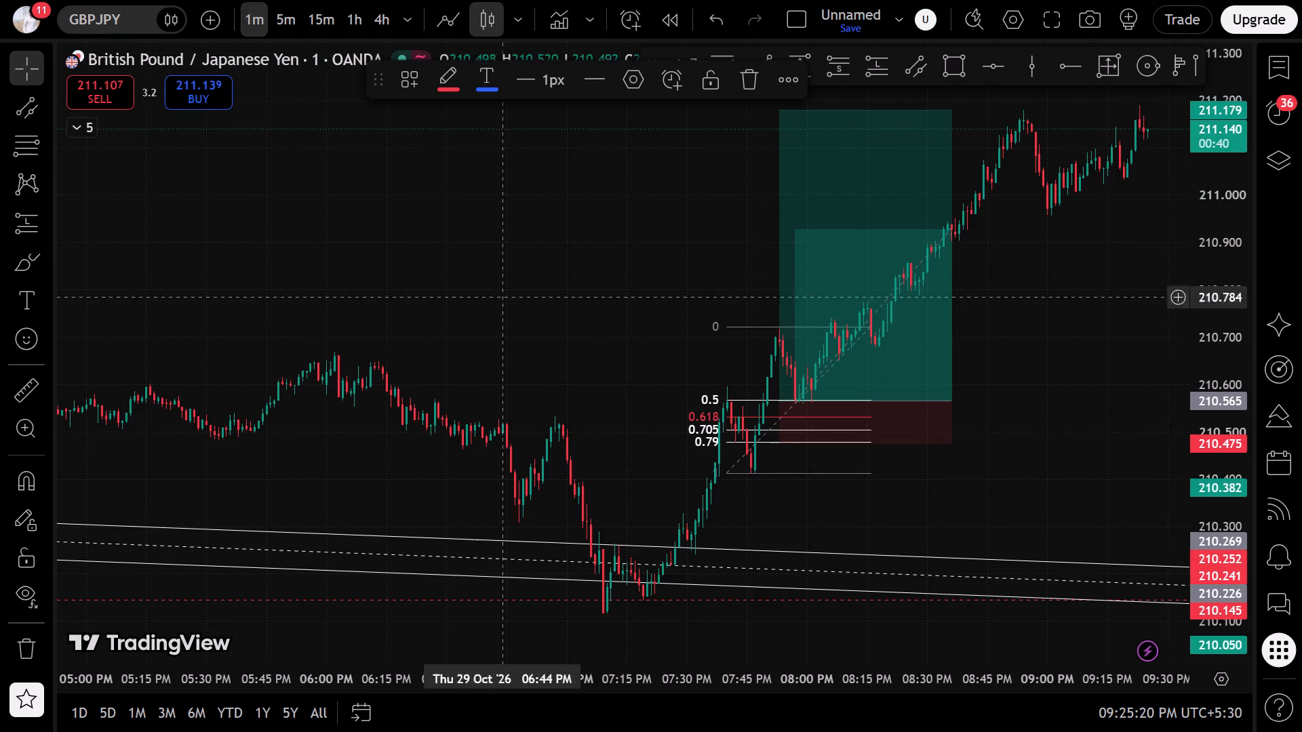
click(714, 624)
scroll(700, 516, down, 20)
scroll(700, 516, down, 2)
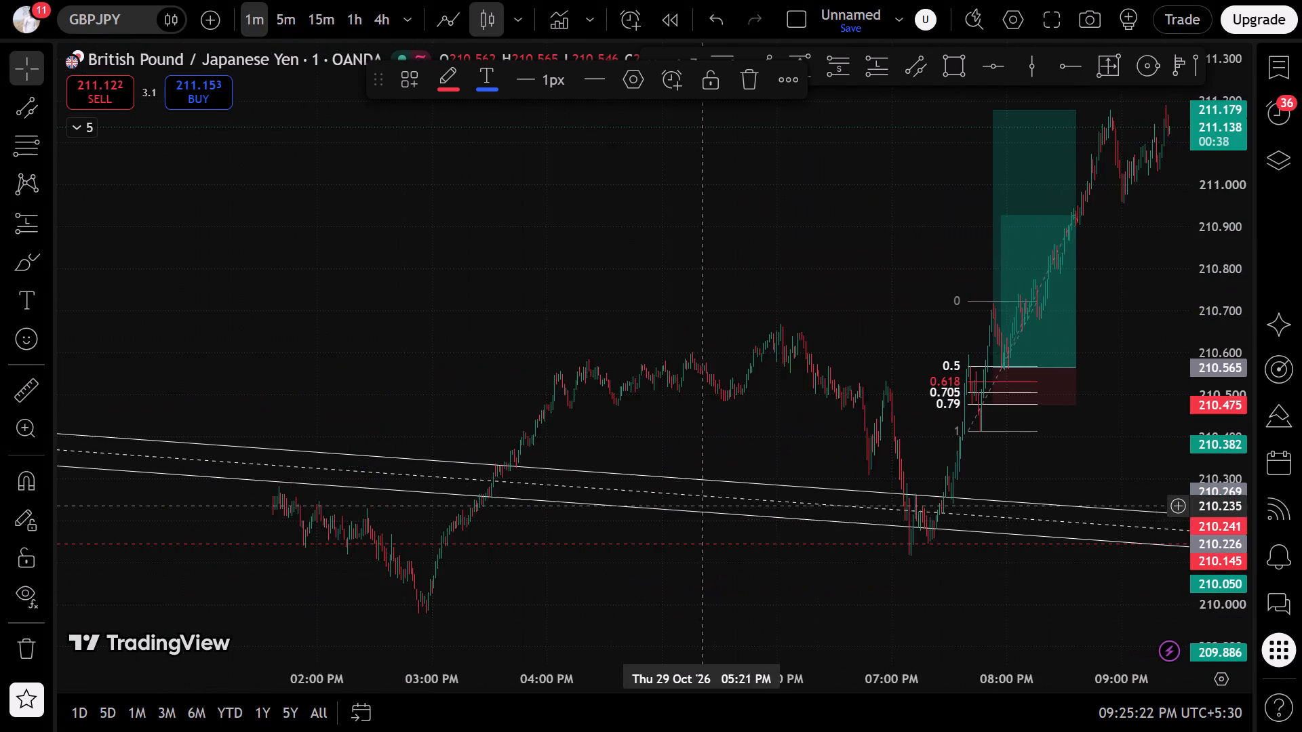
scroll(702, 505, down, 20)
scroll(702, 505, down, 14)
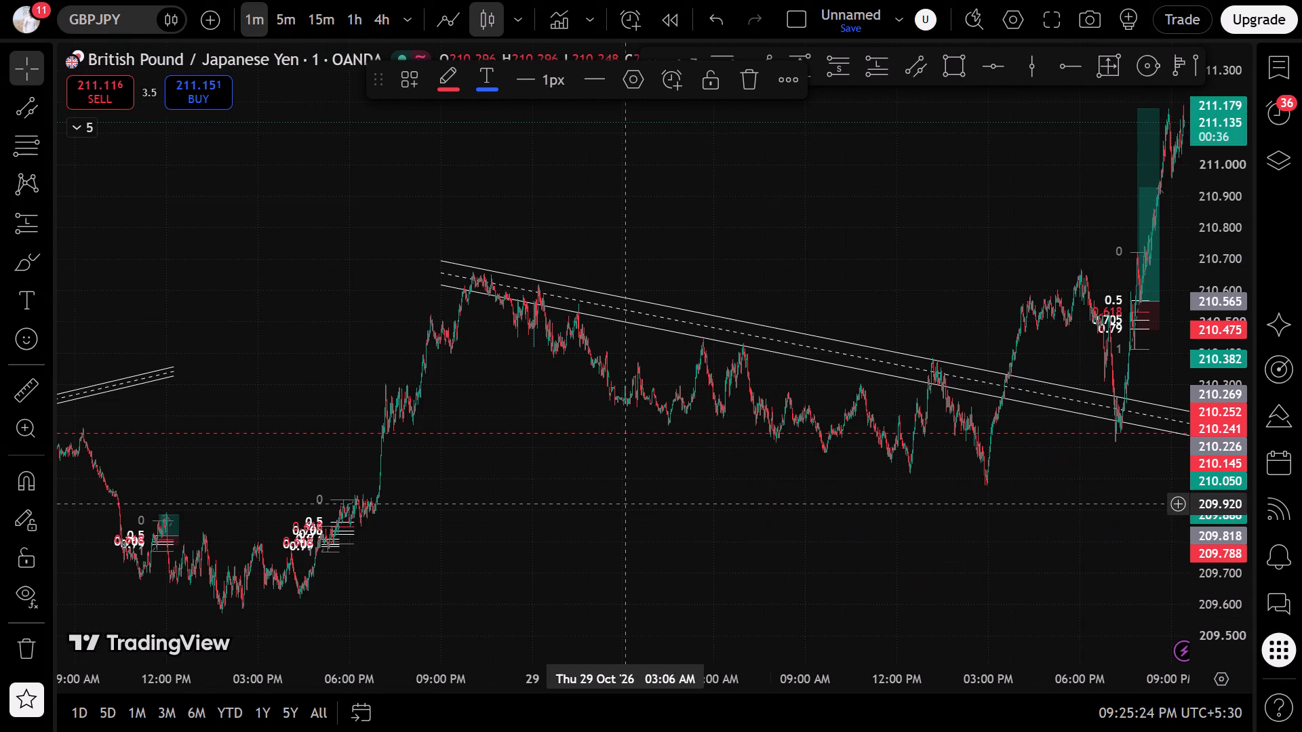
drag(566, 512, 1273, 423)
drag(528, 520, 1283, 525)
scroll(658, 491, up, 5)
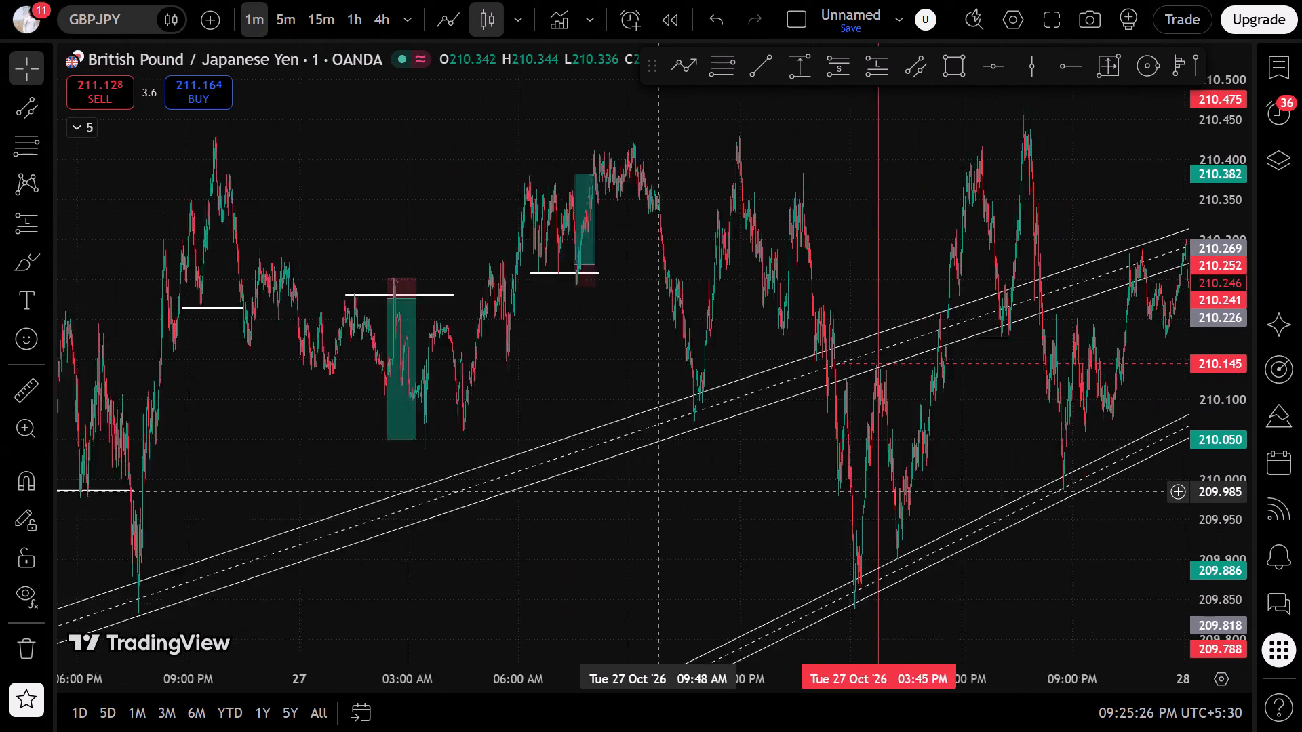
scroll(658, 491, up, 16)
drag(561, 438, 1095, 480)
scroll(890, 493, up, 7)
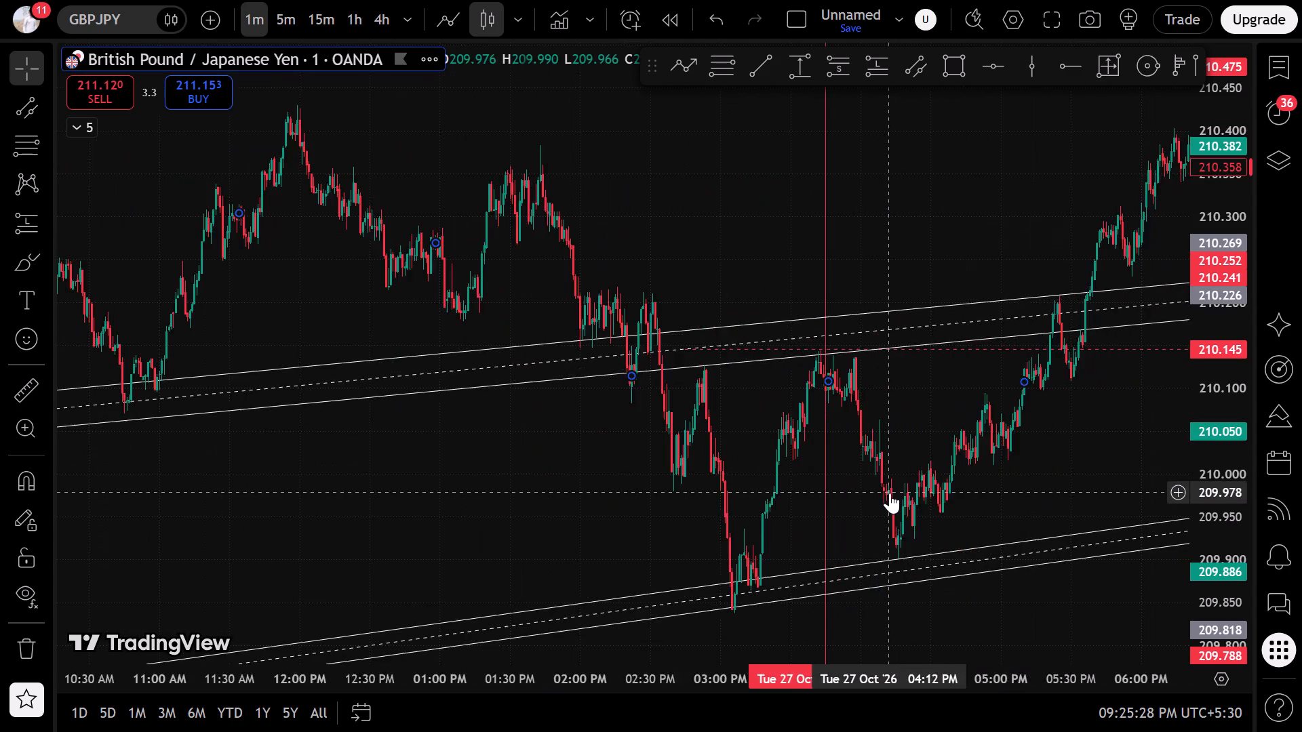
scroll(890, 493, up, 6)
drag(978, 468, 808, 493)
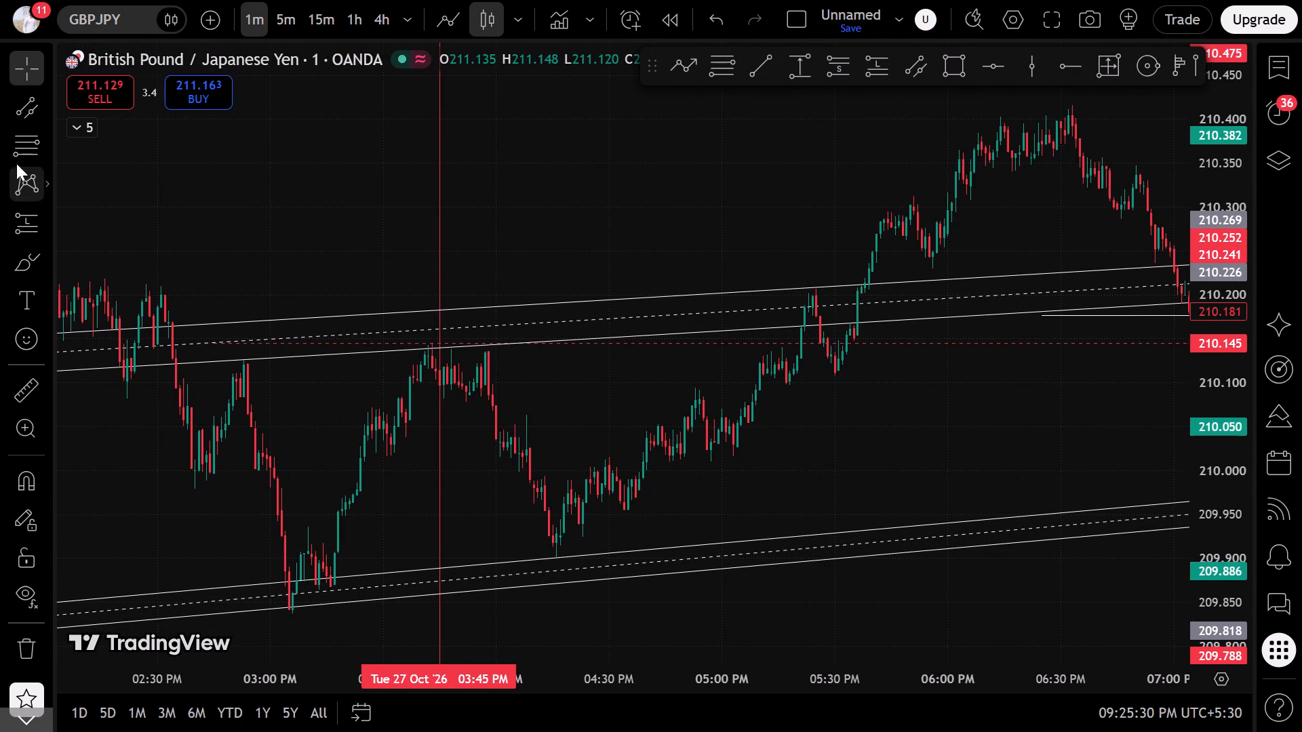
Examine the 1-minute price action along the two rising channels from the evening of 27 October into 28 October.
drag(1075, 441, 48, 462)
scroll(140, 430, down, 6)
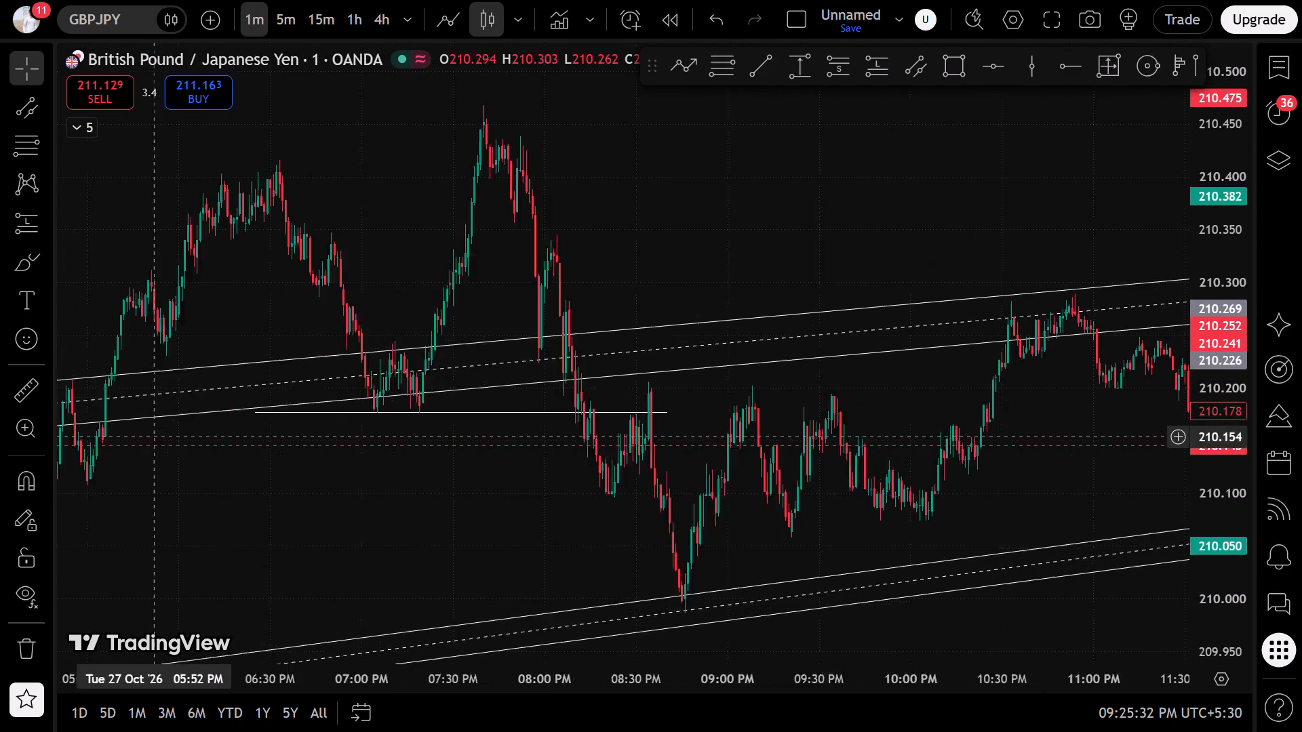
scroll(462, 452, down, 5)
drag(1008, 142, 435, 293)
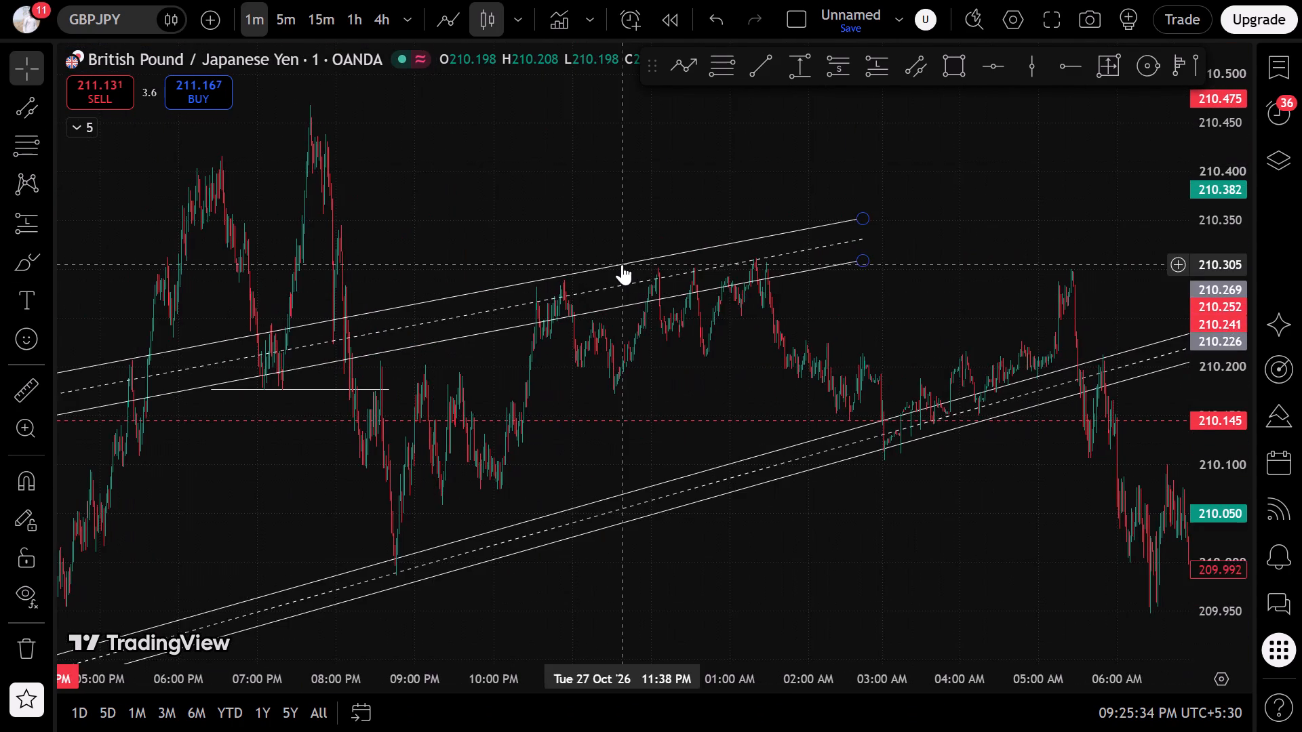
scroll(638, 273, down, 2)
drag(860, 324, 519, 352)
scroll(524, 348, down, 6)
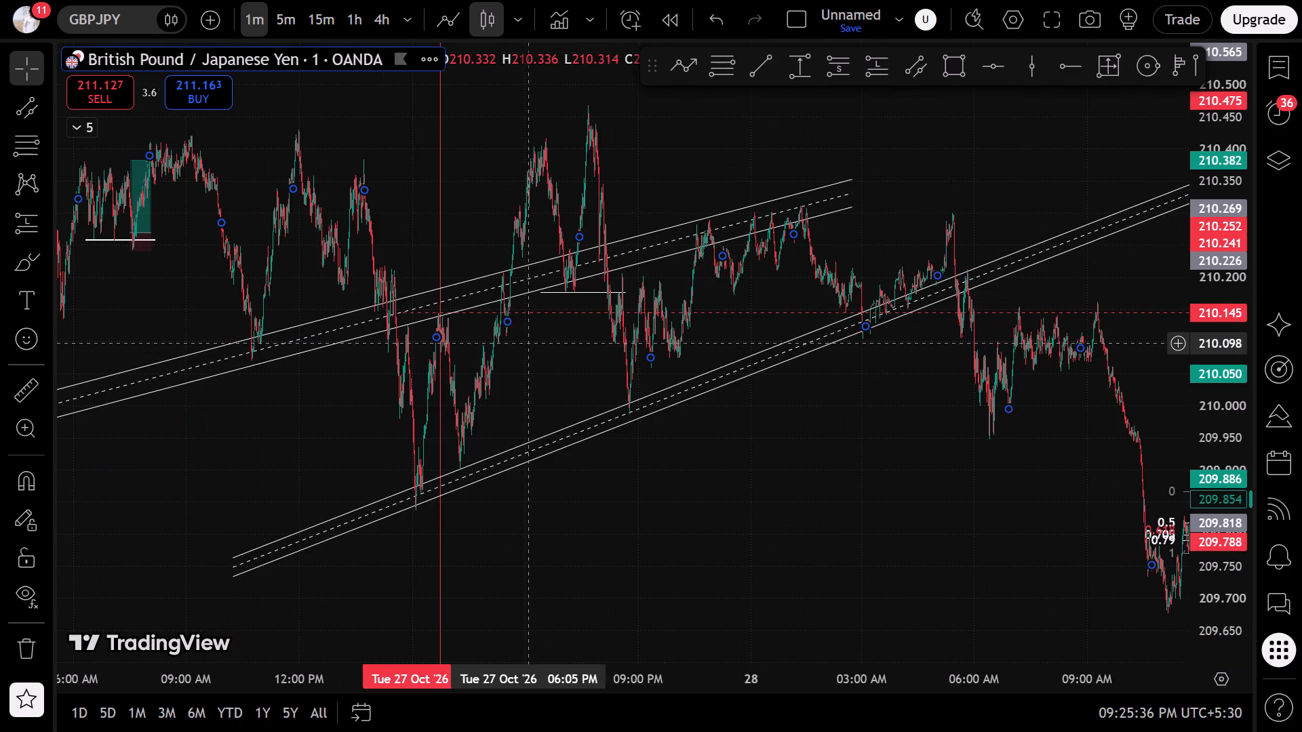
click(926, 459)
Examine the 28 October morning price action on the 1-minute chart around and below the lower rising channel.
drag(886, 460, 537, 440)
scroll(536, 440, up, 5)
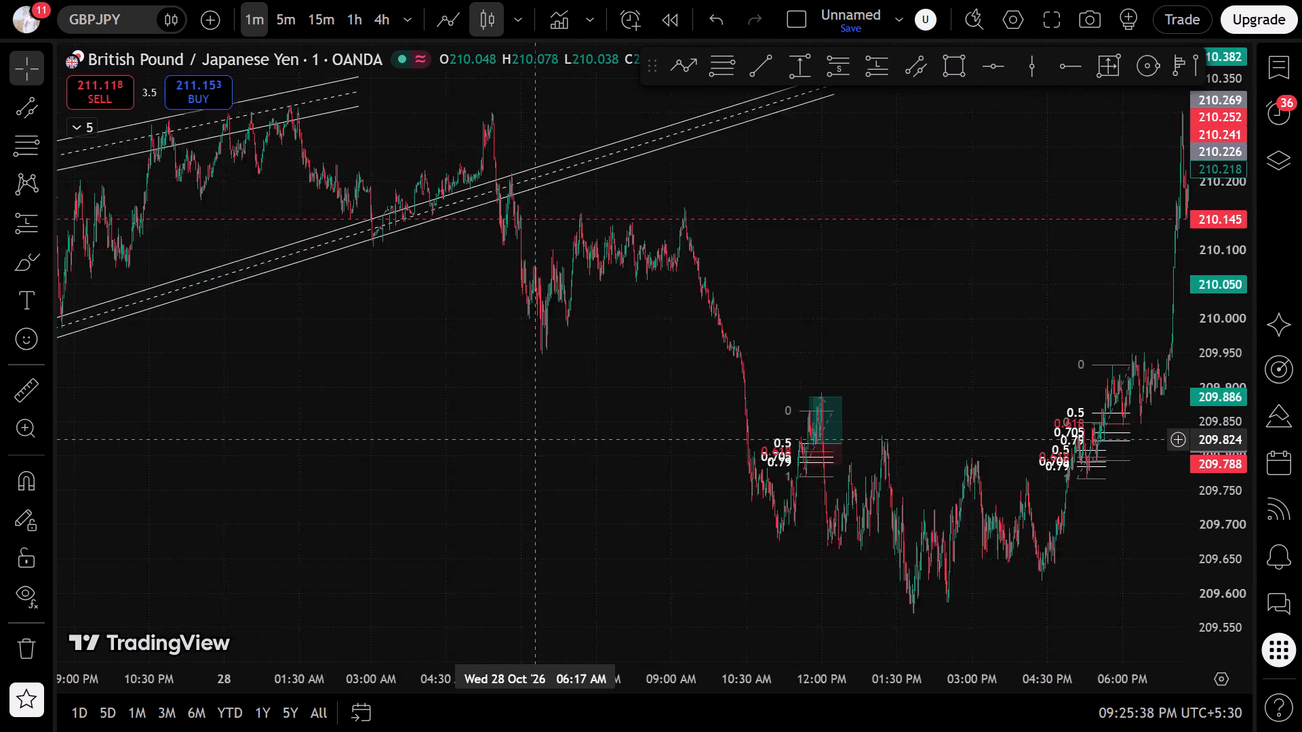
drag(332, 388, 760, 508)
scroll(722, 498, up, 8)
scroll(798, 321, up, 5)
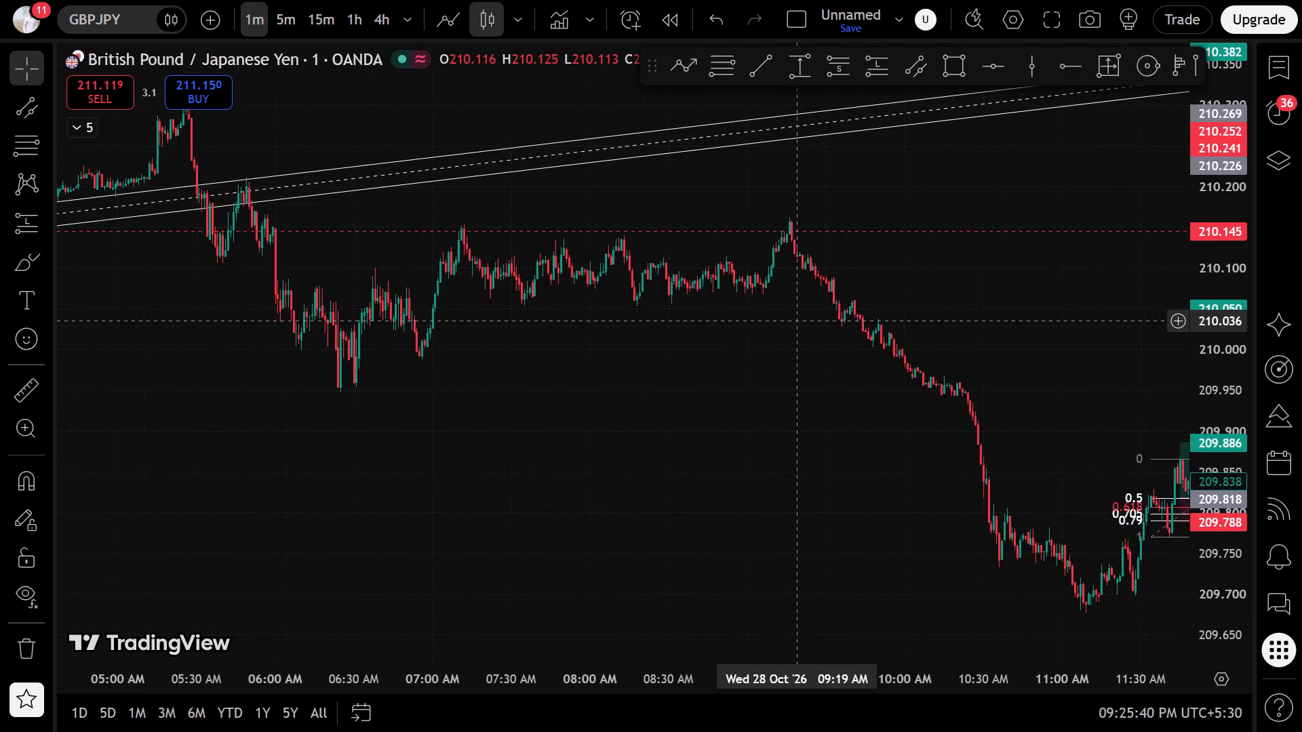
drag(489, 367, 778, 432)
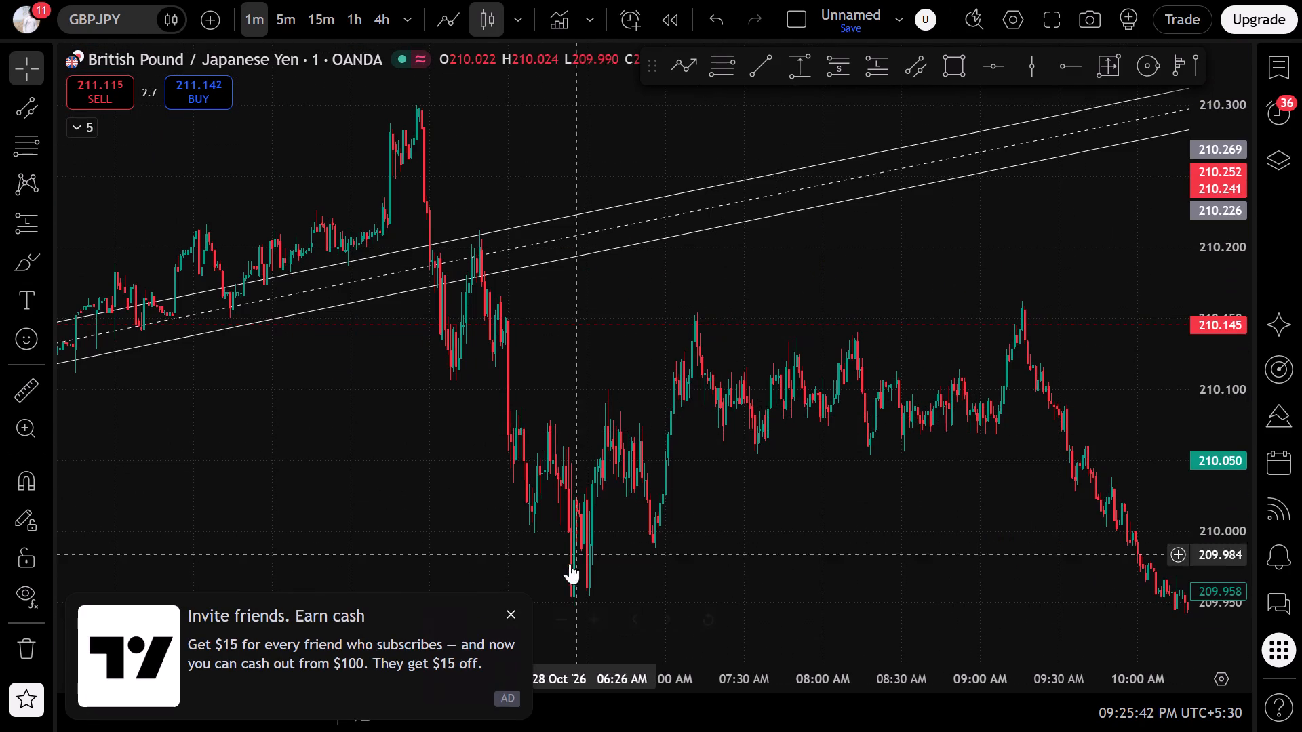
click(506, 616)
drag(788, 466, 548, 440)
scroll(496, 415, down, 6)
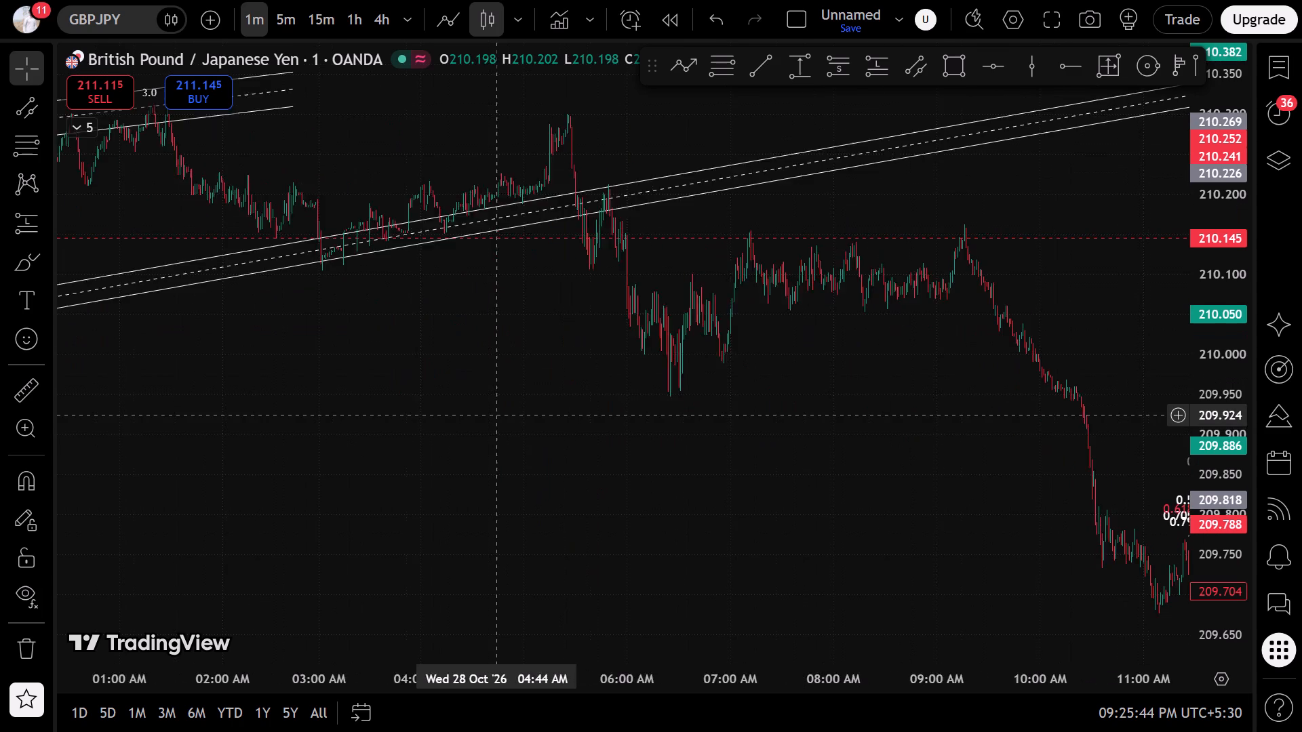
scroll(517, 401, up, 9)
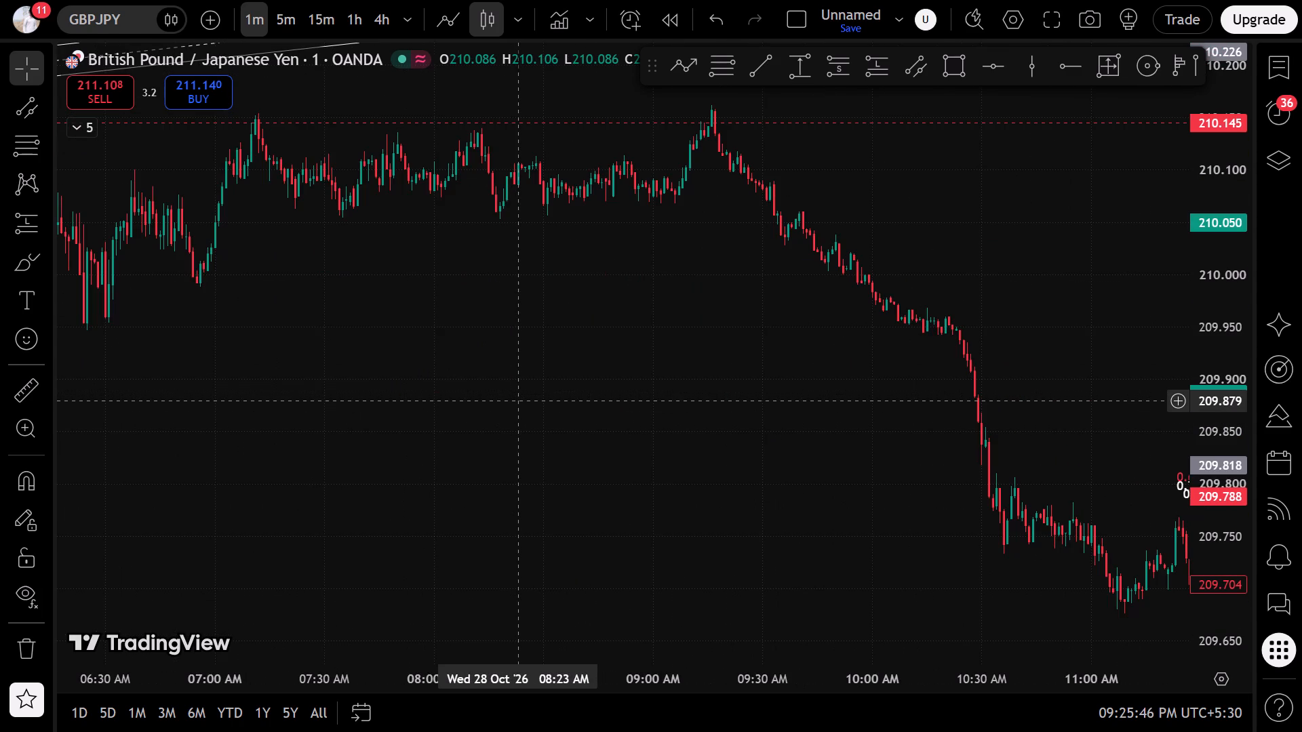
scroll(517, 401, up, 5)
scroll(517, 401, down, 18)
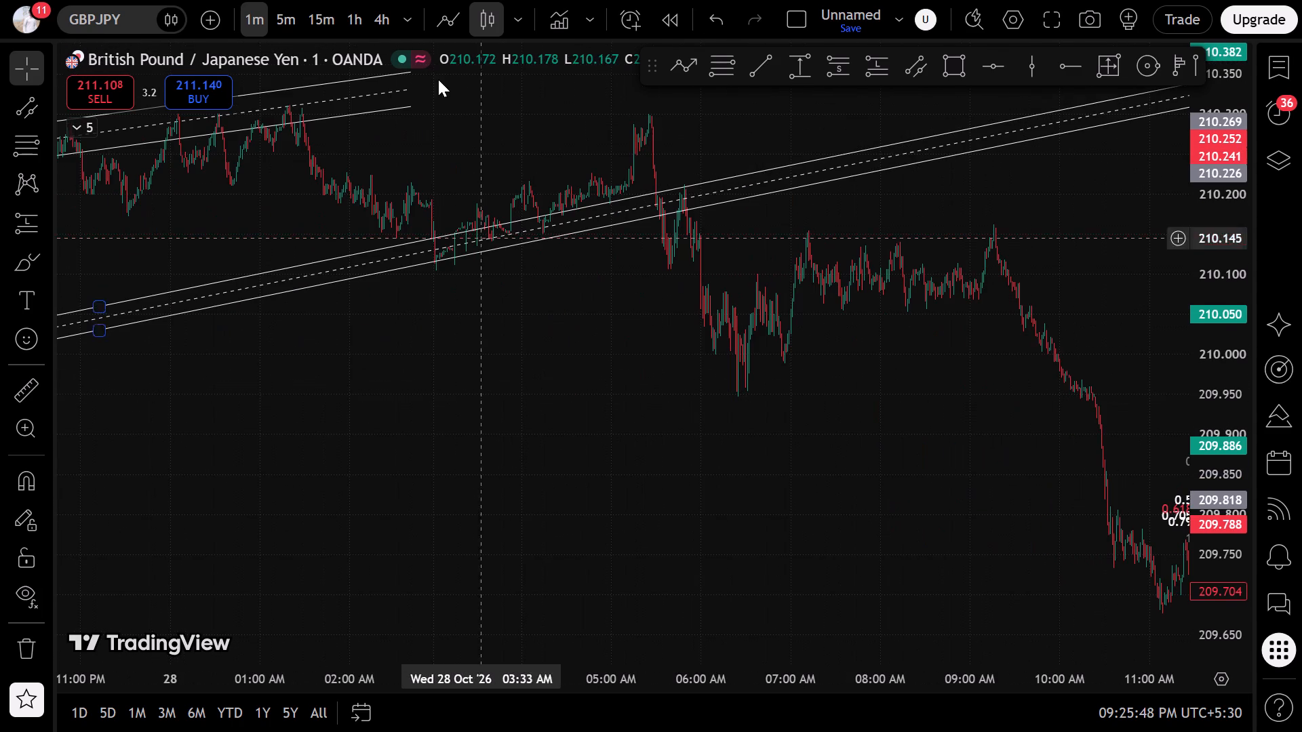
On the 15-minute chart, draw a falling parallel channel from about 210.483 on 23 October to 209.626 on 26 October, and widen it slightly upward.
click(315, 25)
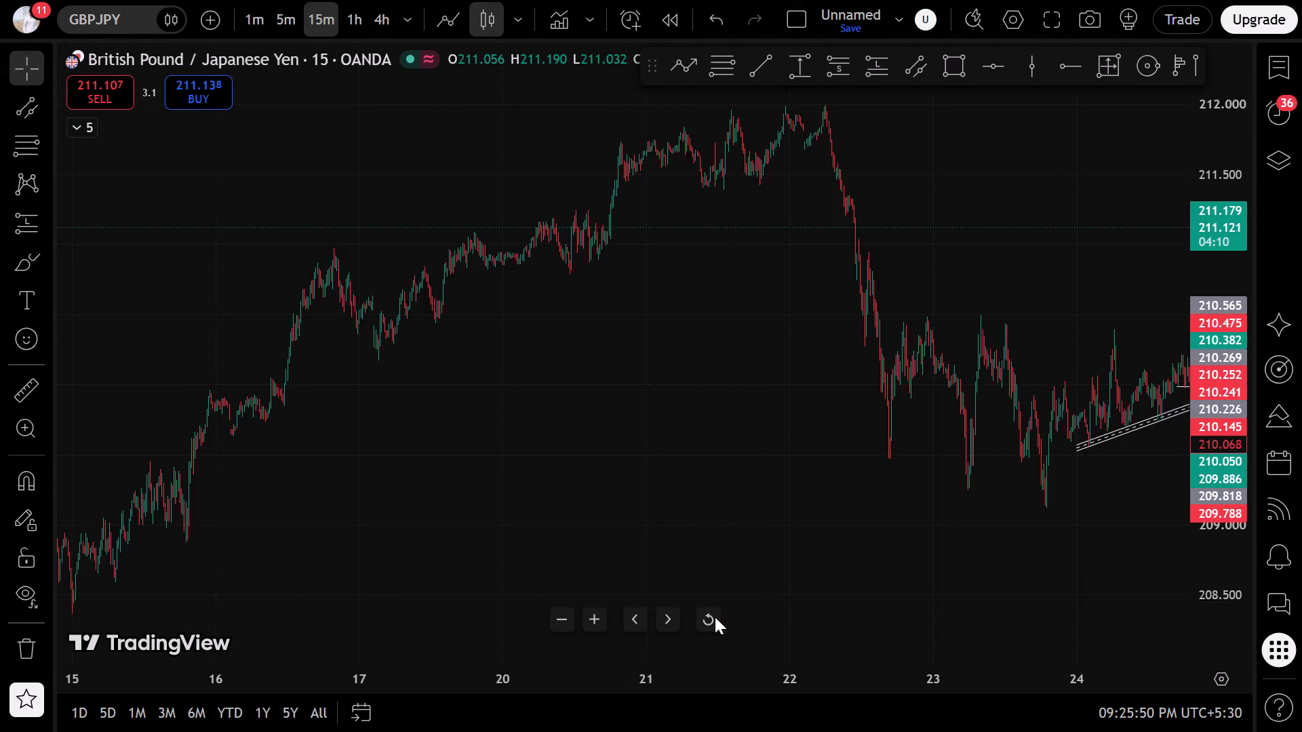
click(715, 617)
scroll(616, 530, down, 13)
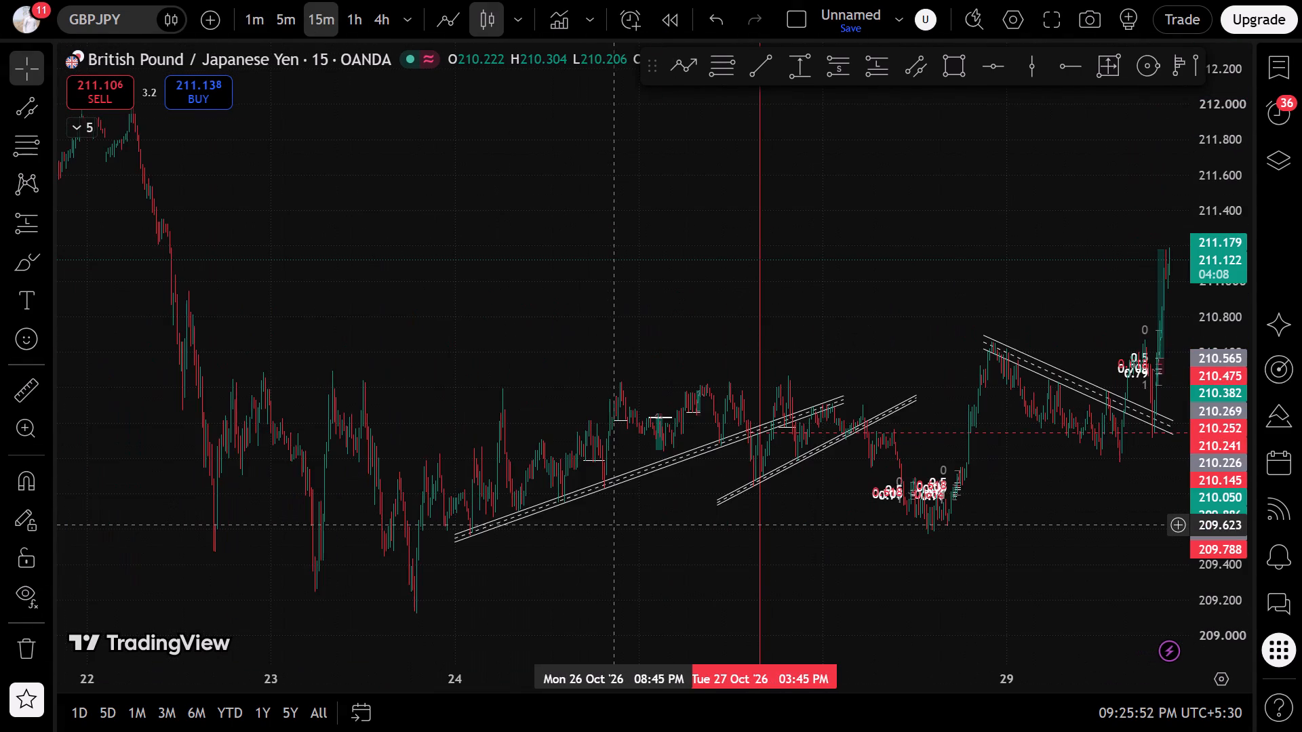
scroll(614, 525, up, 4)
drag(415, 497, 987, 502)
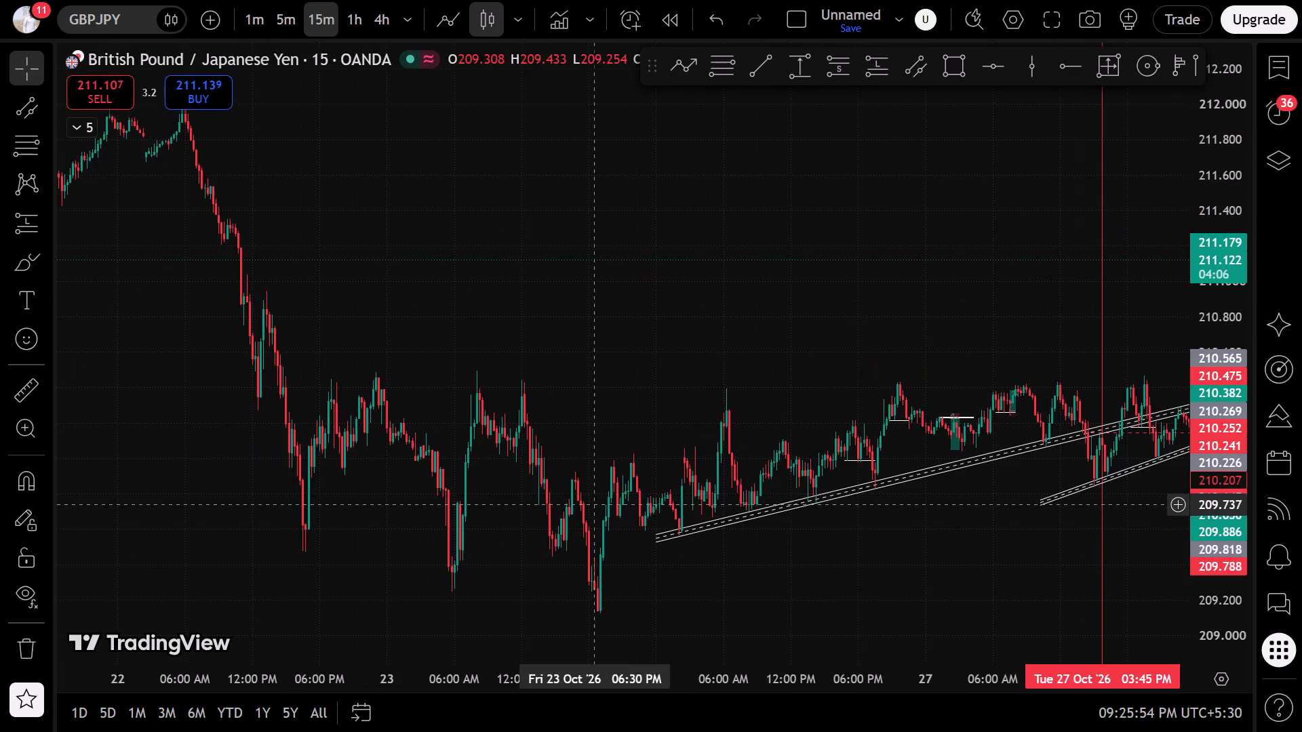
scroll(595, 504, up, 2)
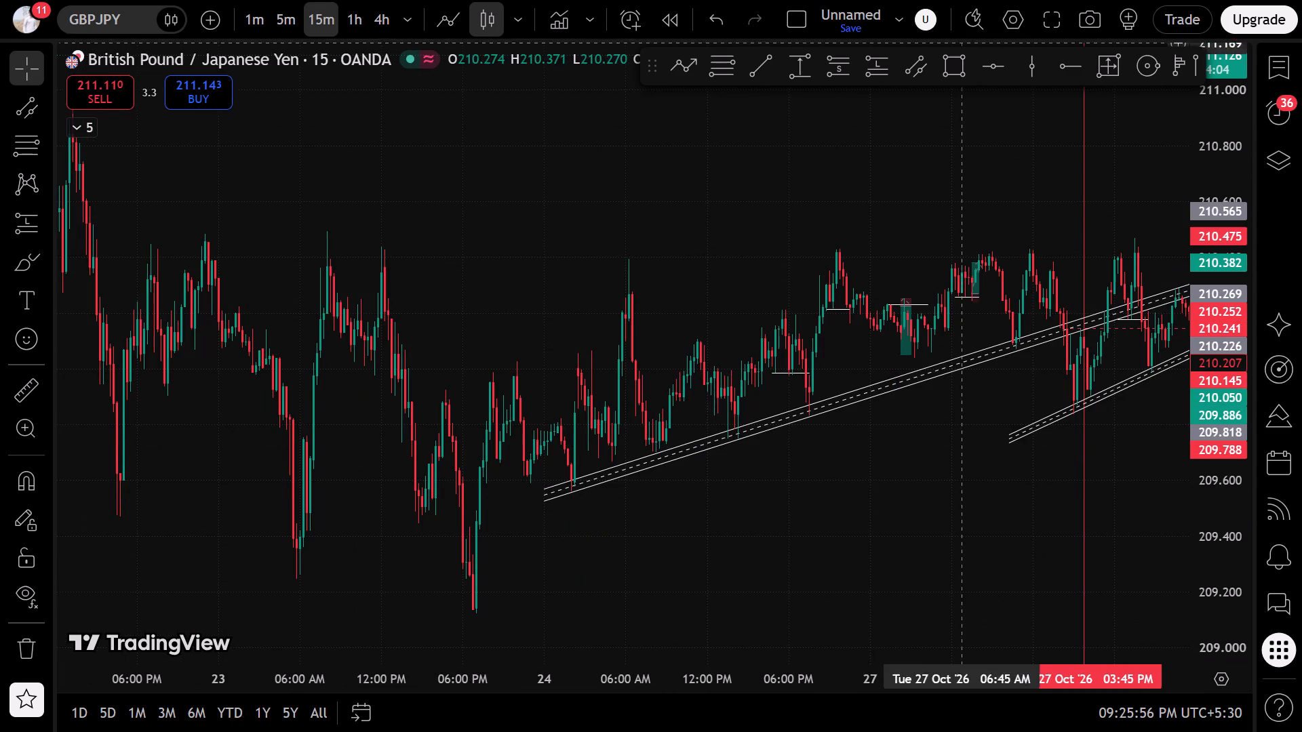
click(909, 62)
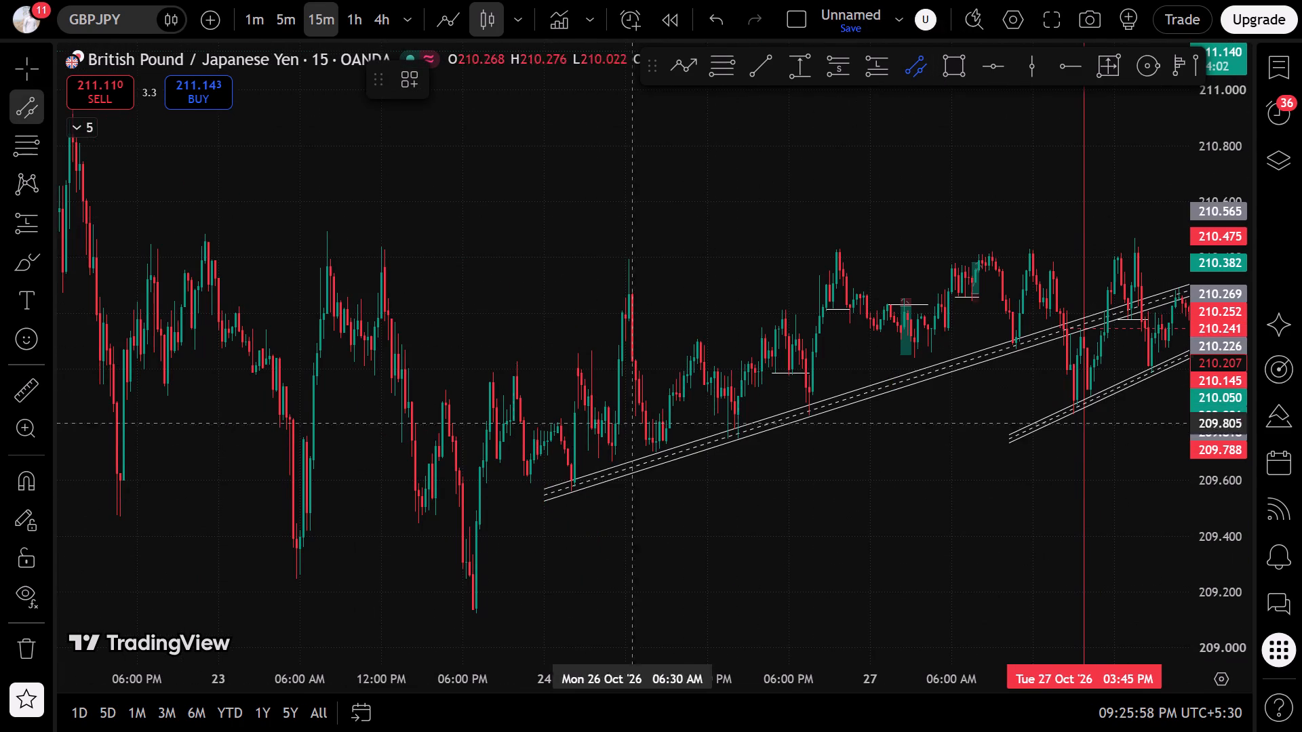
click(368, 234)
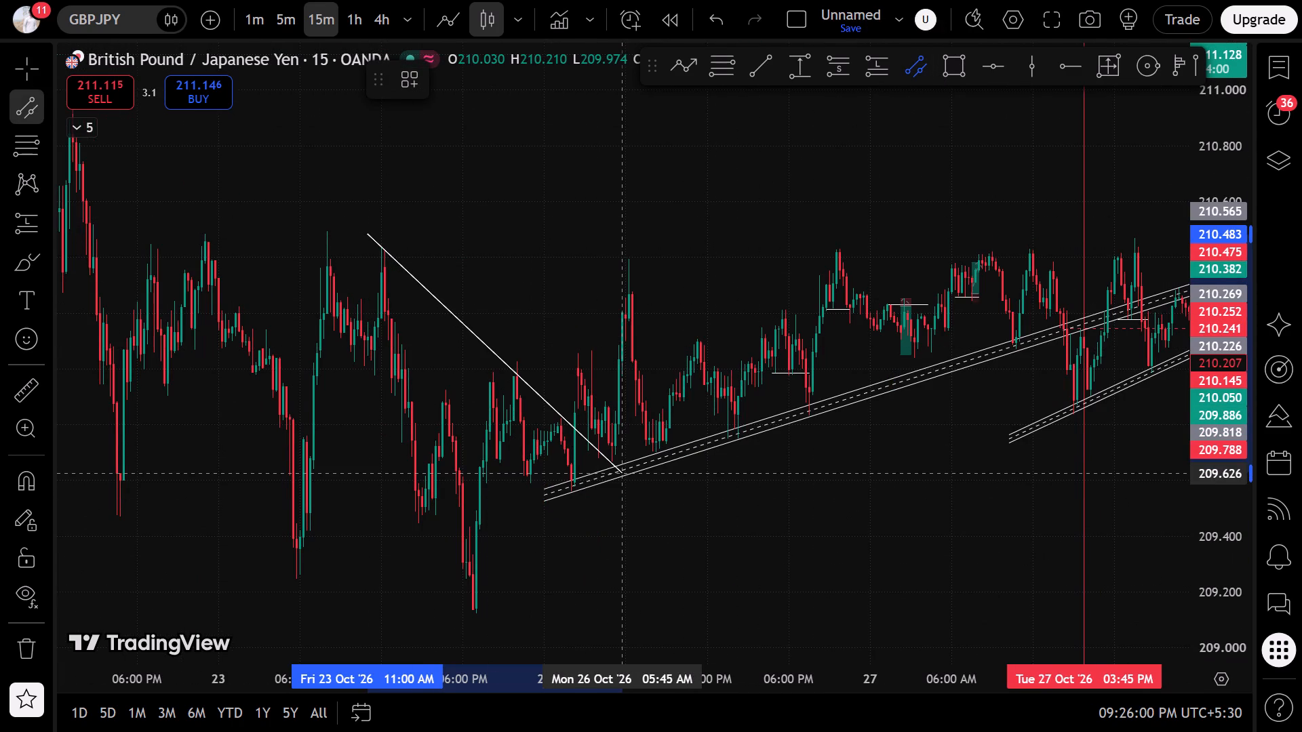
click(623, 473)
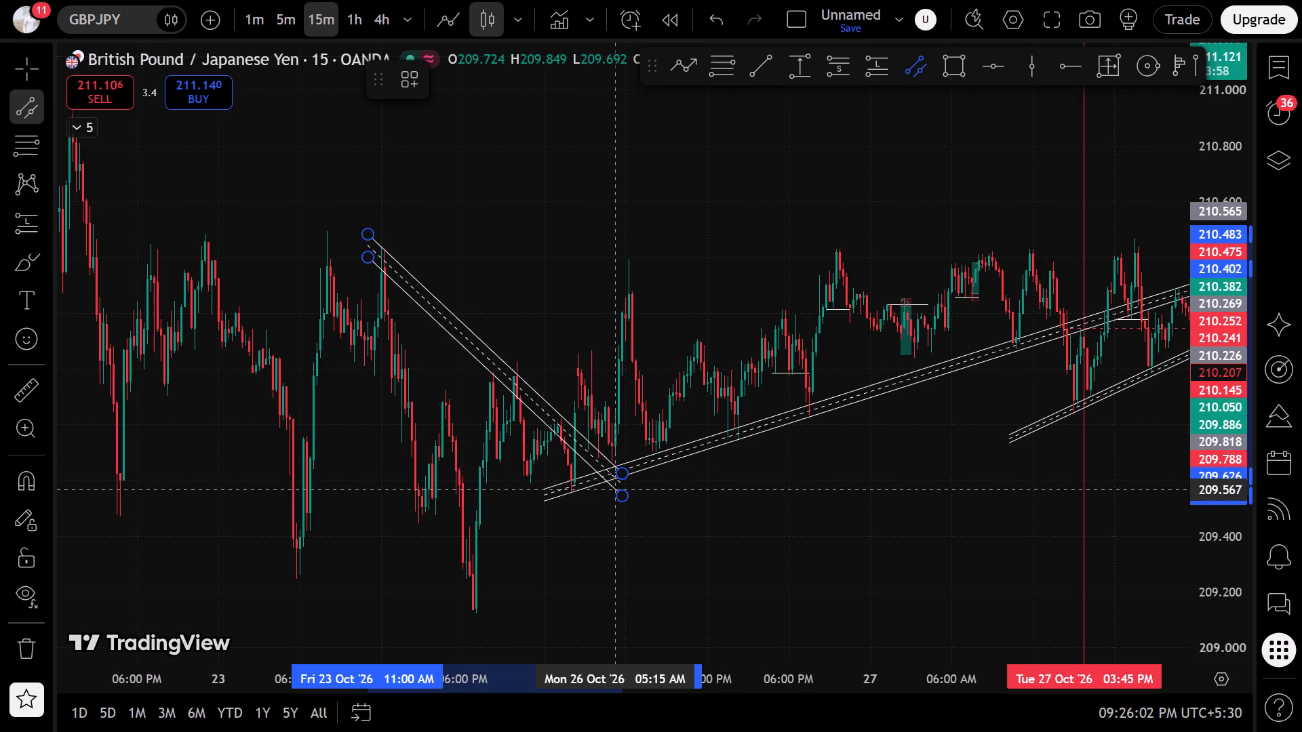
click(615, 489)
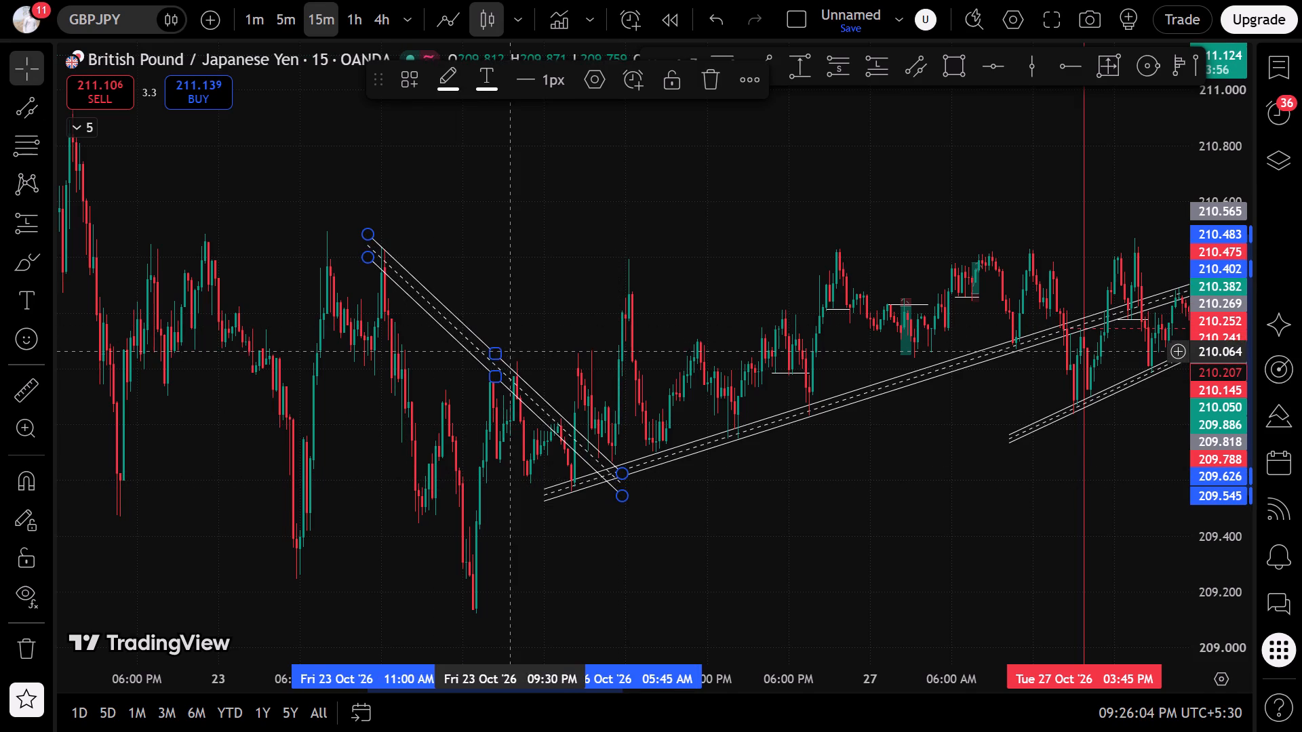
drag(494, 356, 511, 356)
drag(622, 300, 644, 302)
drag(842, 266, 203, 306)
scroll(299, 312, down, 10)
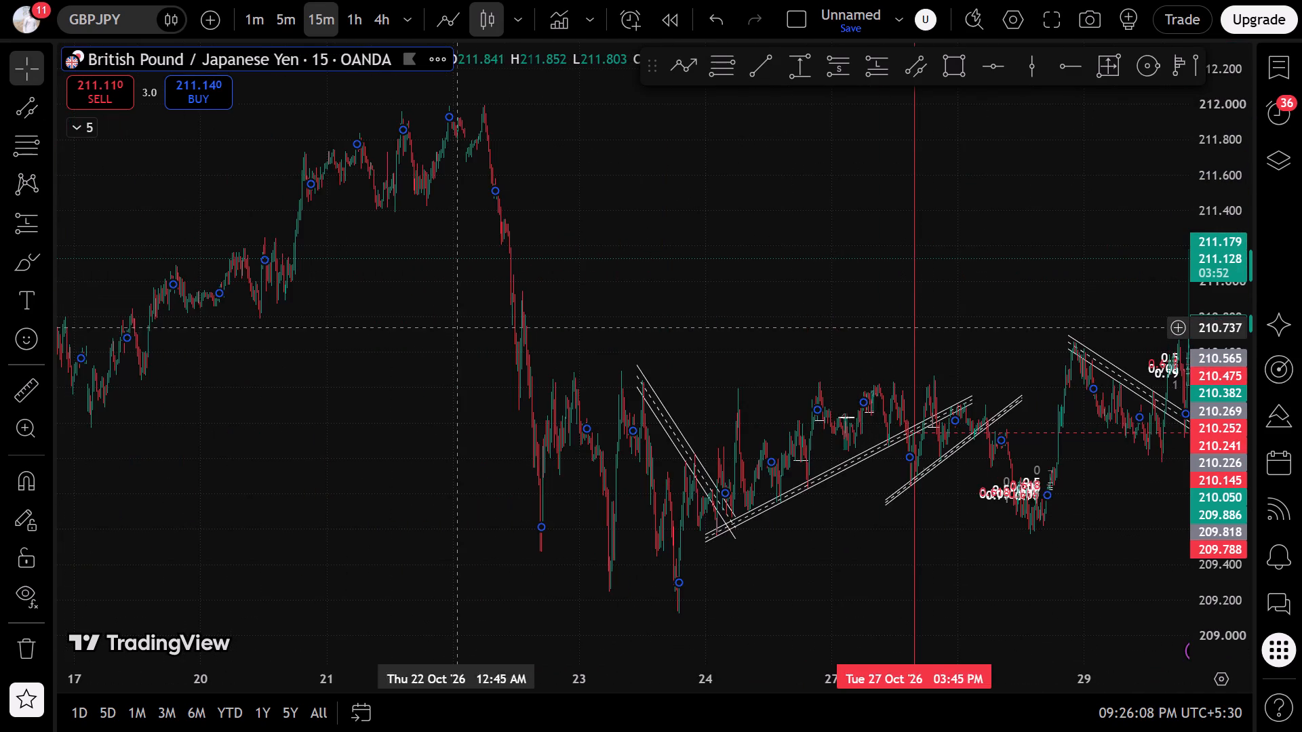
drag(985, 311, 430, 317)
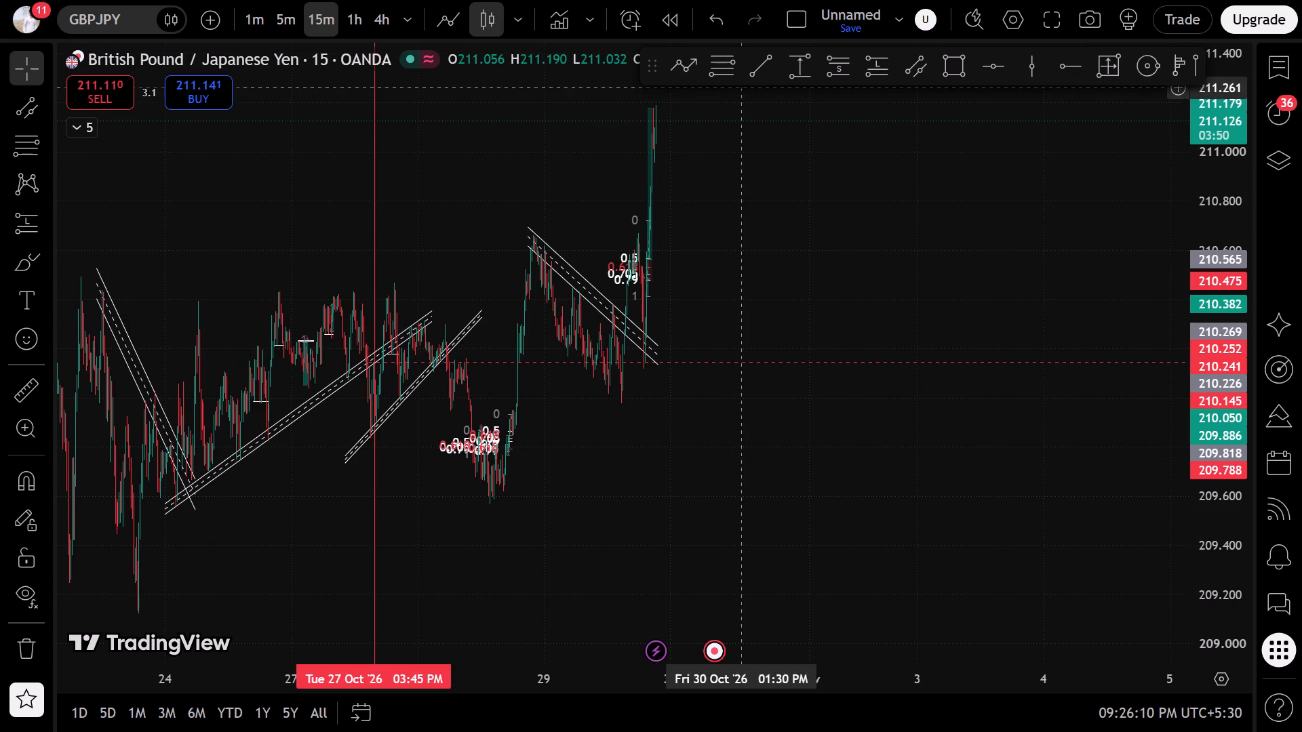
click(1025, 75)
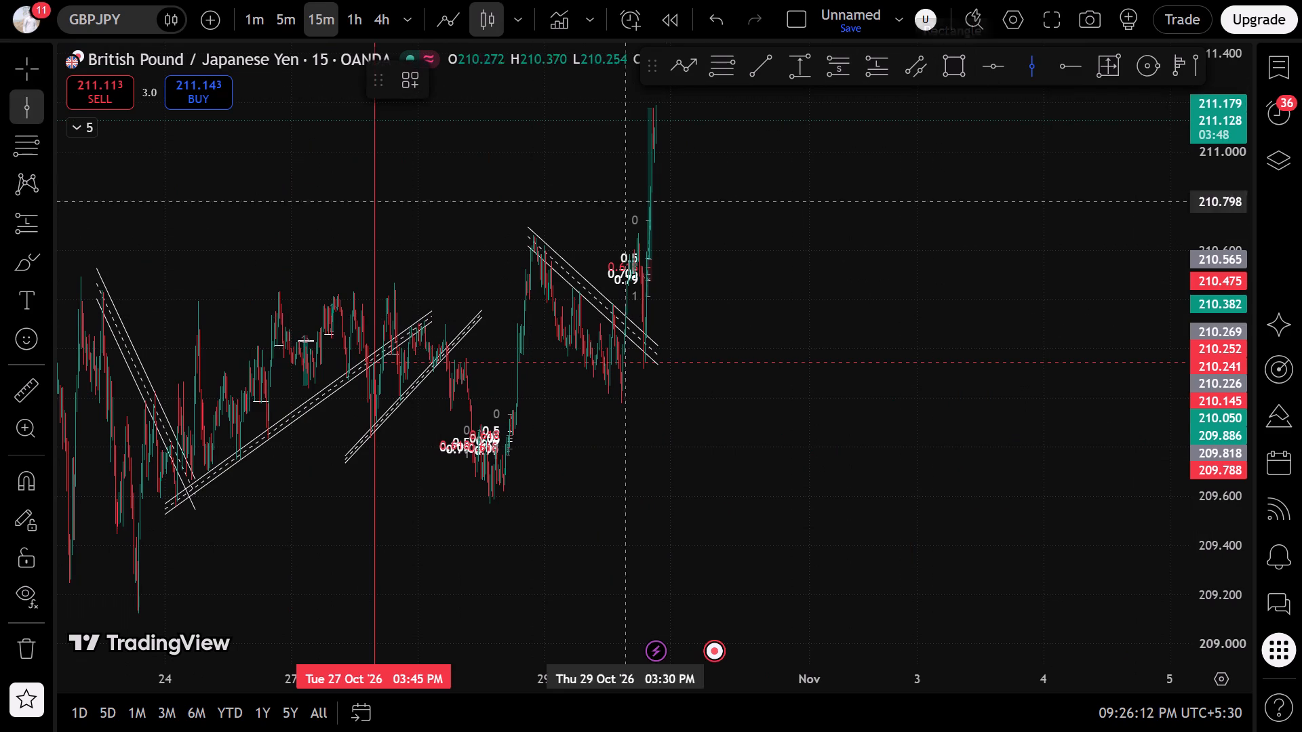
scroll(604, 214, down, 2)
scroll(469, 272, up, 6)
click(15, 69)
Place a vertical line at 03:15 AM on 26 October, where the falling channel nears the rising one.
drag(138, 251, 625, 277)
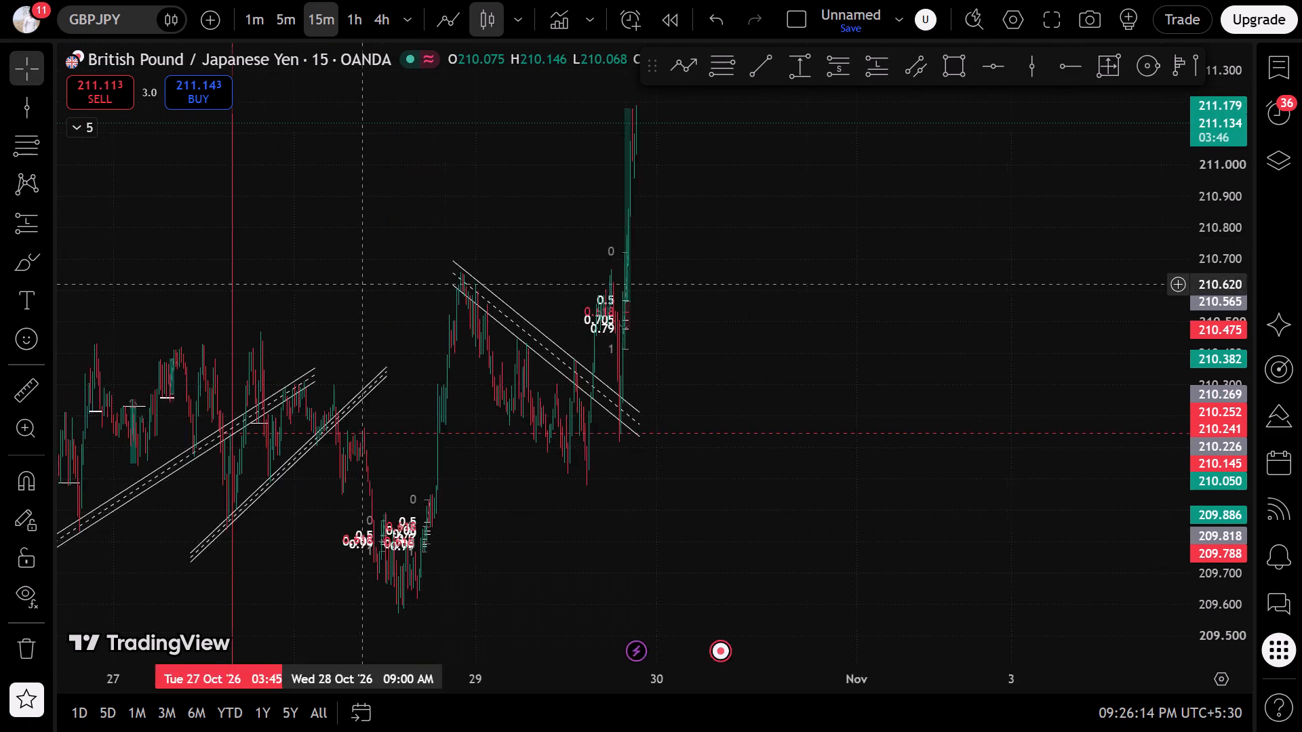
drag(625, 277, 873, 276)
scroll(213, 382, up, 7)
drag(321, 269, 1155, 285)
scroll(630, 321, up, 6)
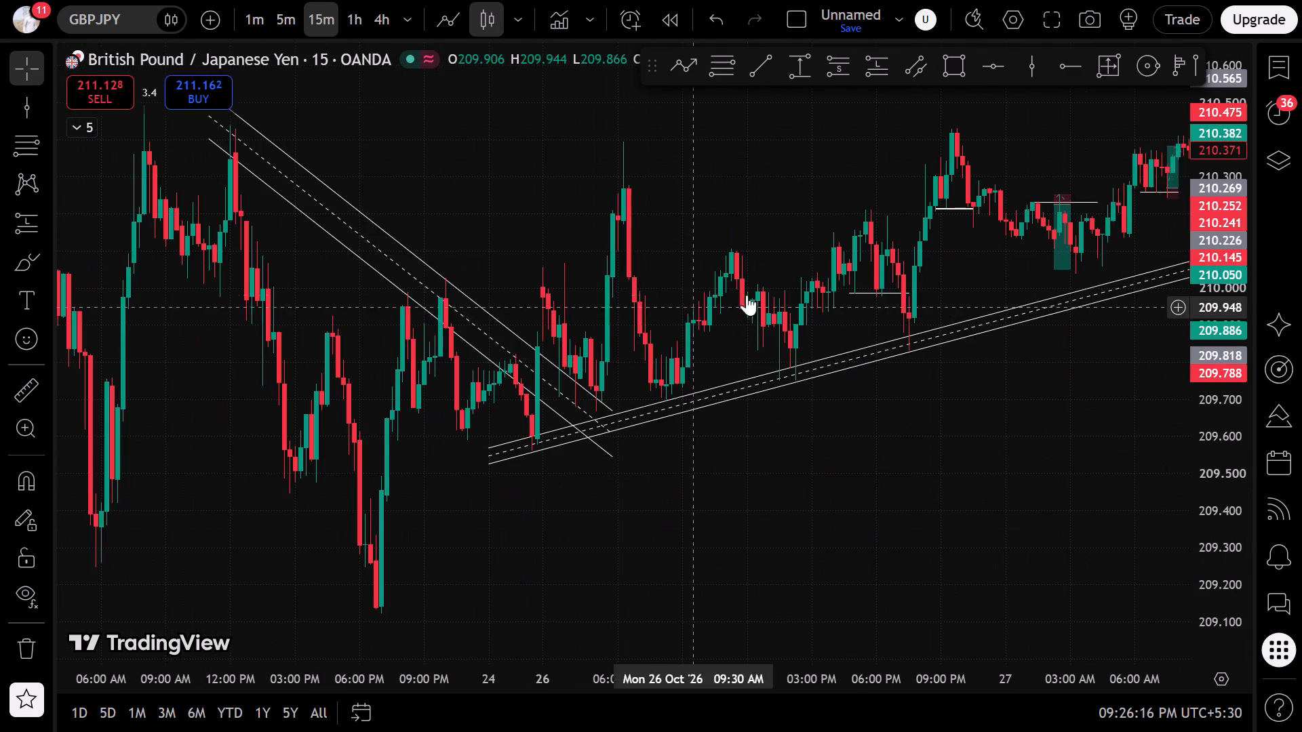
click(1043, 76)
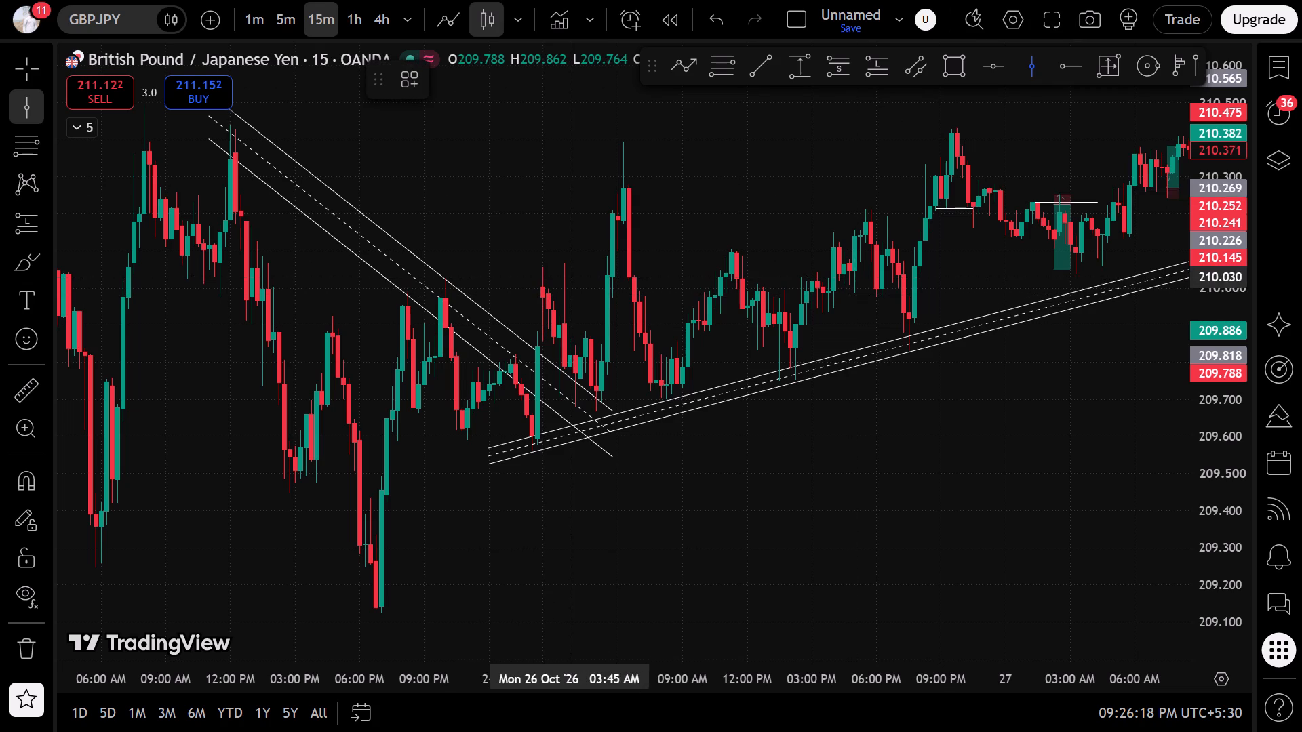
click(561, 244)
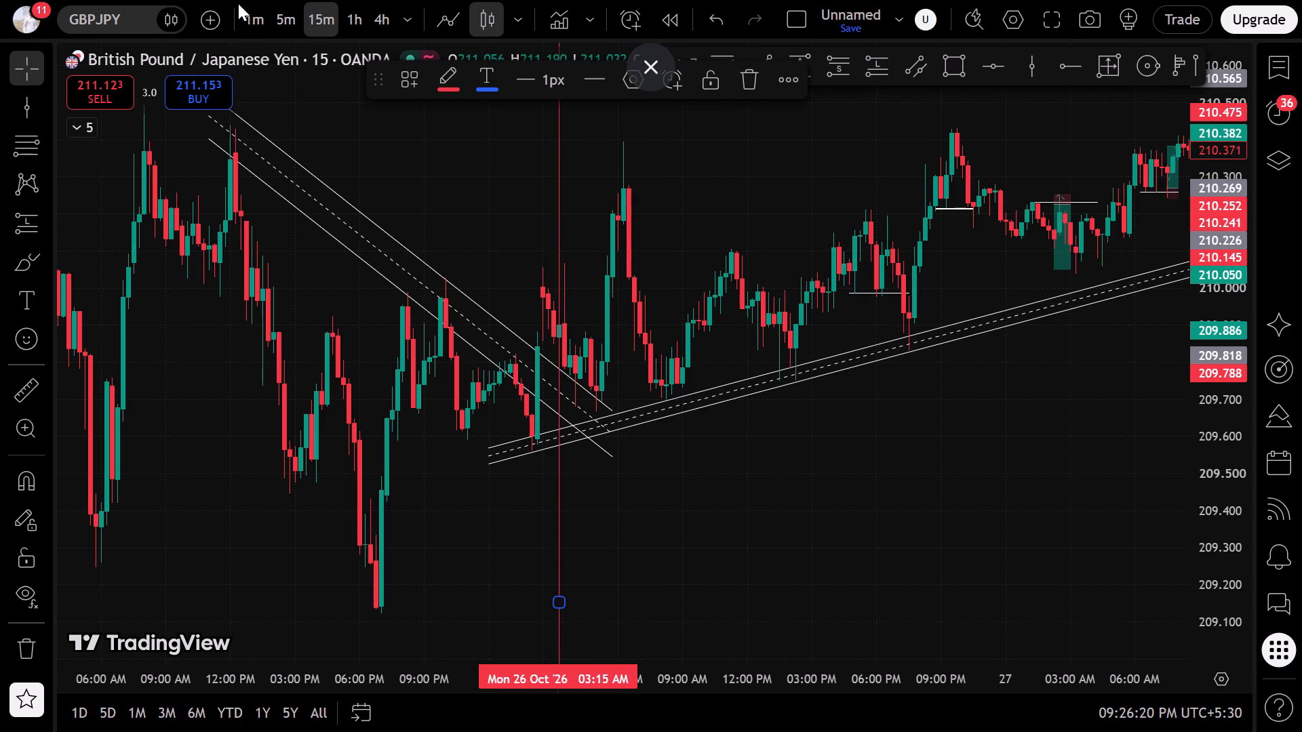
Switch GBPJPY to the 1-minute timeframe and examine the price action after the 03:15 AM vertical line on 26 October.
click(269, 28)
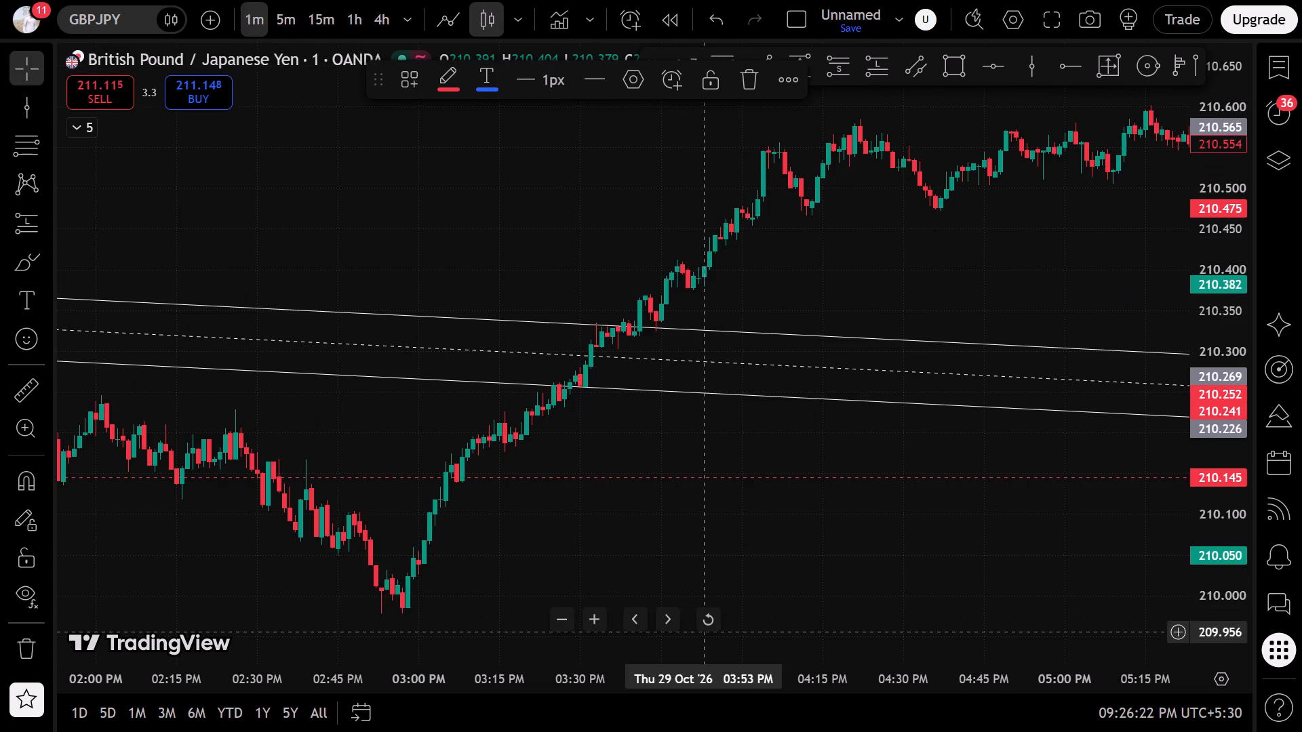
click(707, 617)
scroll(637, 529, down, 20)
scroll(637, 529, down, 6)
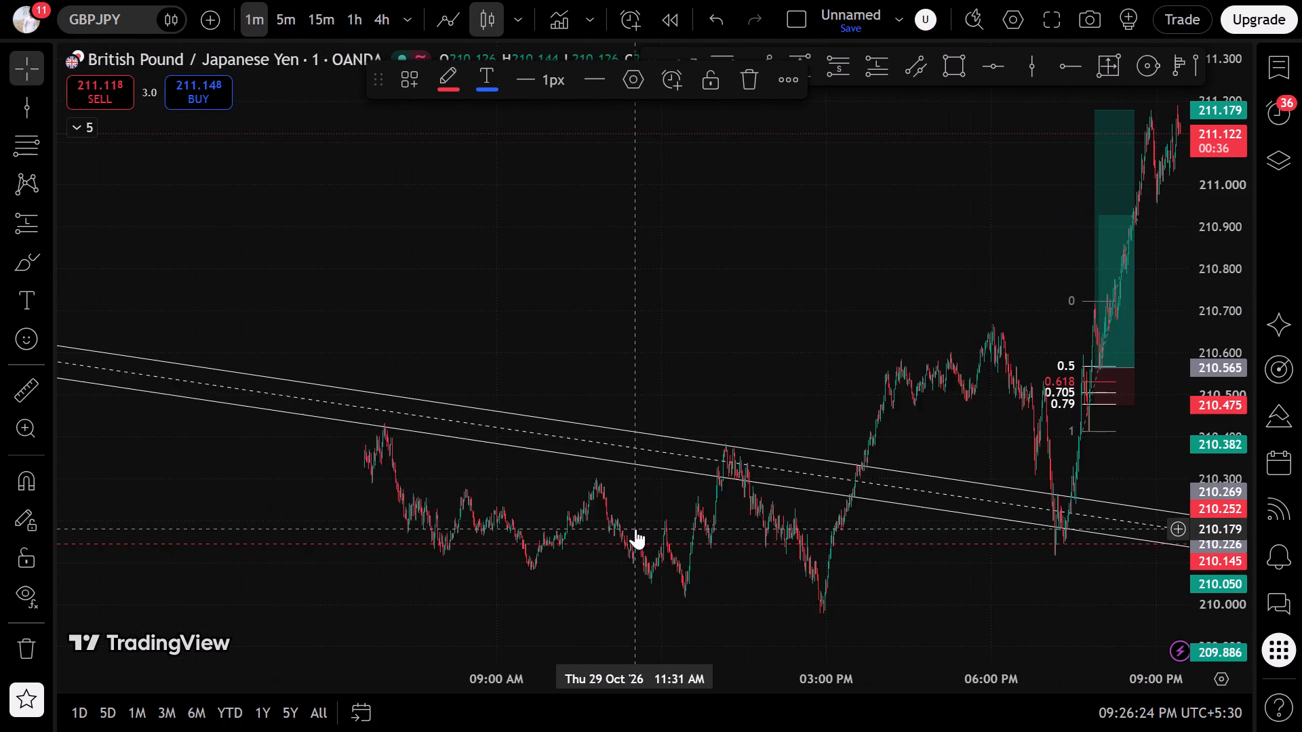
scroll(635, 529, down, 20)
scroll(635, 529, down, 3)
drag(590, 566, 1301, 491)
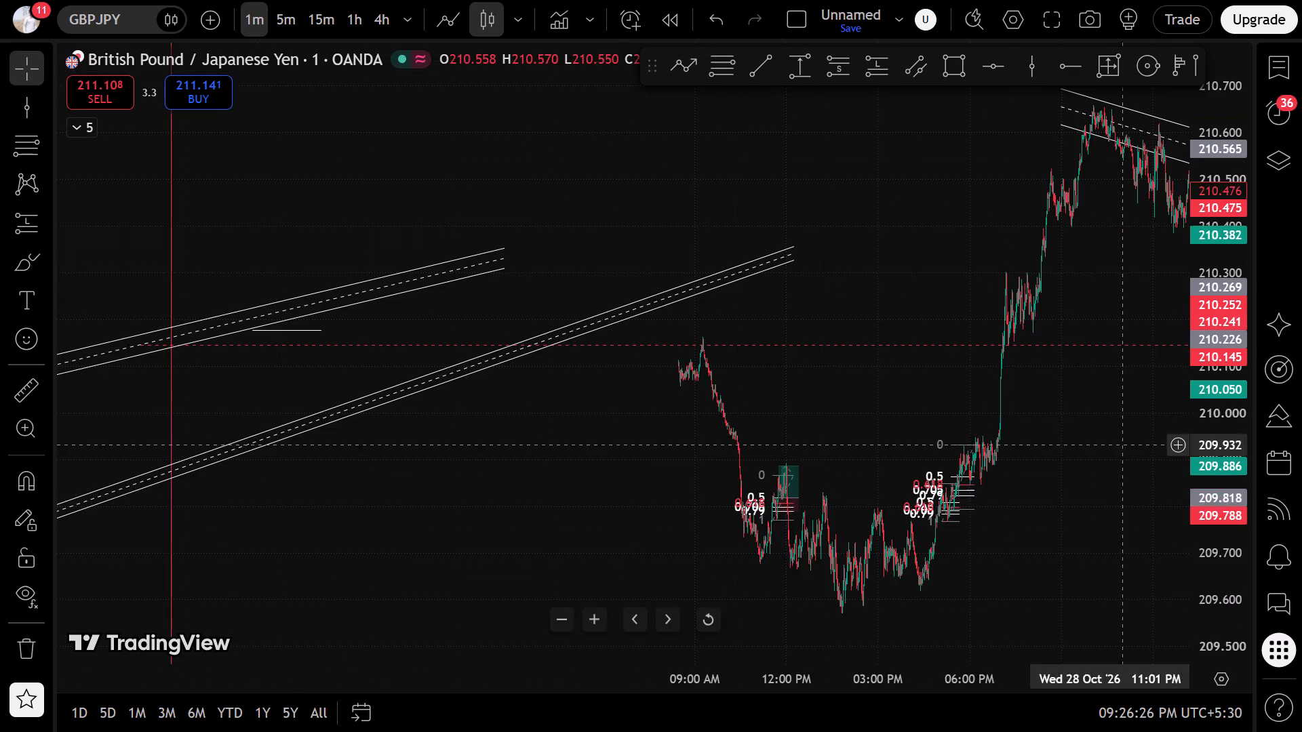
drag(394, 532, 1301, 507)
scroll(887, 498, up, 8)
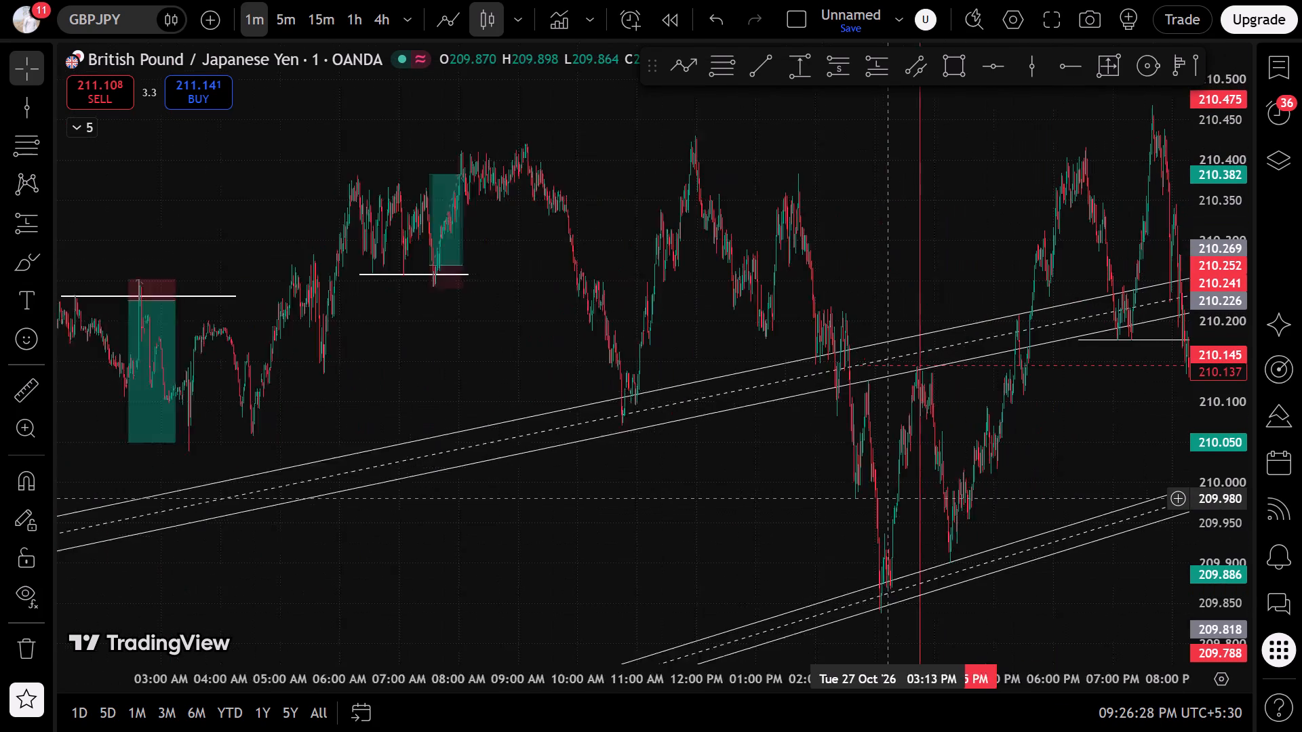
scroll(887, 498, up, 5)
scroll(887, 498, down, 20)
scroll(887, 498, down, 4)
drag(221, 293, 850, 366)
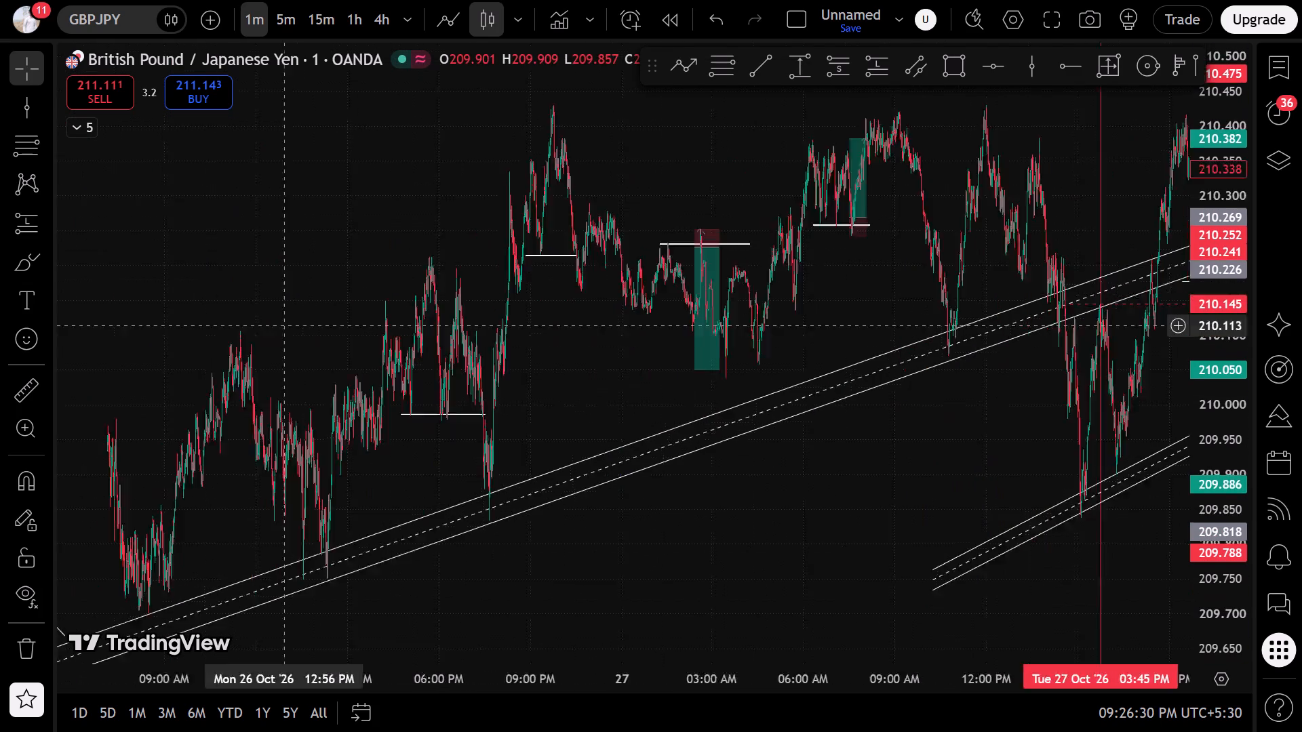
drag(850, 366, 1301, 370)
scroll(880, 463, up, 20)
scroll(880, 463, up, 1)
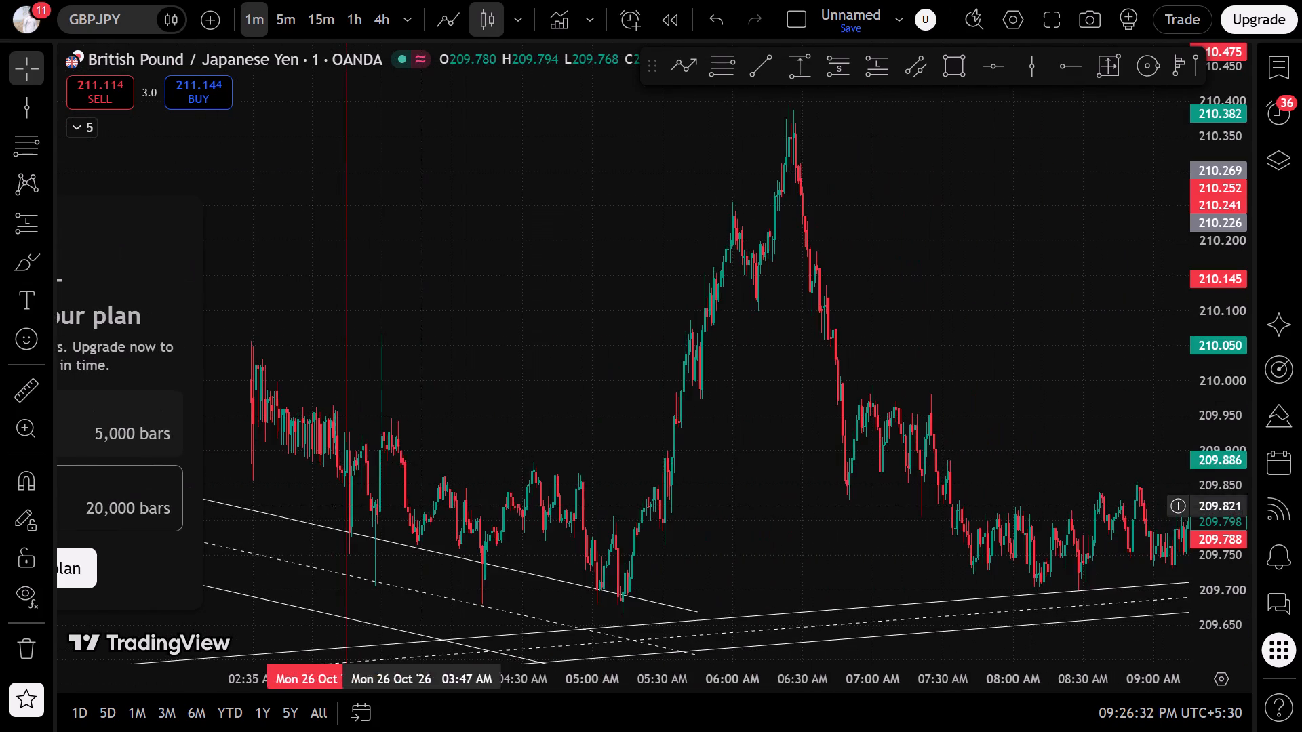
drag(336, 506, 786, 503)
scroll(790, 503, up, 6)
scroll(893, 506, up, 3)
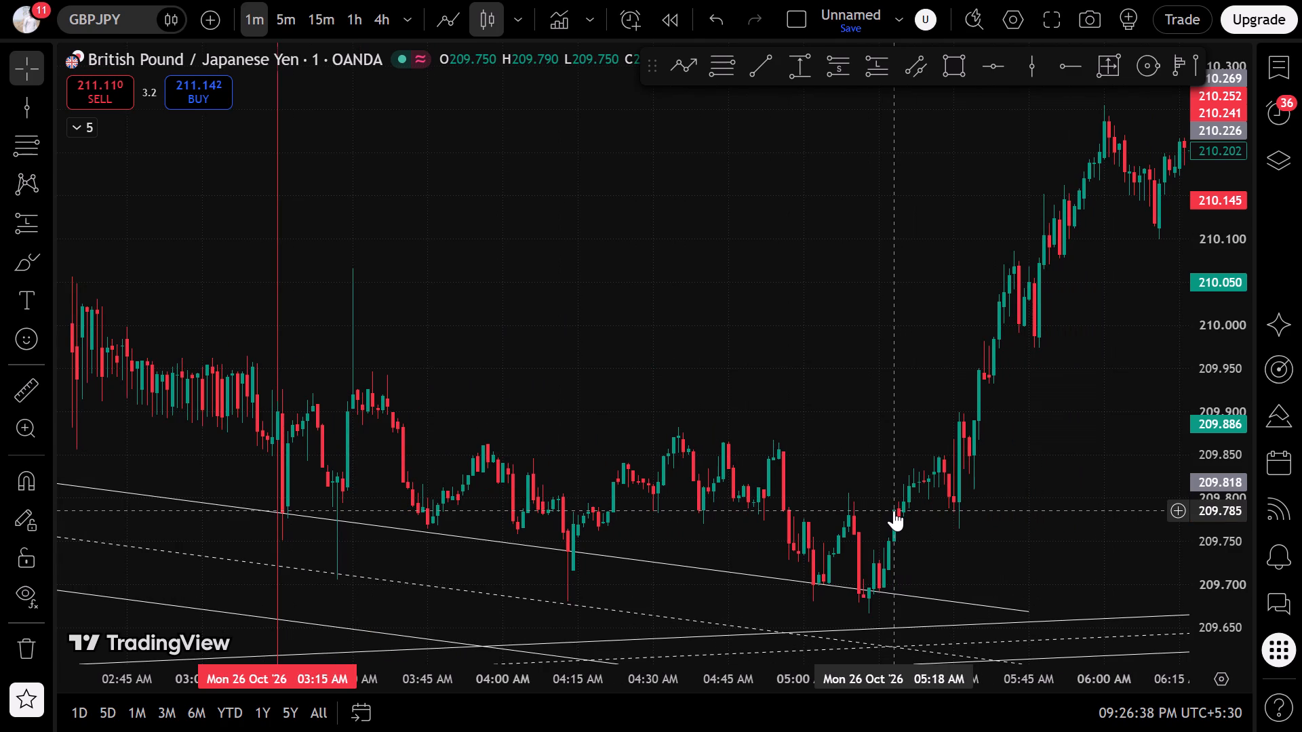
drag(1226, 534, 1190, 381)
drag(732, 487, 1078, 298)
scroll(912, 432, up, 6)
drag(959, 443, 598, 446)
scroll(711, 439, down, 2)
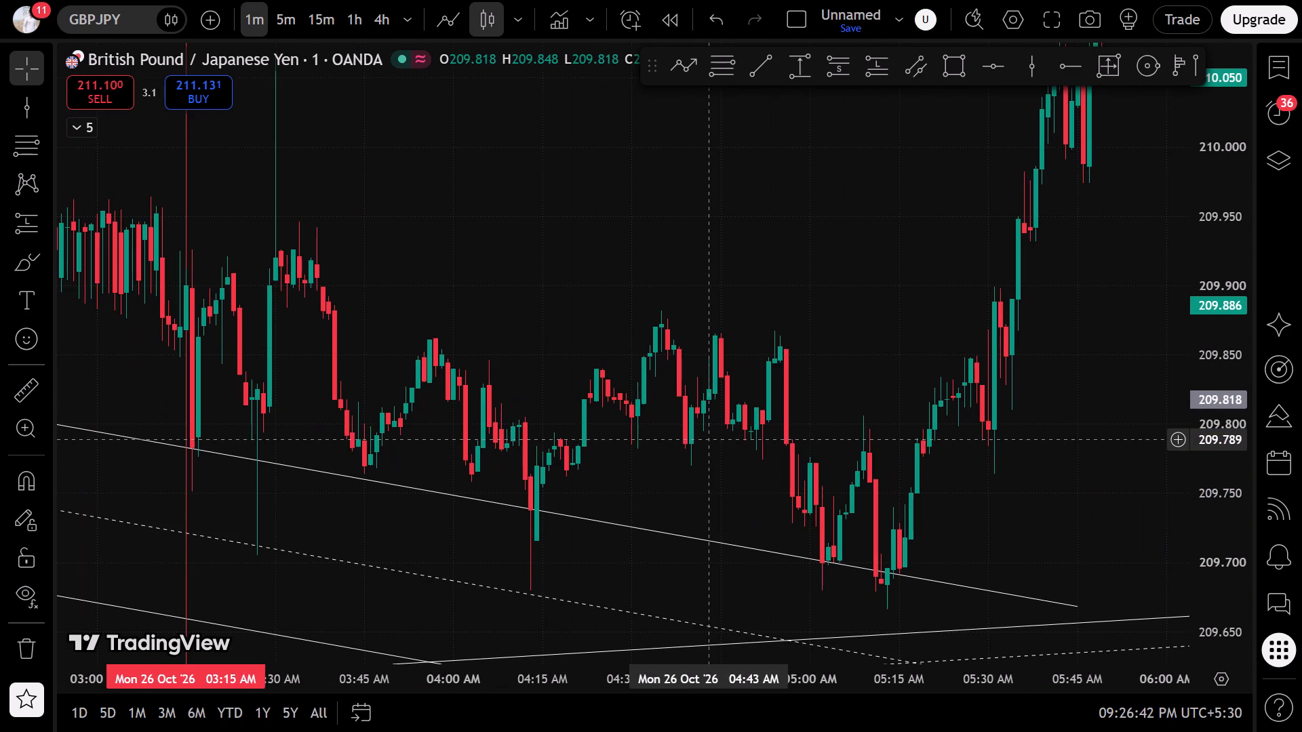
Draw a Fib retracement on 26 October from about 209.762 at 04:15 AM up to about 209.841 near 04:38 AM.
click(14, 142)
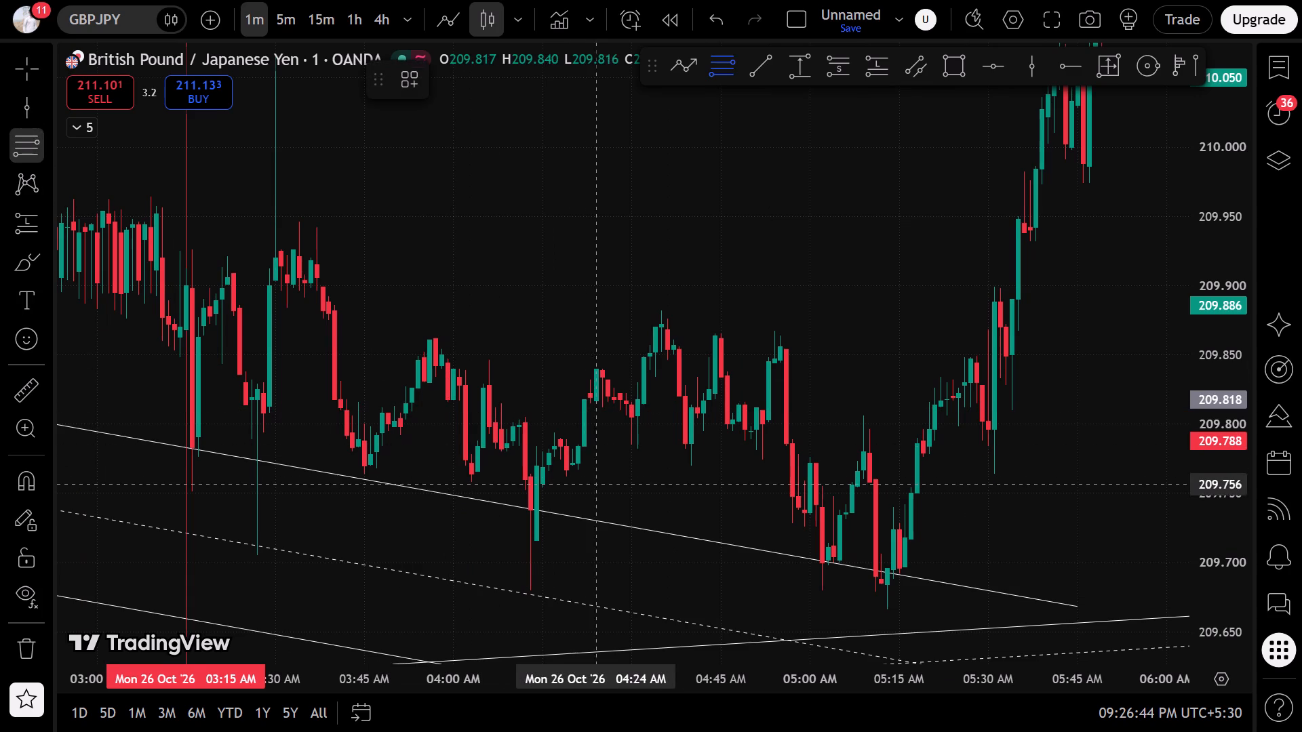
click(545, 477)
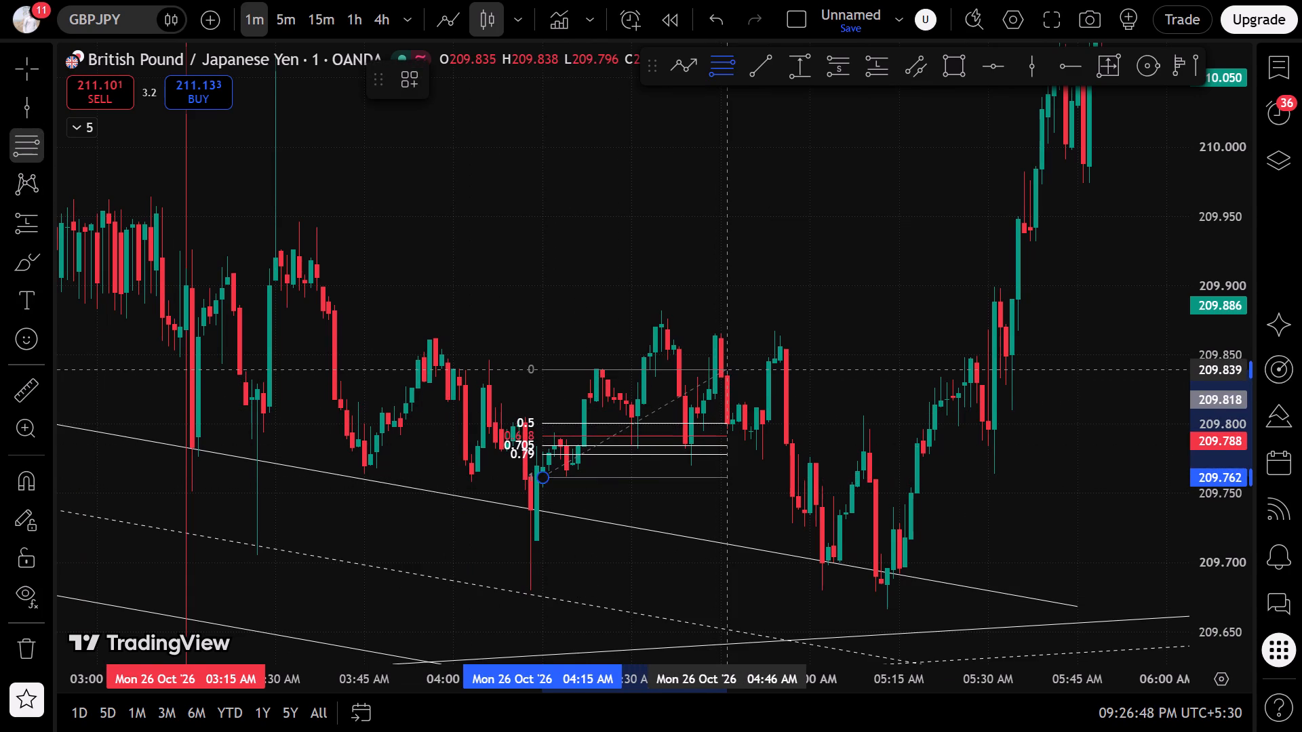
click(678, 367)
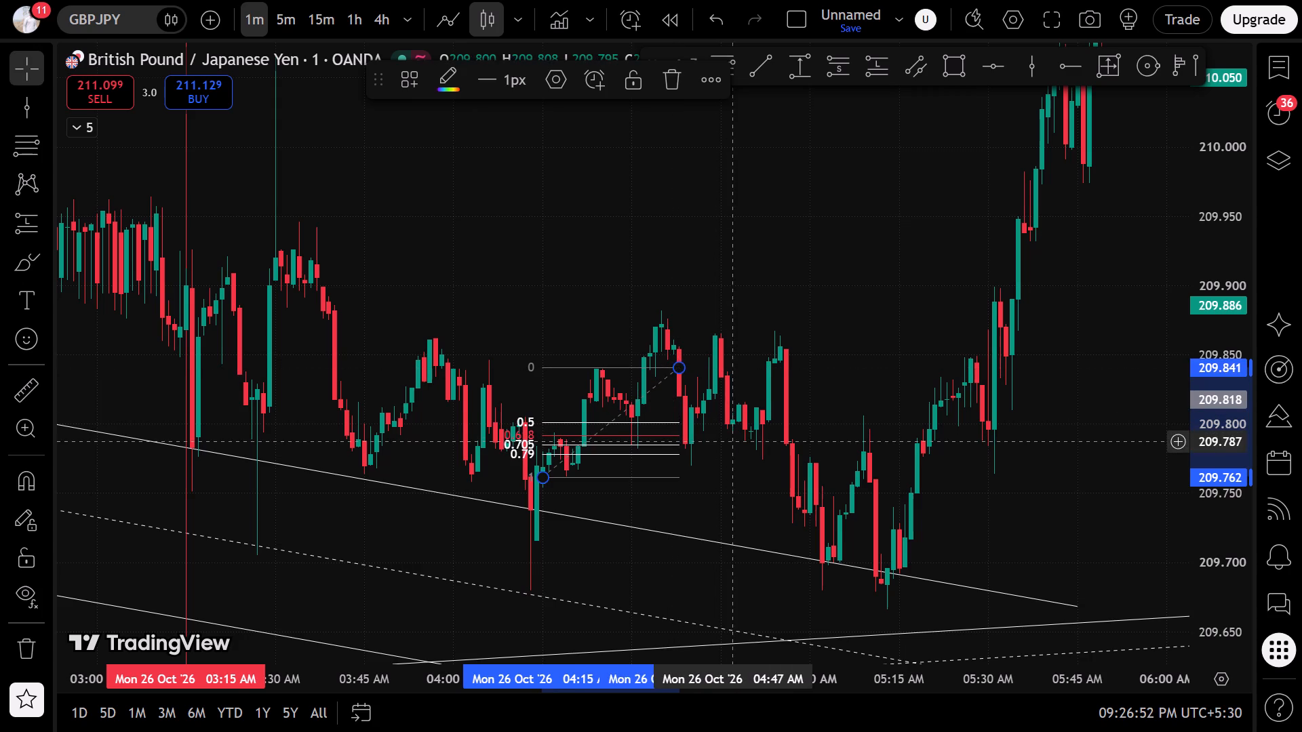
click(745, 443)
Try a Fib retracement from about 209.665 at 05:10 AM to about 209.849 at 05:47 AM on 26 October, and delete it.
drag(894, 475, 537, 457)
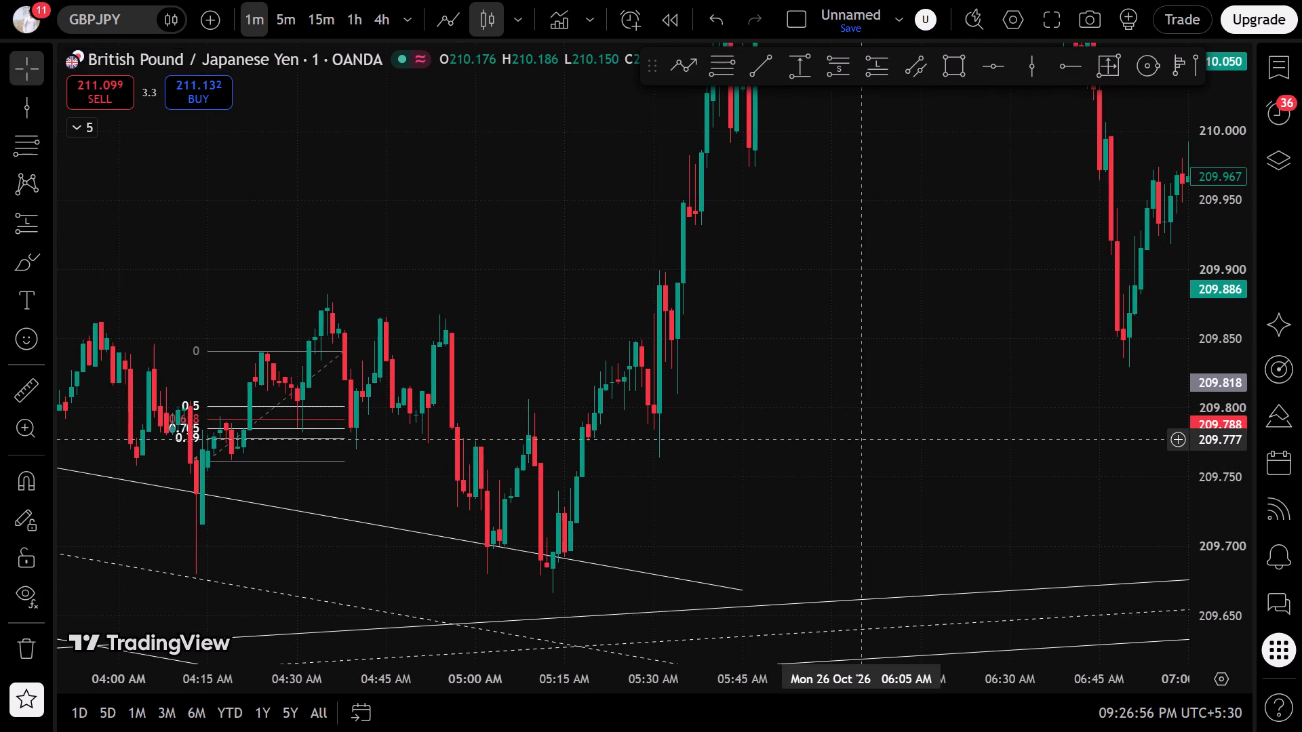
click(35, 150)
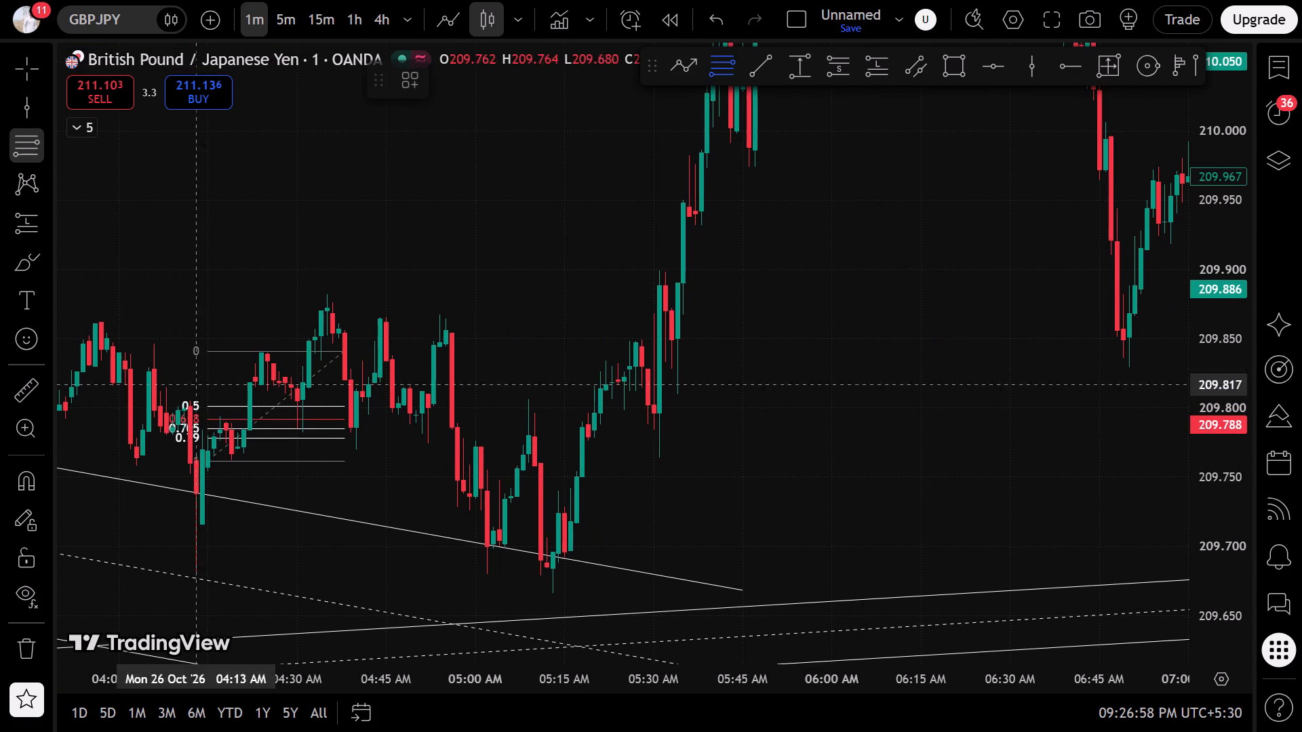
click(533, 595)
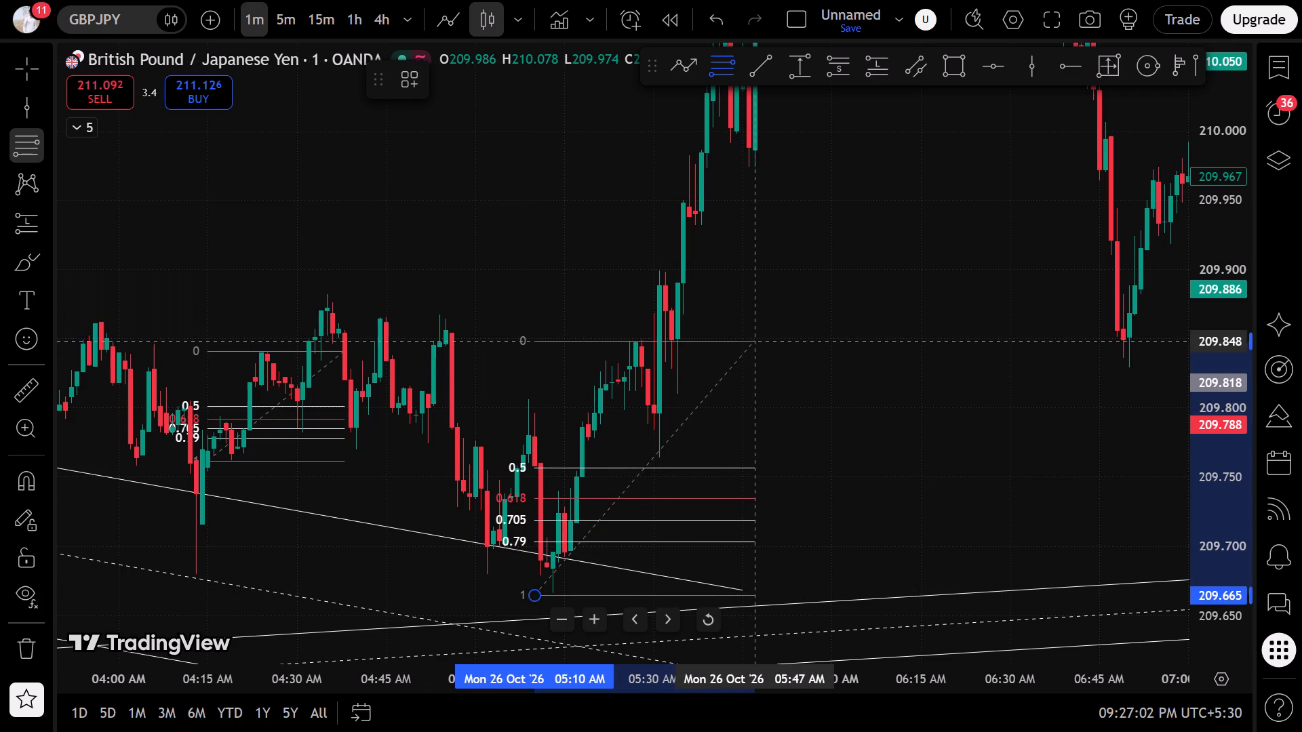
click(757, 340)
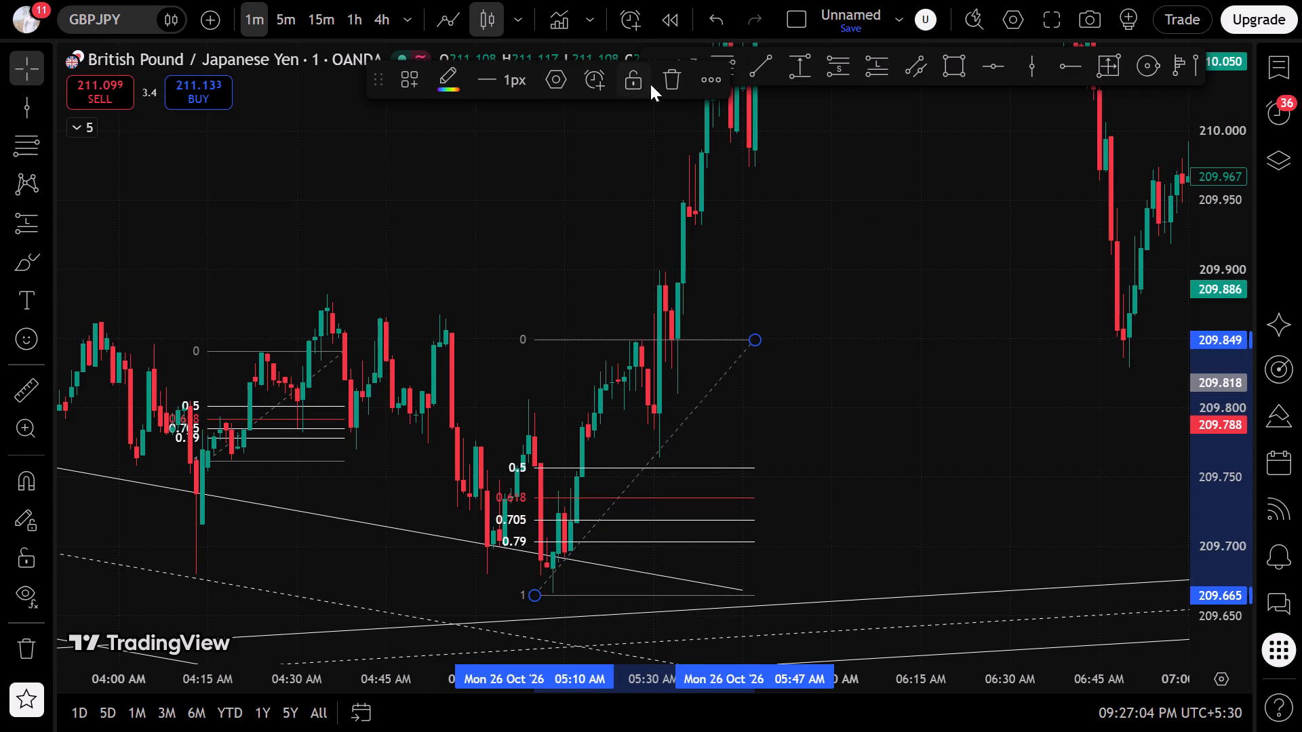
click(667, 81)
Draw a Fib retracement on 26 October from about 209.764 at 05:29 AM up to about 209.899 at 05:41 AM.
scroll(654, 418, up, 4)
drag(654, 418, 825, 452)
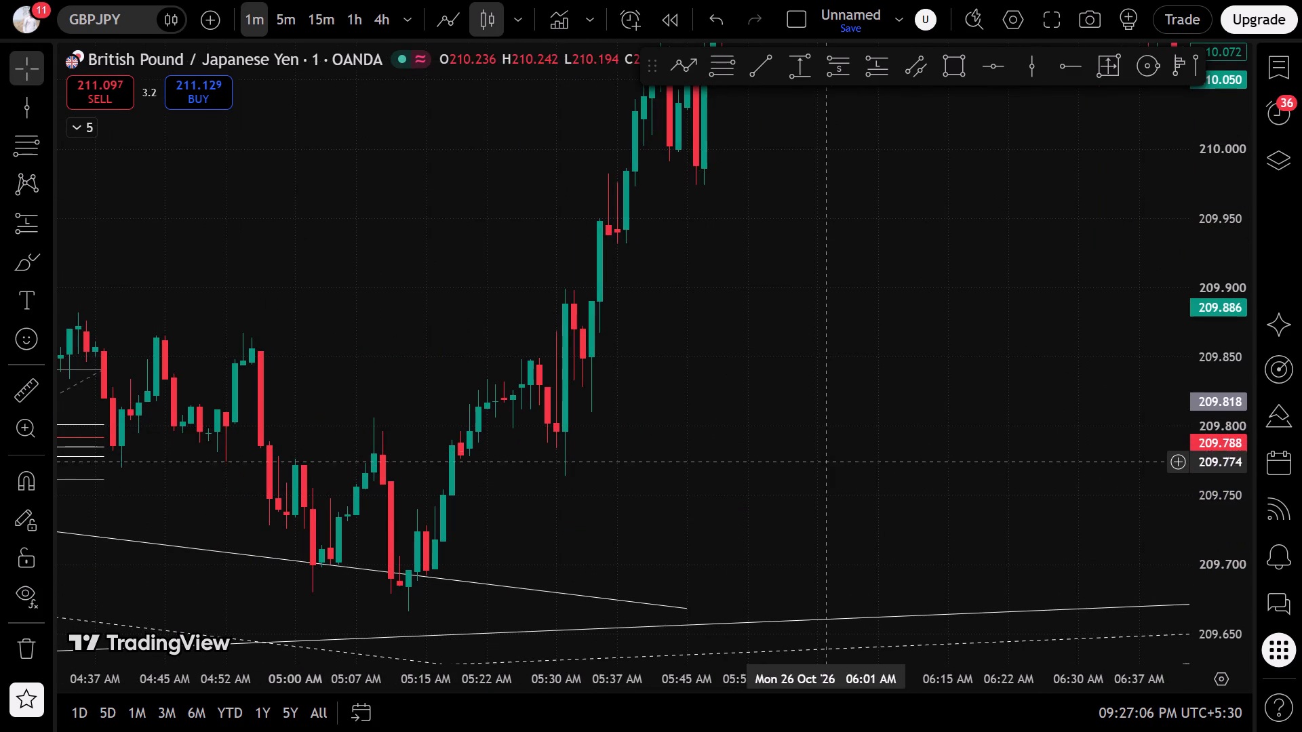
click(33, 139)
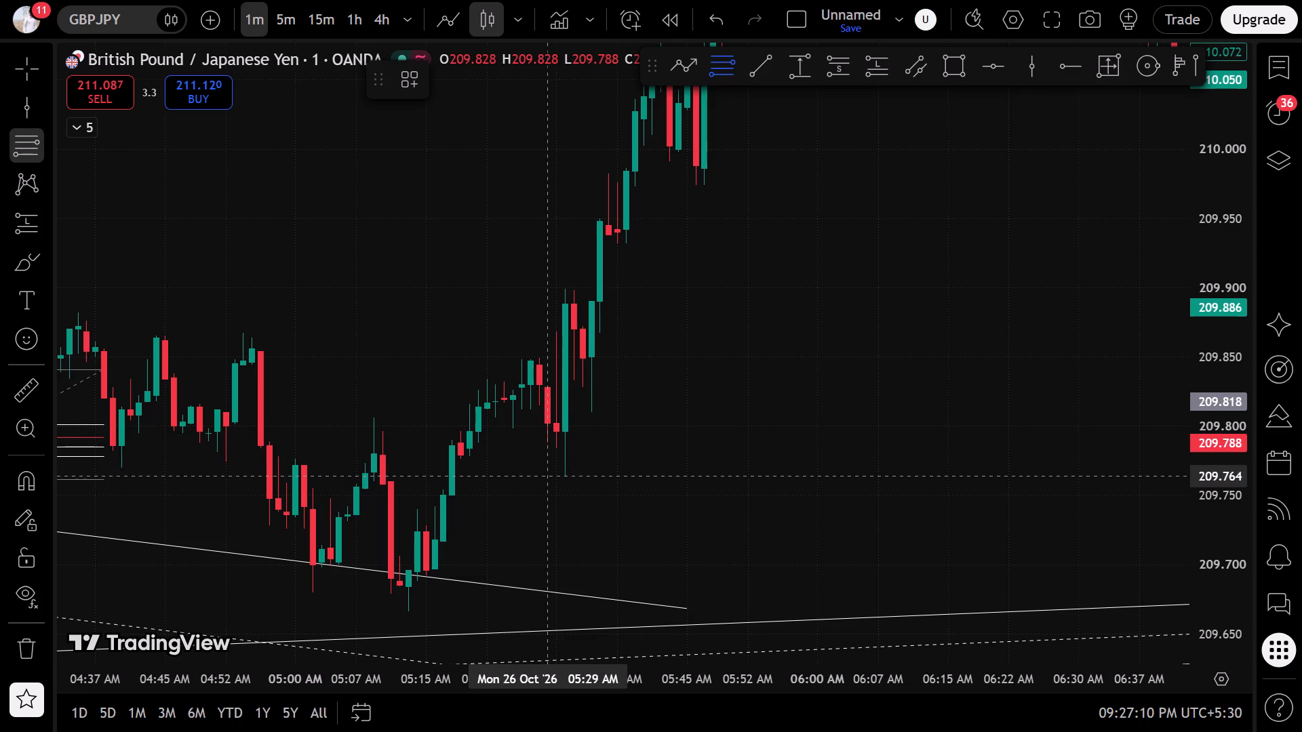
drag(551, 476, 561, 475)
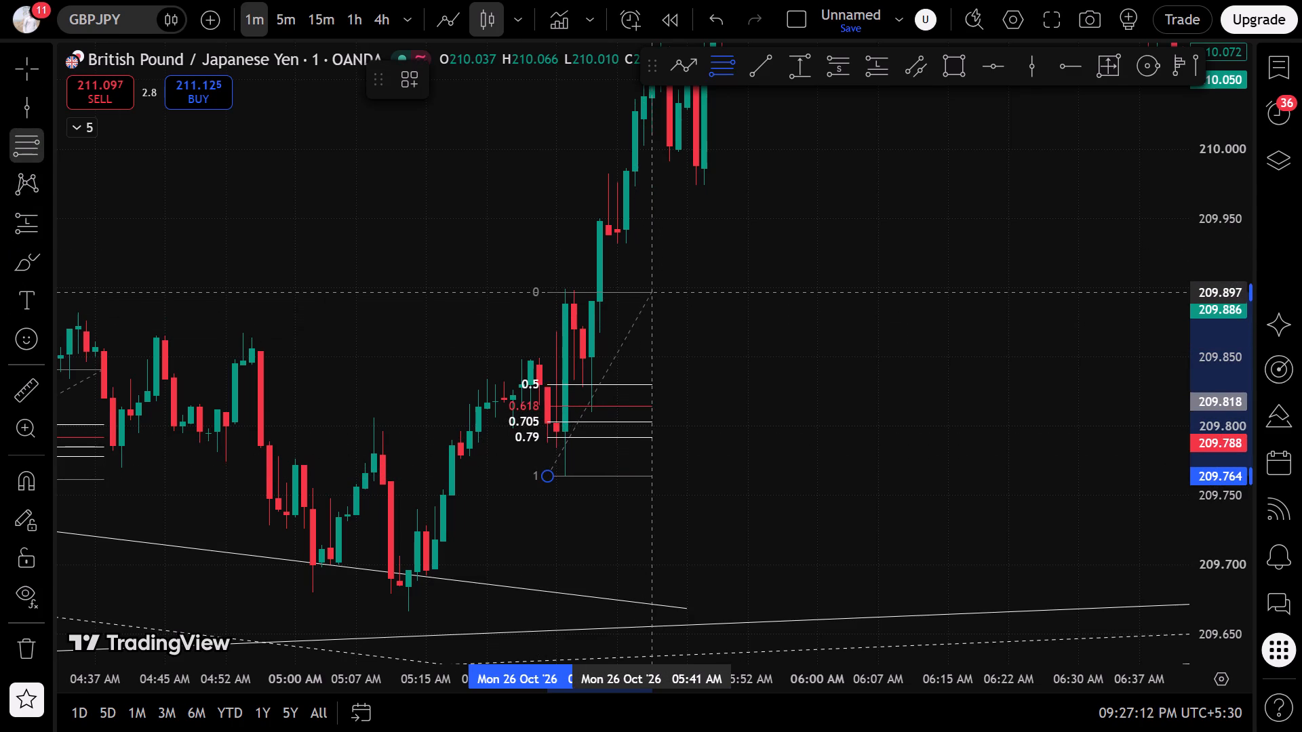
click(656, 289)
click(777, 348)
Place a long position at the second Fib's 0.5 level, with entry about 209.831 at 05:33 AM and stop about 209.792.
drag(945, 354, 403, 493)
scroll(378, 480, down, 6)
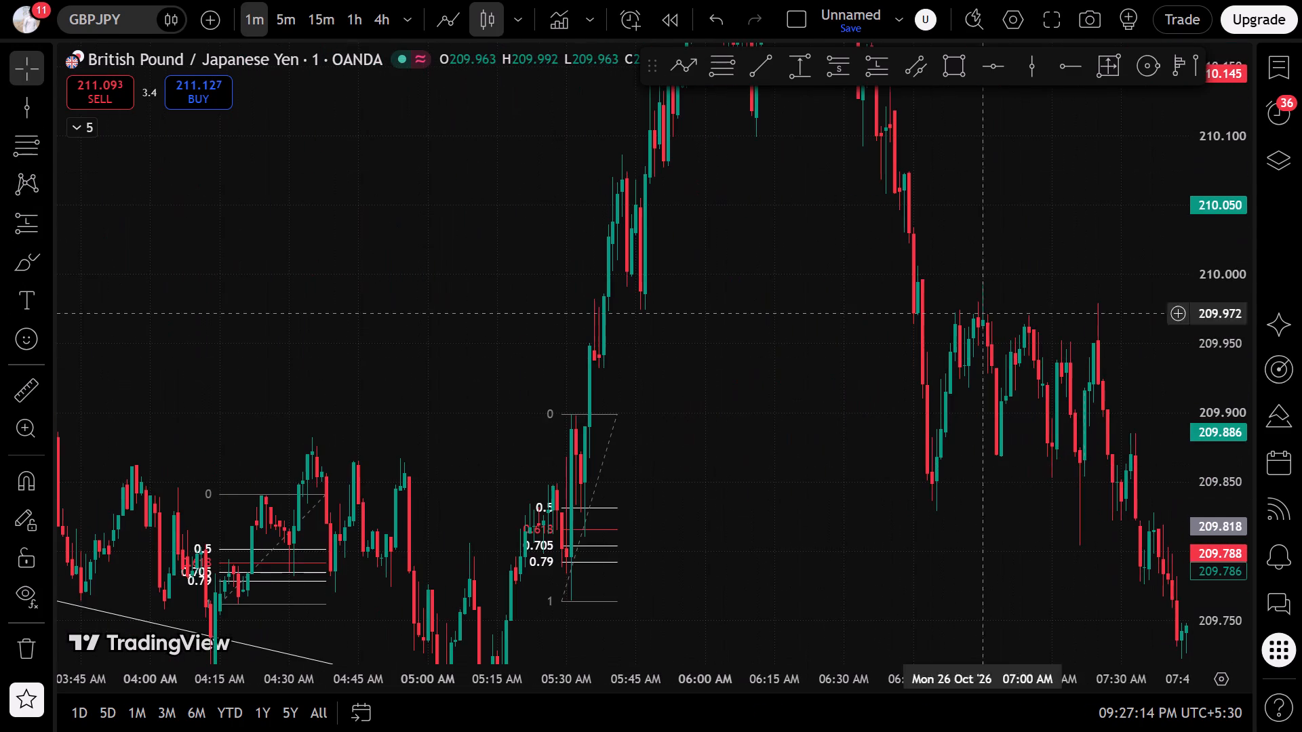
drag(1212, 247, 1097, 608)
drag(713, 556, 909, 591)
scroll(909, 591, up, 6)
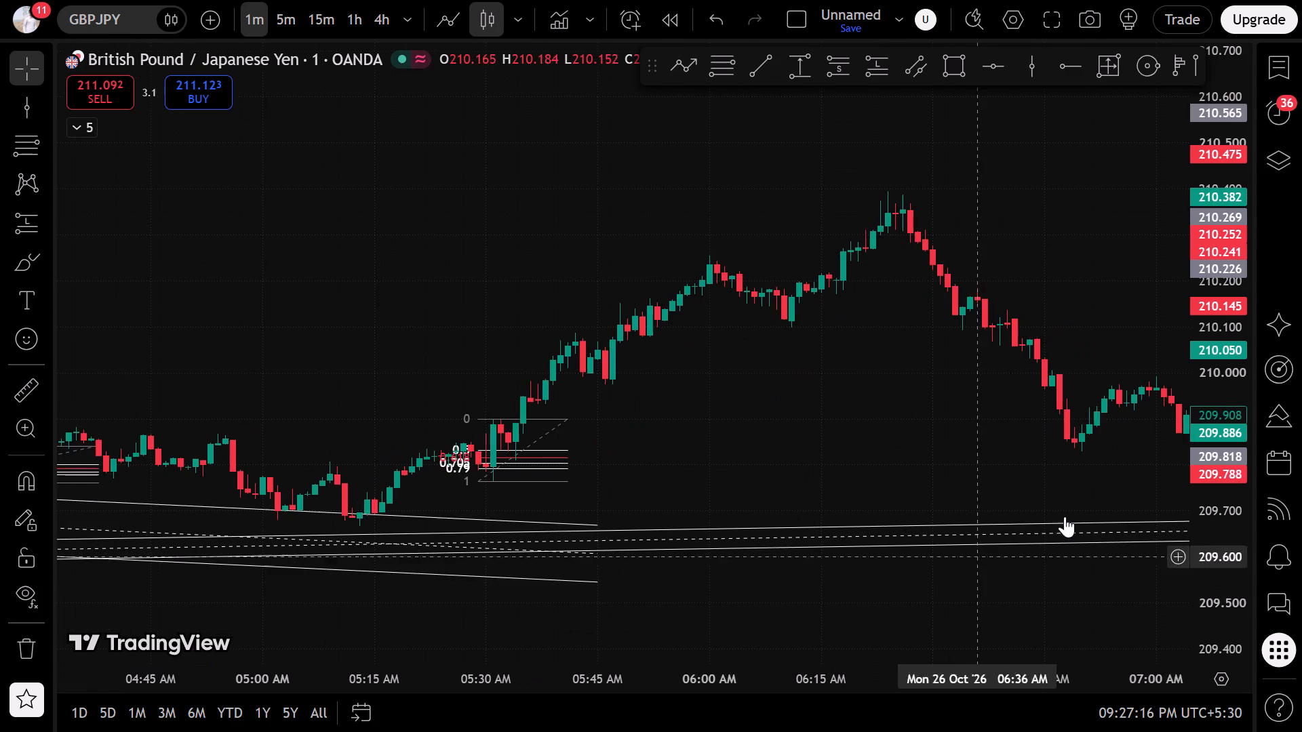
drag(1233, 628, 1101, 381)
drag(579, 556, 874, 432)
scroll(862, 437, up, 6)
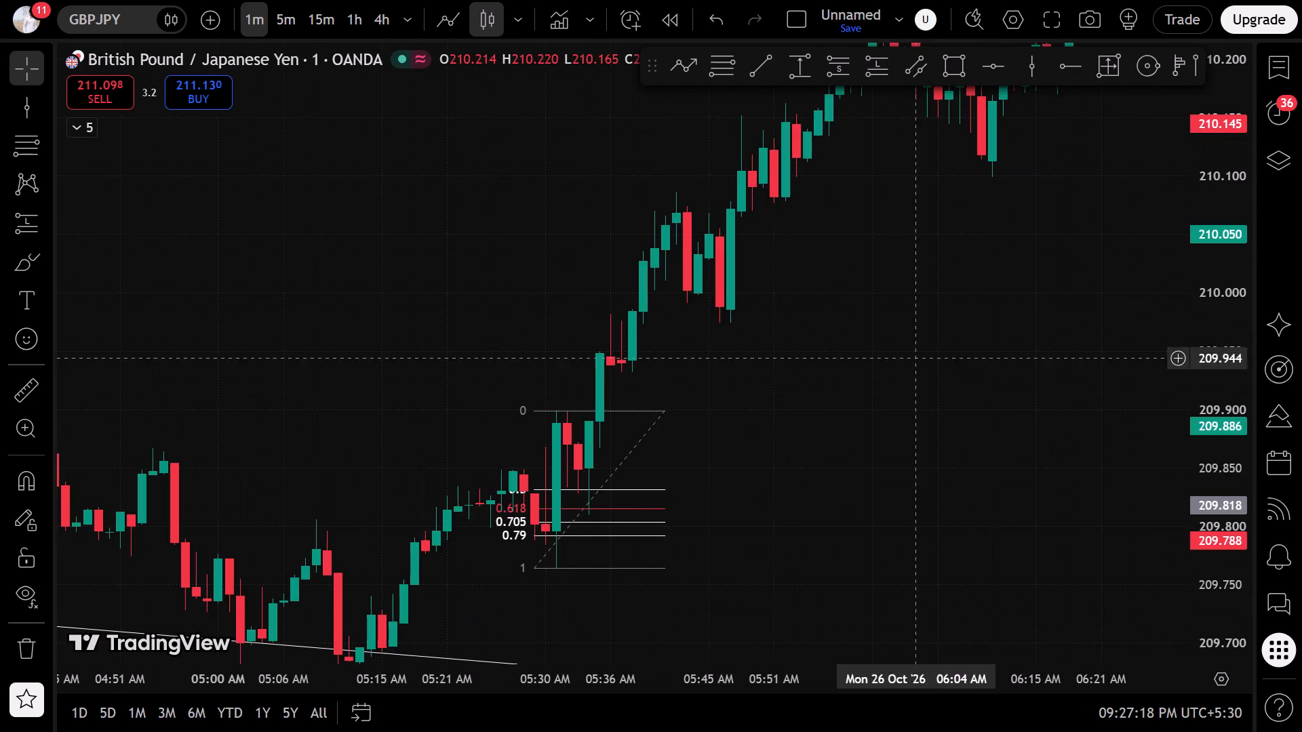
drag(905, 369, 816, 451)
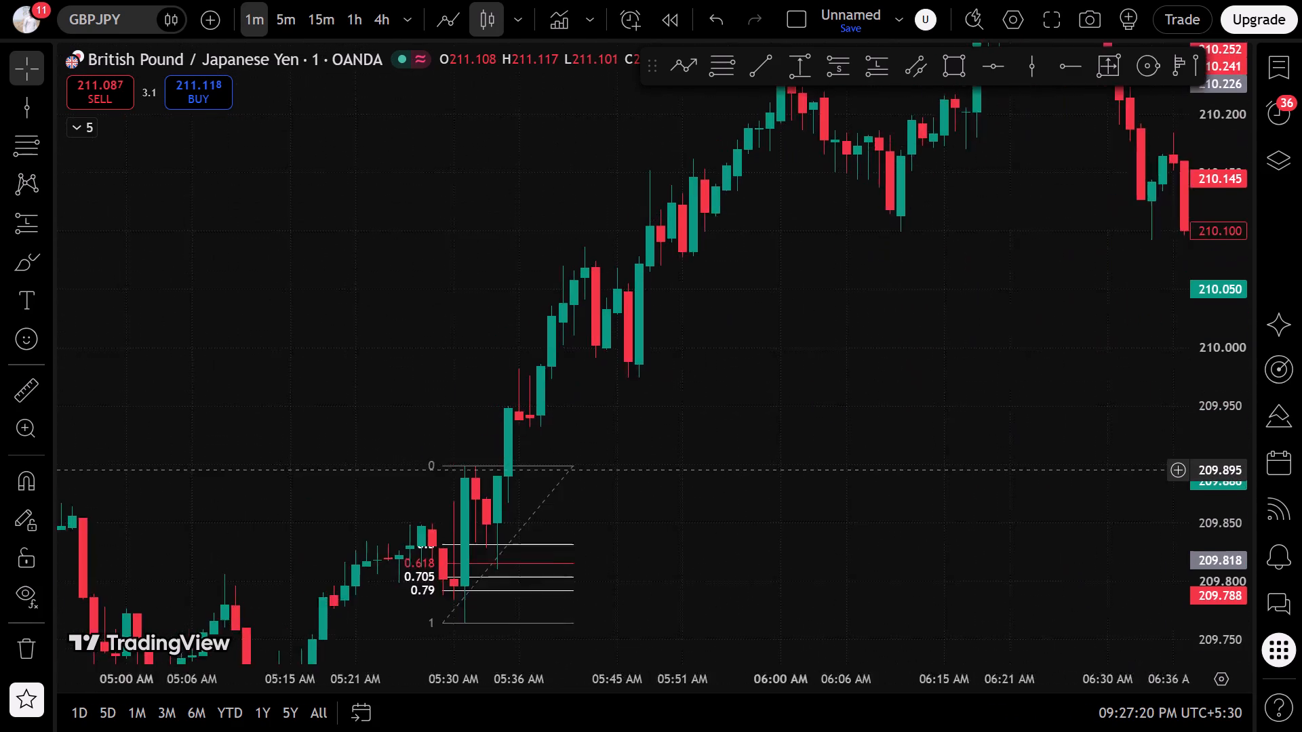
drag(816, 451, 851, 420)
click(877, 66)
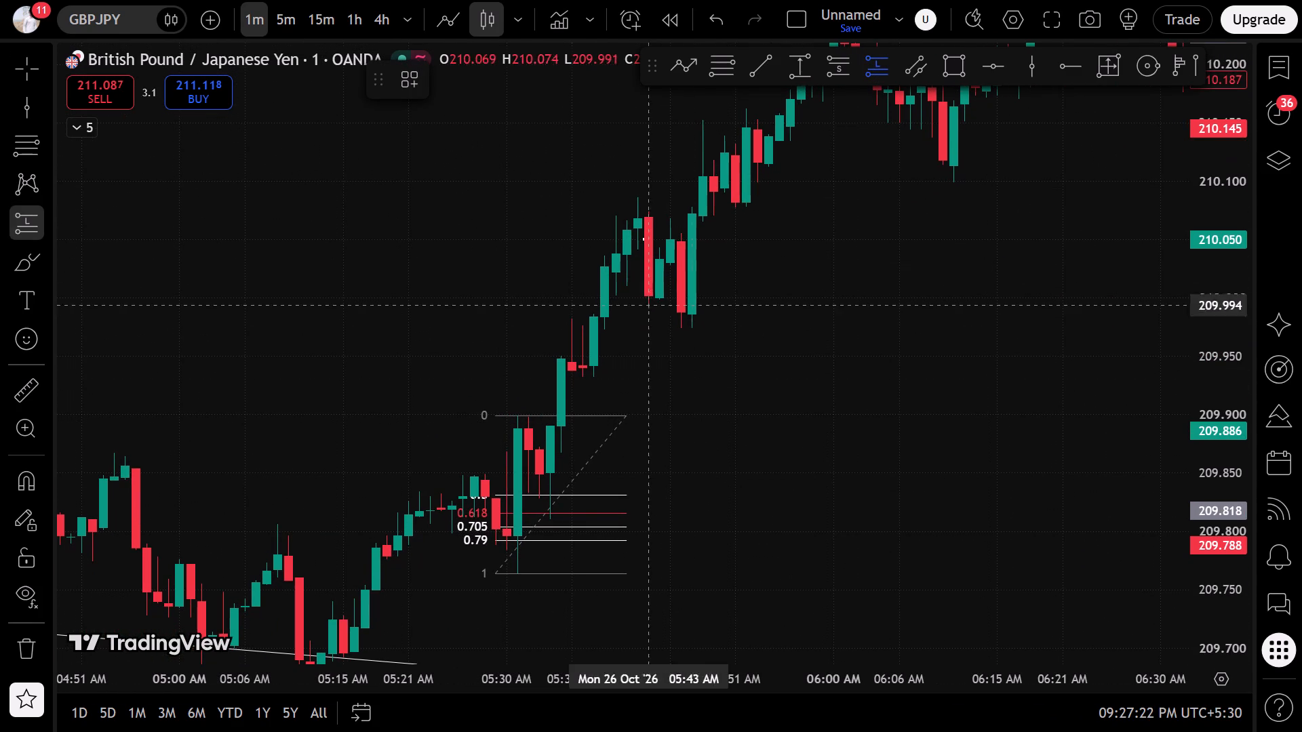
click(535, 494)
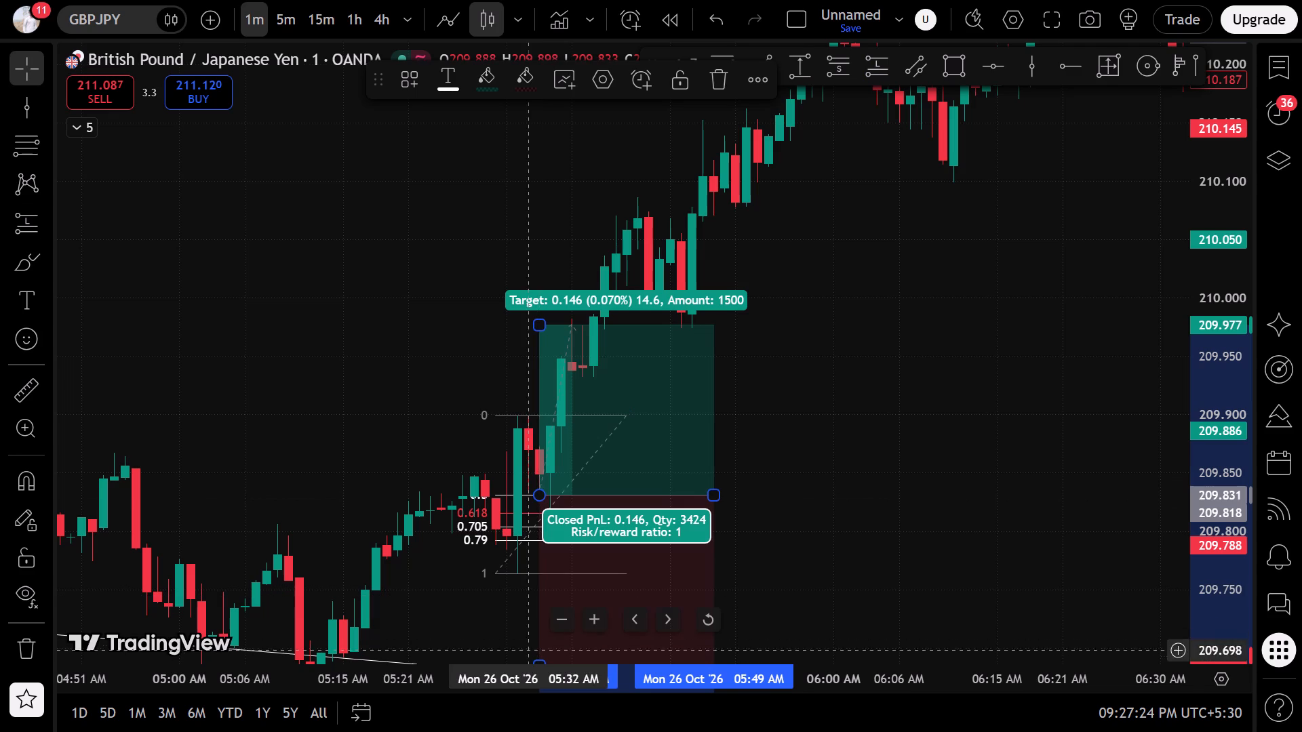
click(532, 660)
drag(535, 659, 530, 619)
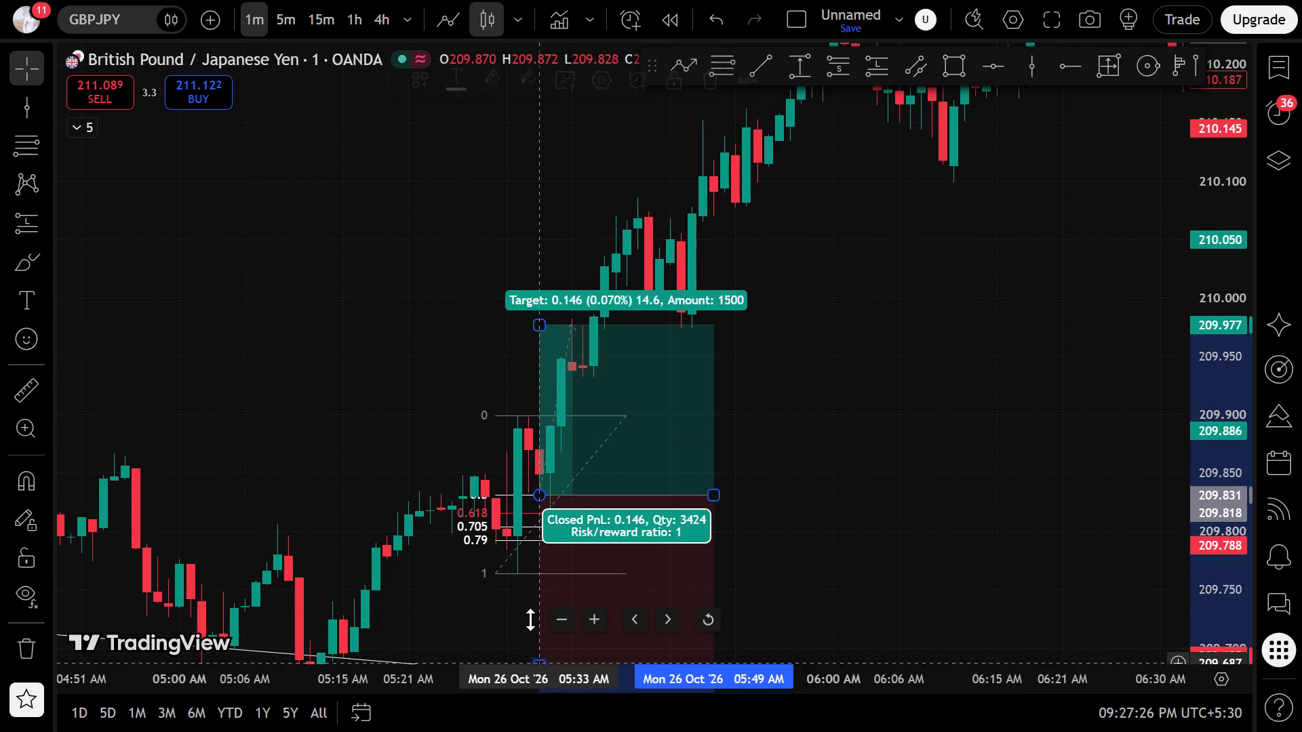
drag(530, 619, 524, 540)
click(1006, 453)
Raise the new long position's target to about 210.244.
drag(979, 465, 846, 632)
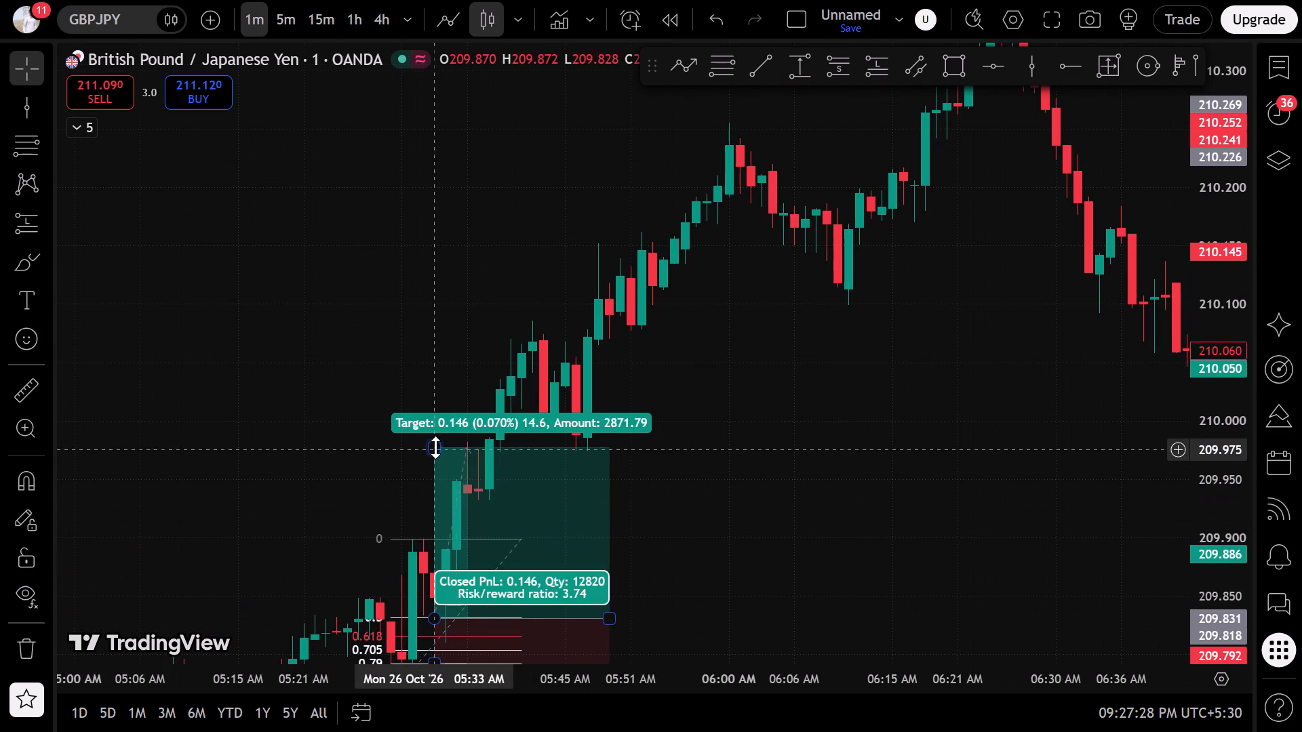
drag(433, 447, 726, 136)
click(862, 319)
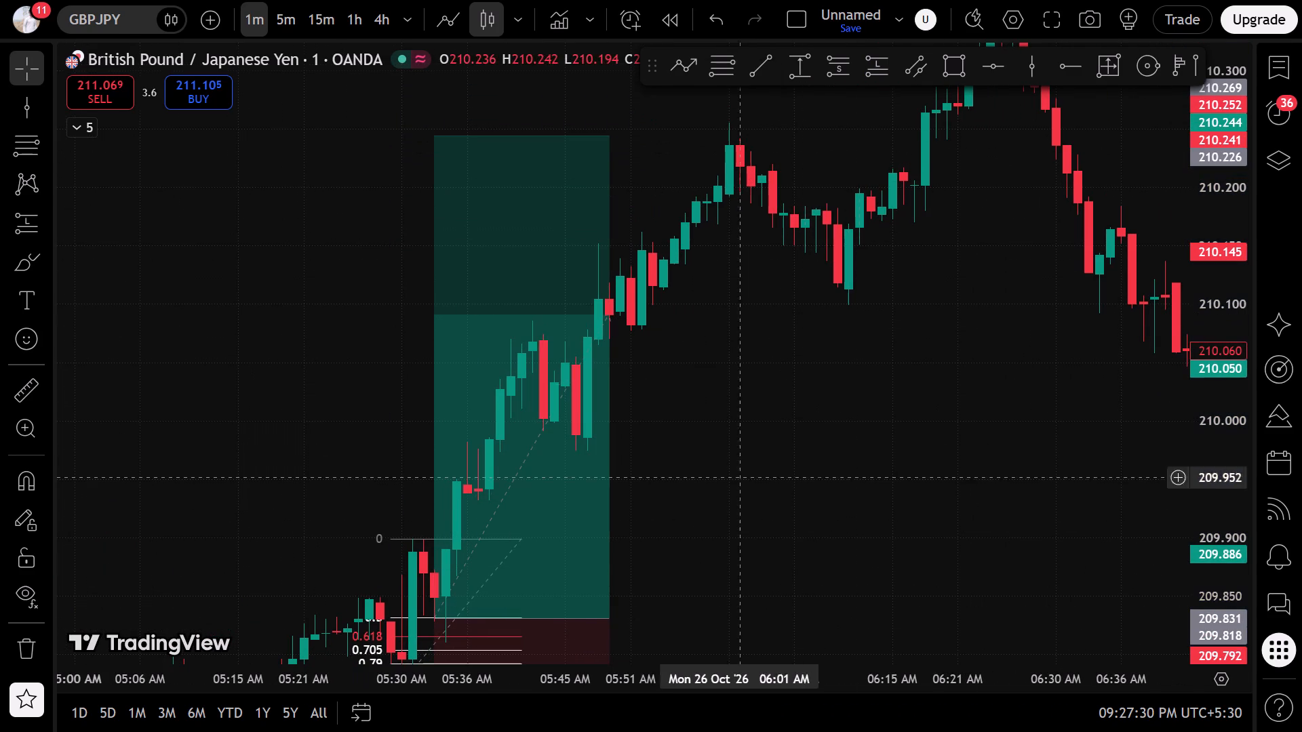
Return to the latest GBPJPY bars and review the marked-up chart on the 15-minute timeframe.
click(705, 619)
scroll(709, 594, down, 5)
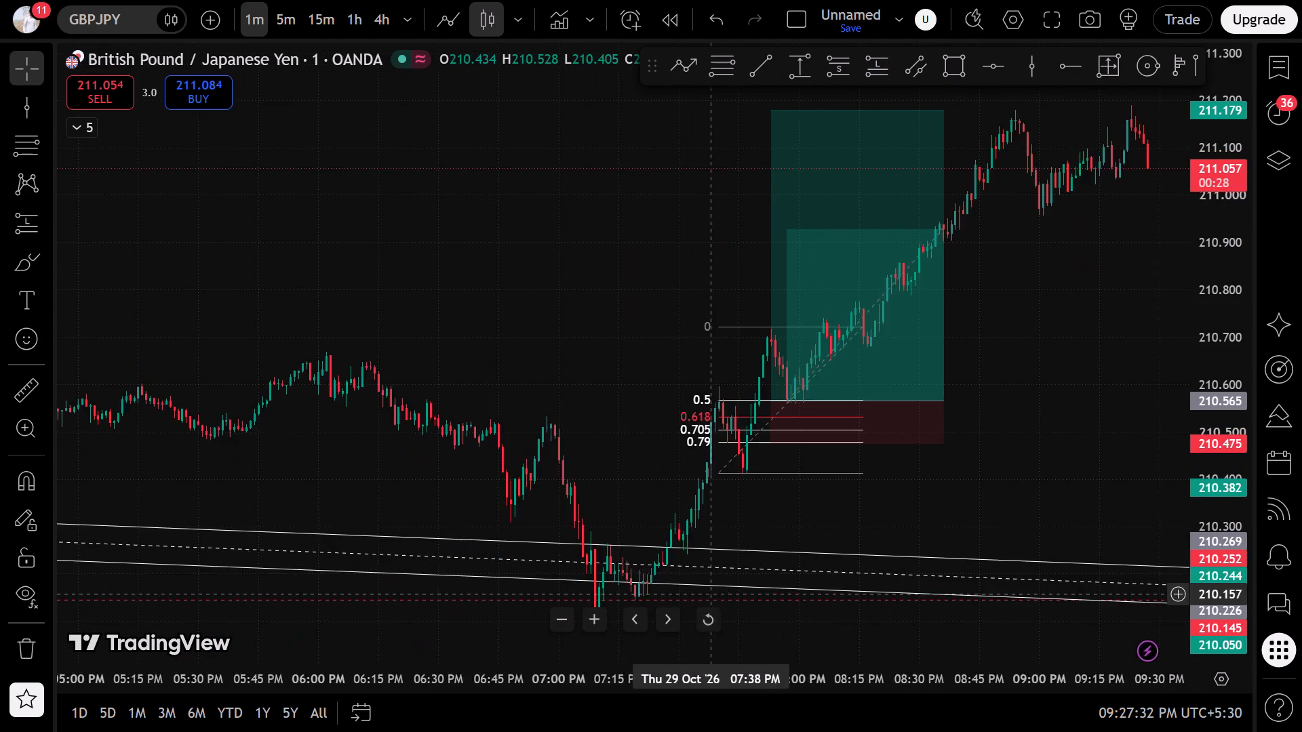
scroll(709, 594, down, 5)
click(309, 18)
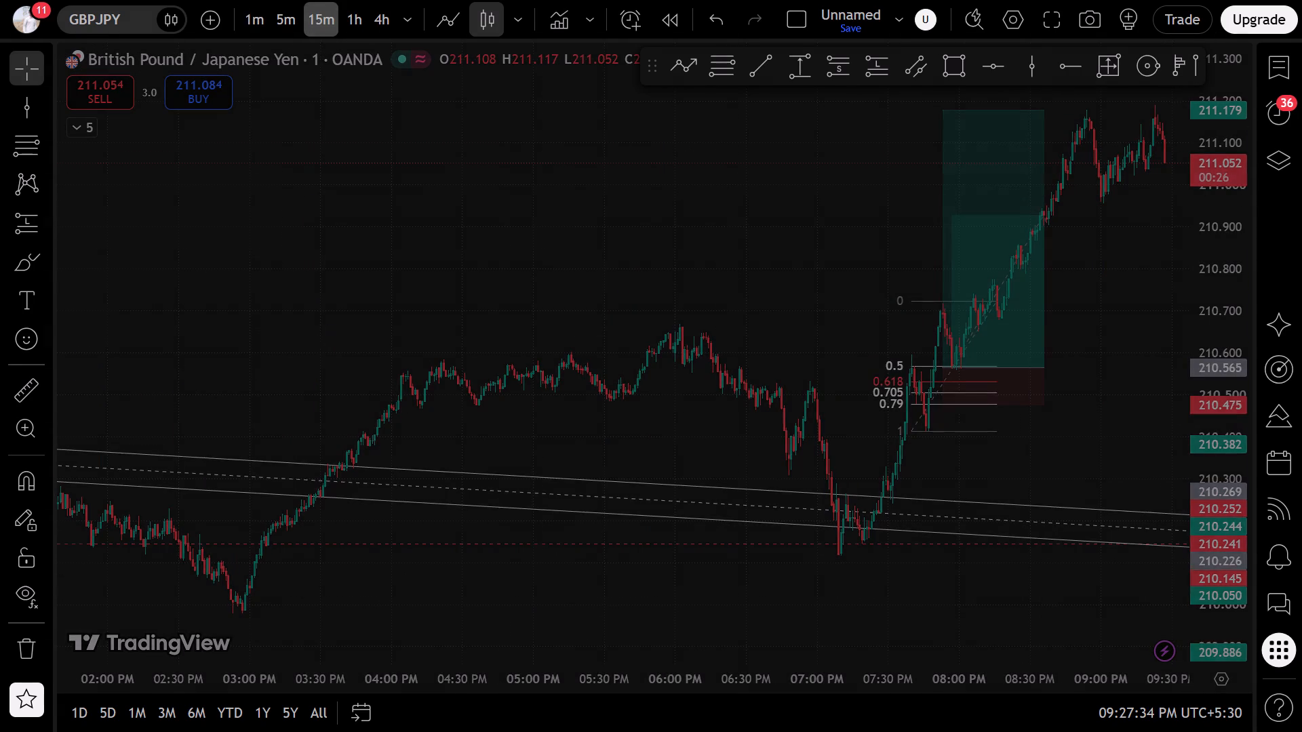
click(715, 628)
scroll(645, 409, down, 5)
scroll(645, 409, up, 2)
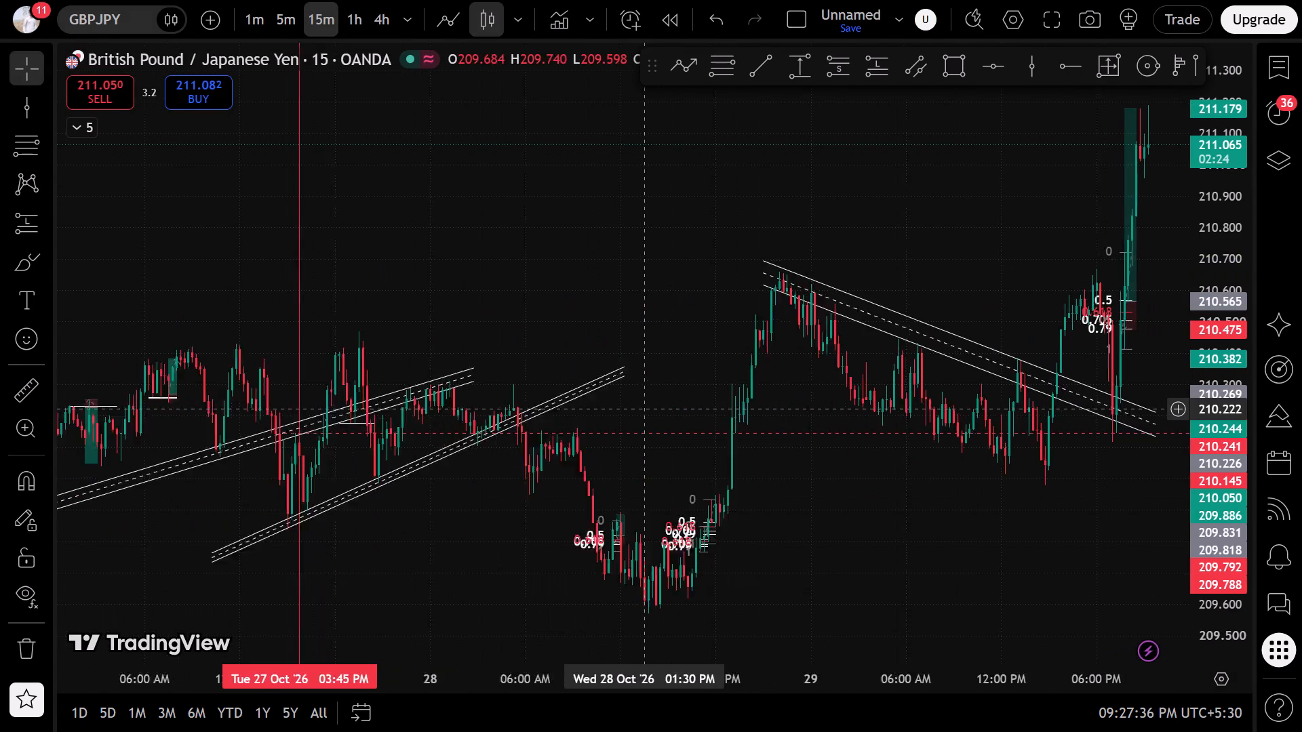
scroll(650, 409, up, 13)
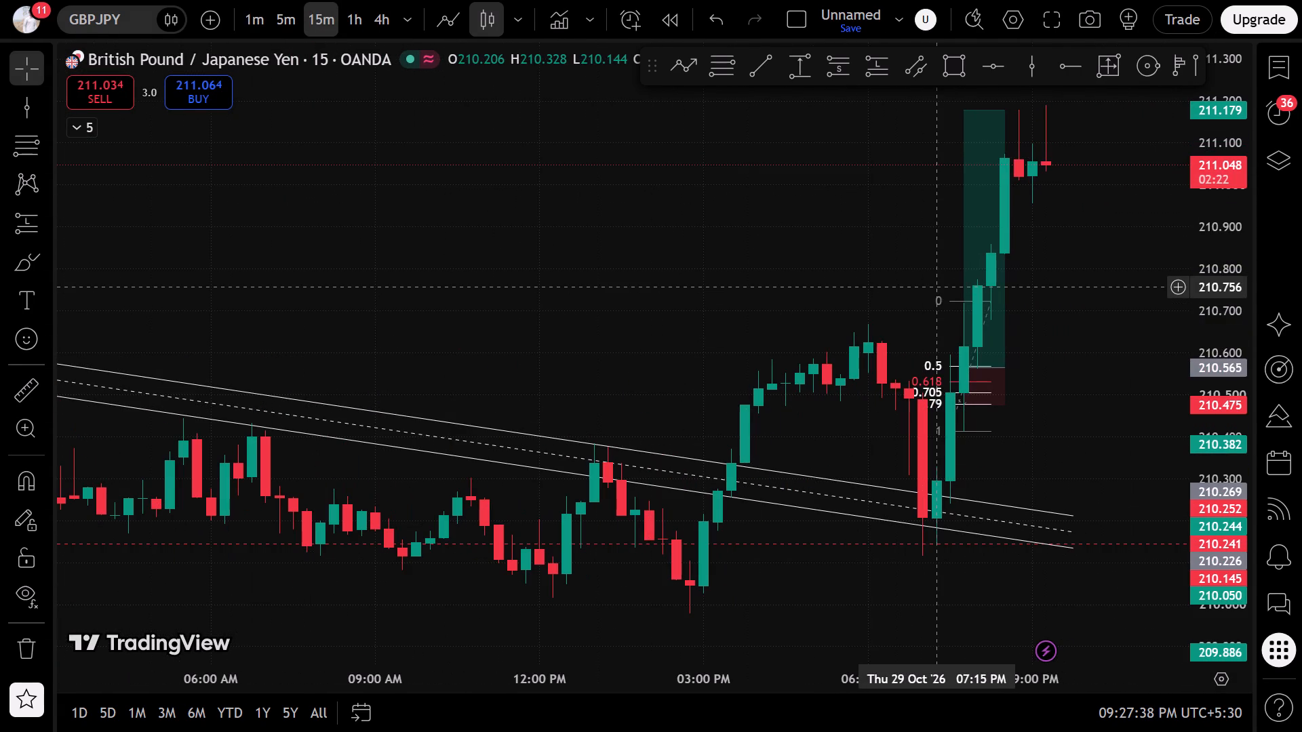
Review the marked-up USDCHF chart on 15-minute and 5-minute timeframes and the GBPJPY chart on 5-minute and 1-minute timeframes.
key(Up)
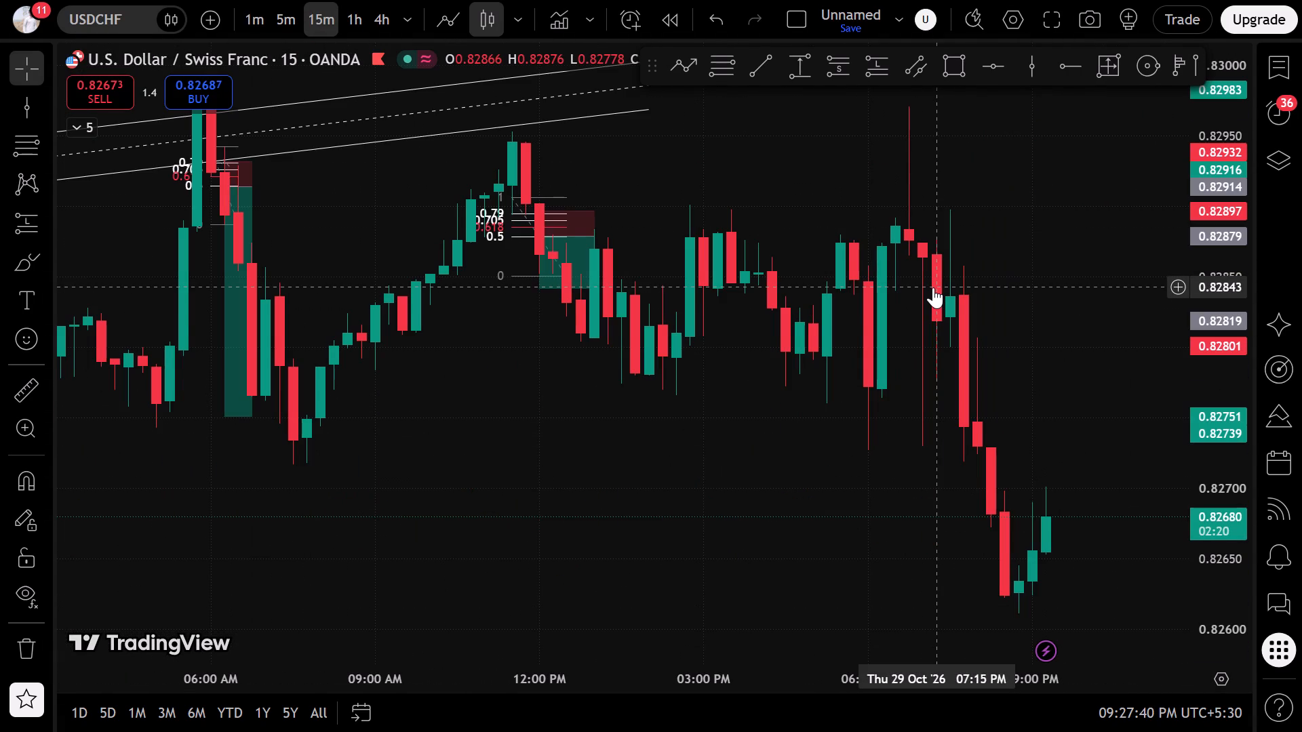
scroll(1047, 359, down, 5)
scroll(979, 541, down, 10)
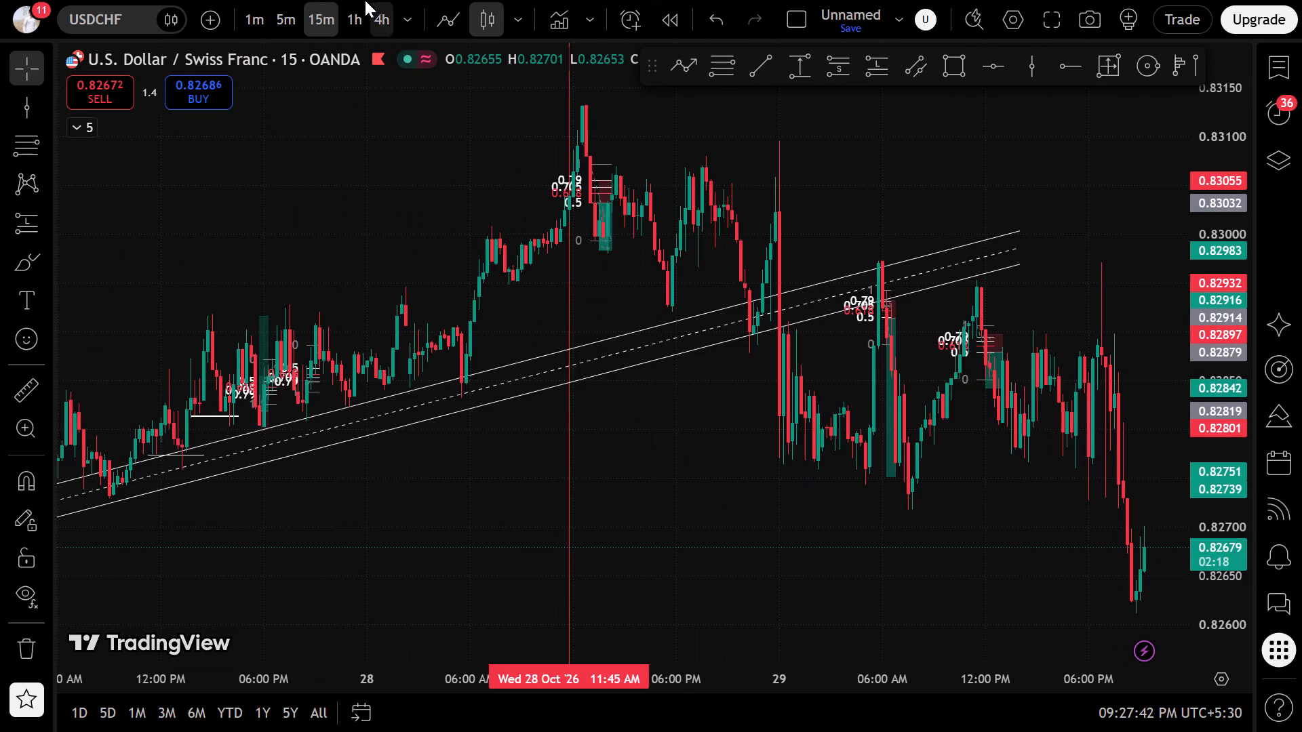
click(291, 29)
scroll(493, 428, down, 2)
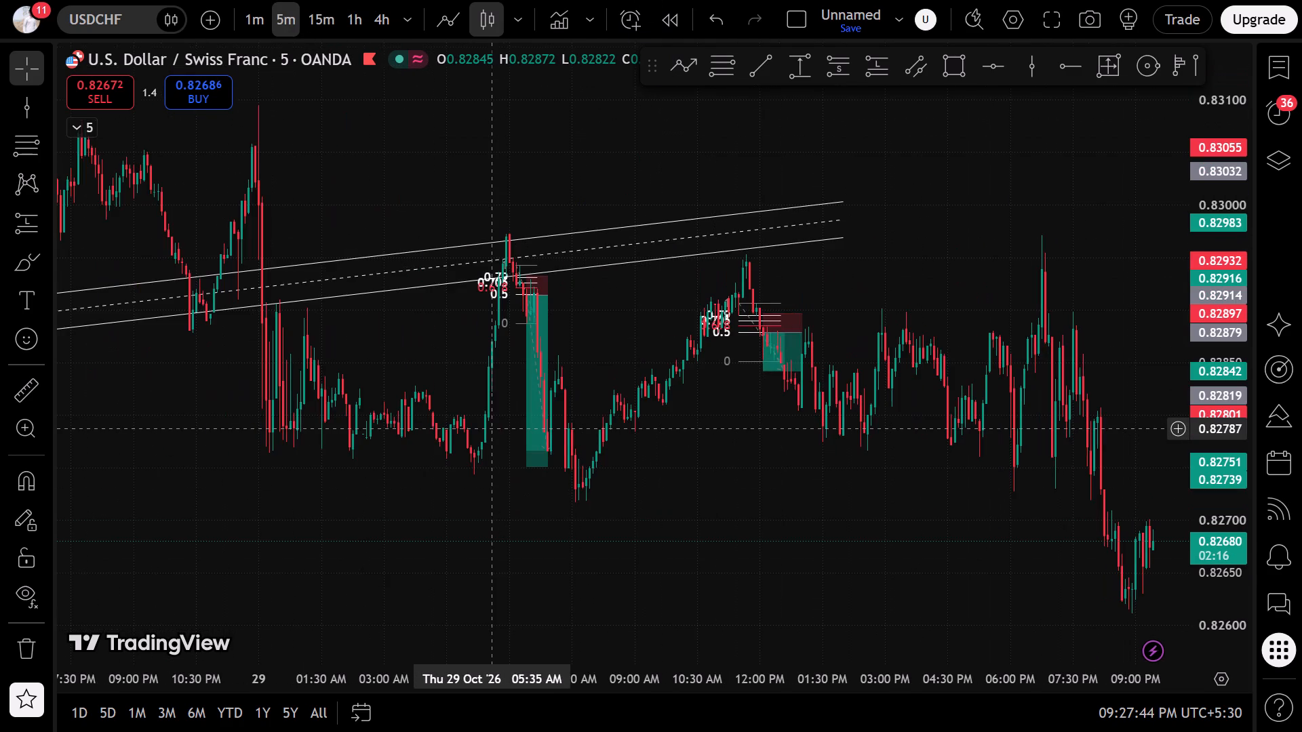
scroll(493, 428, up, 4)
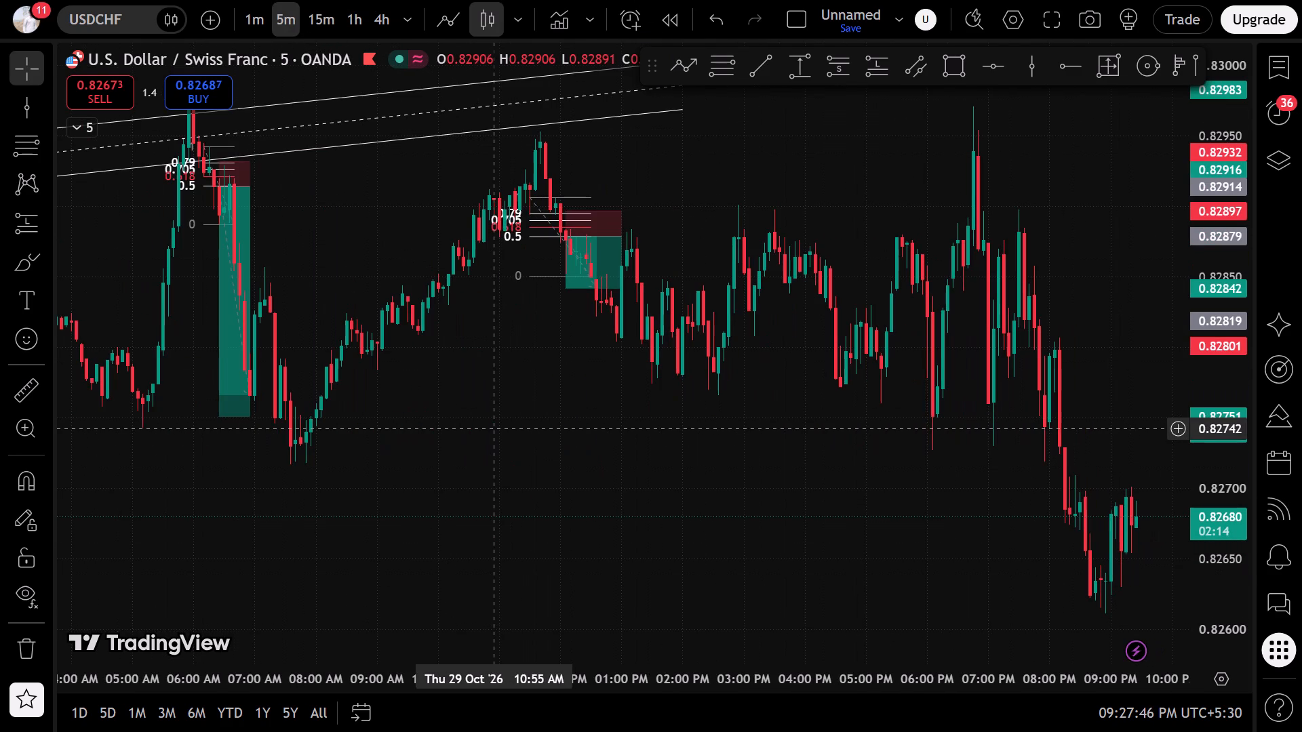
scroll(493, 428, down, 3)
scroll(493, 428, up, 4)
key(Down)
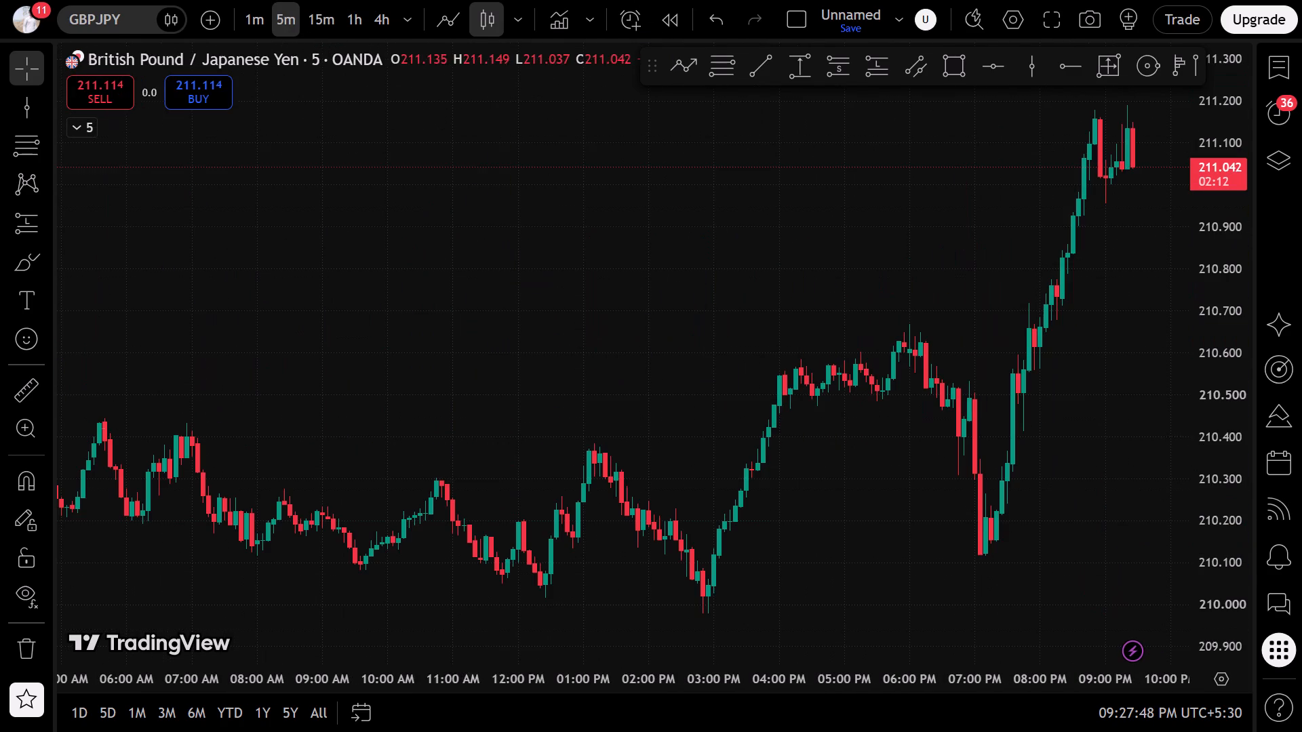
scroll(605, 272, down, 1)
scroll(579, 322, down, 3)
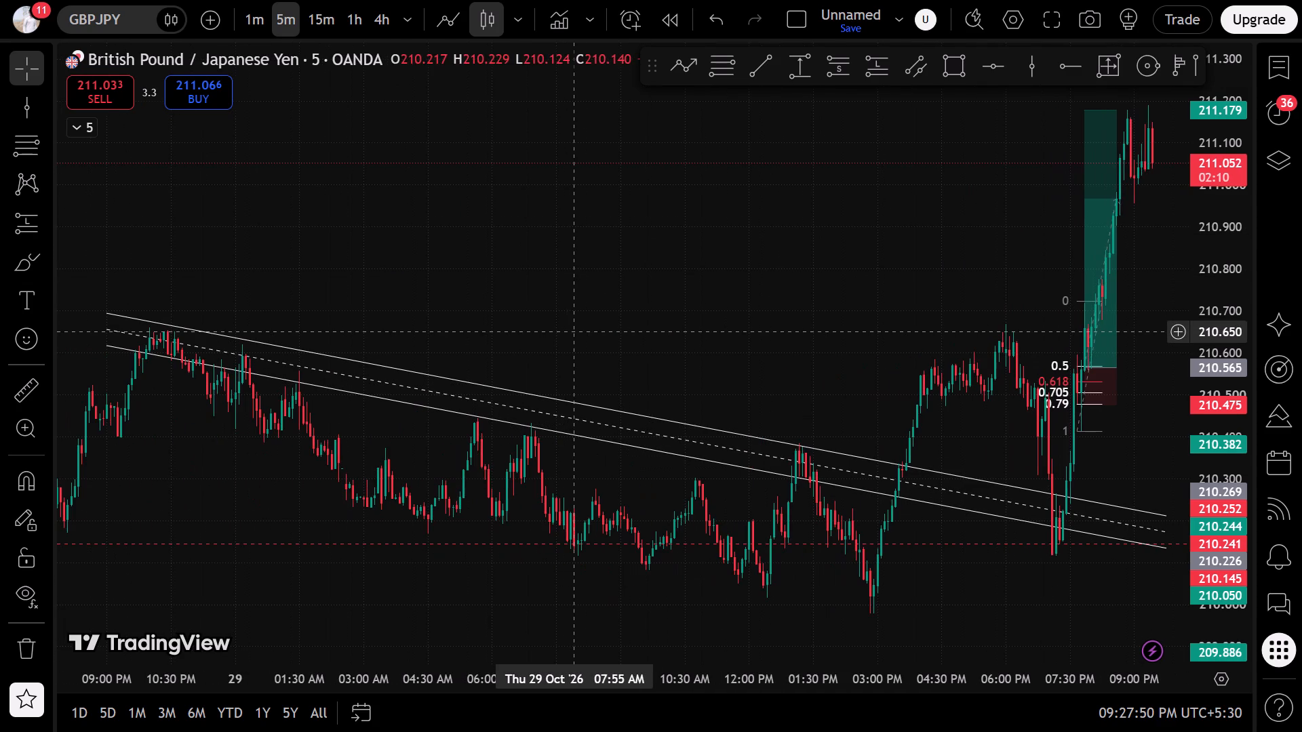
scroll(572, 366, up, 1)
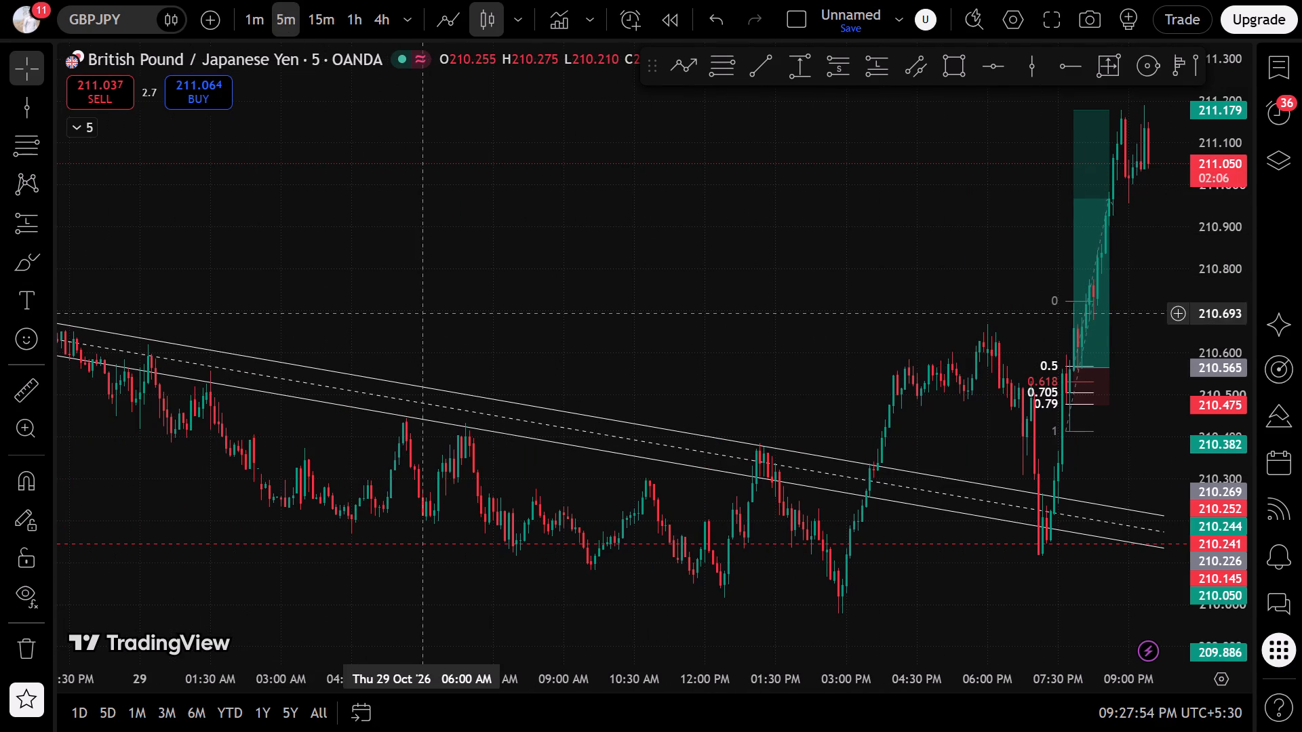
click(255, 24)
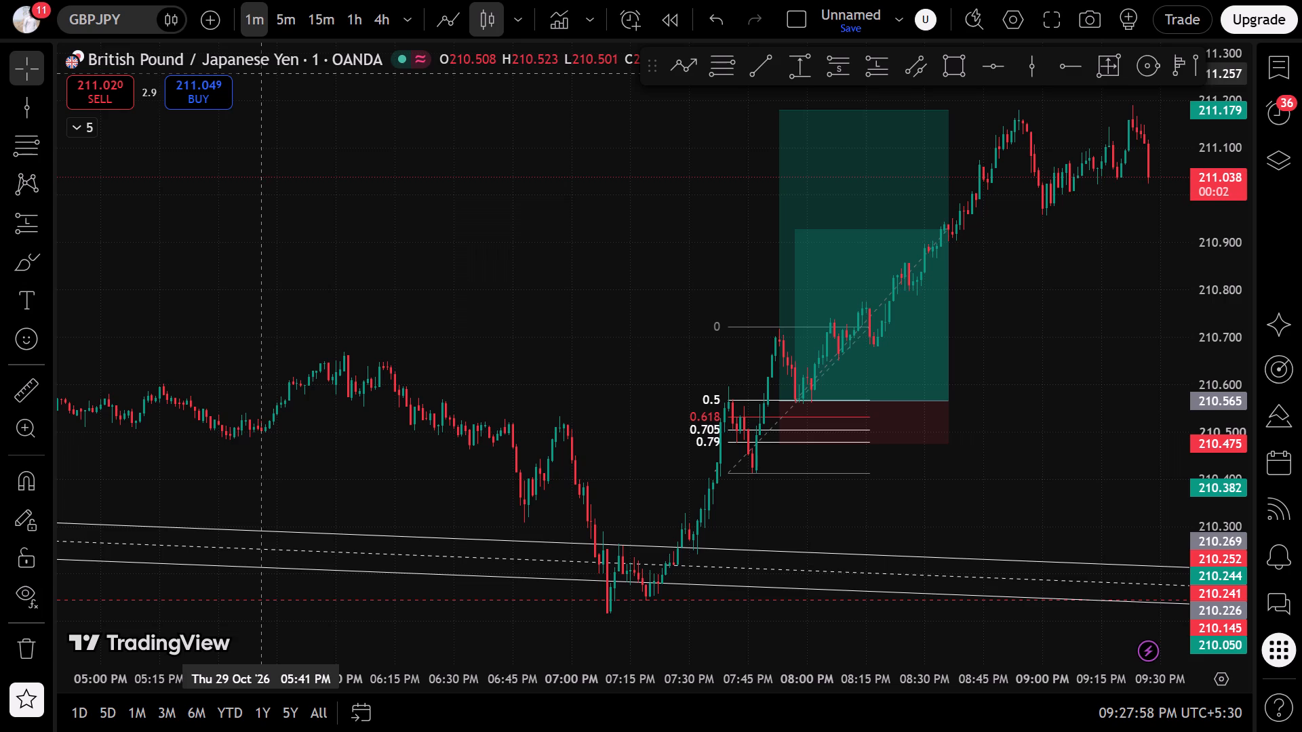
Switch to AUDUSD on the 15-minute timeframe and remove all 11 existing drawings from the chart.
key(Down)
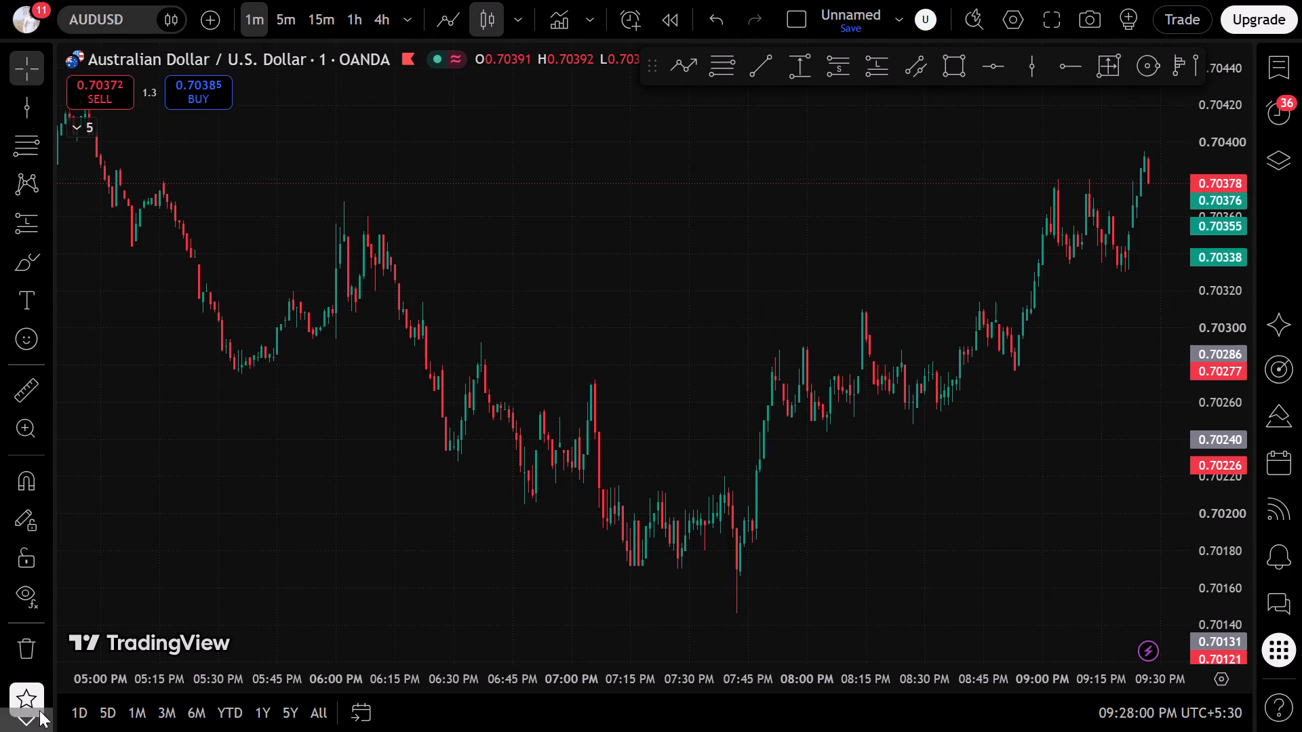
click(334, 20)
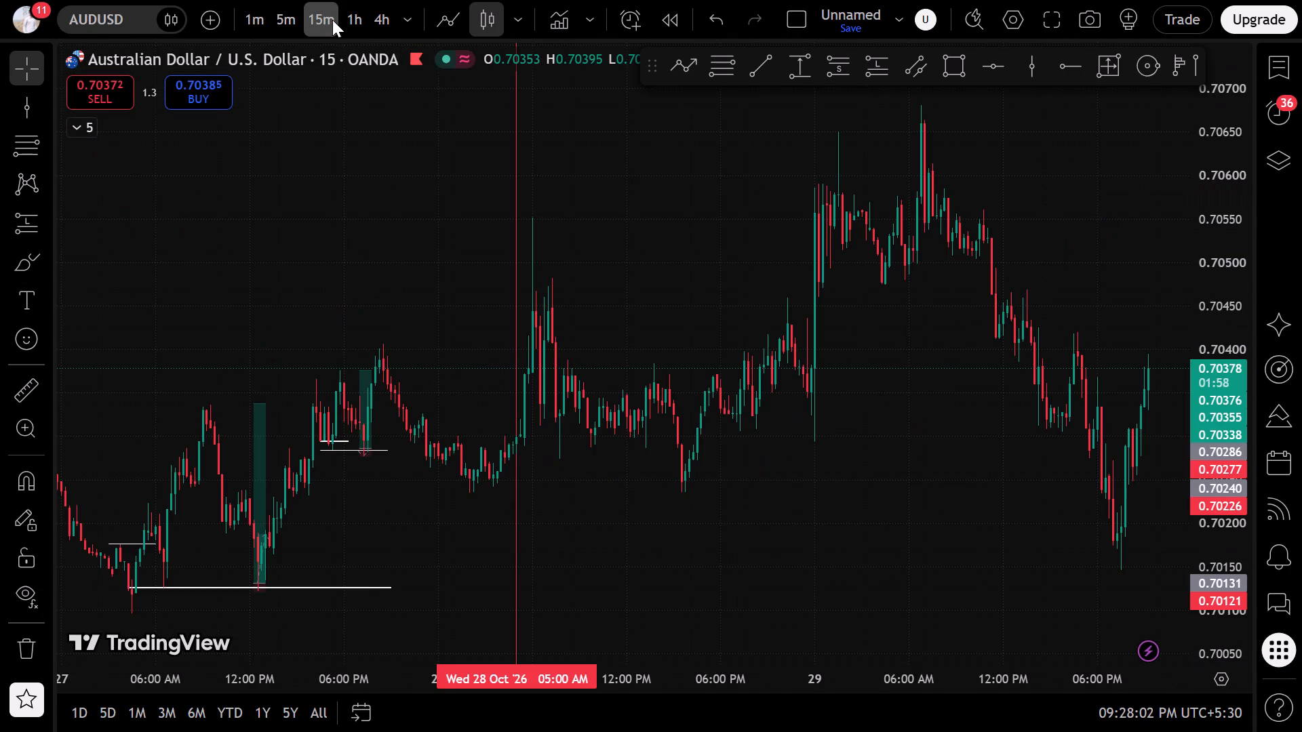
scroll(372, 346, down, 4)
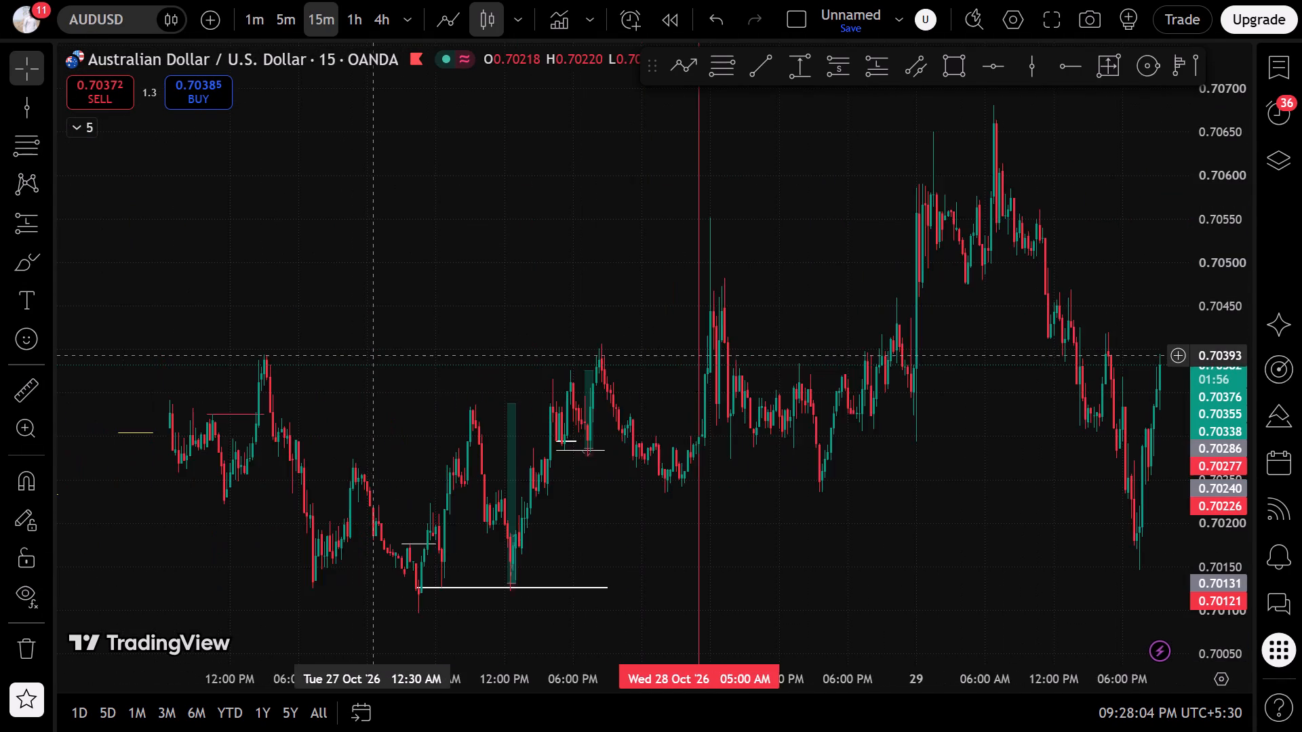
scroll(372, 355, down, 2)
click(0, 651)
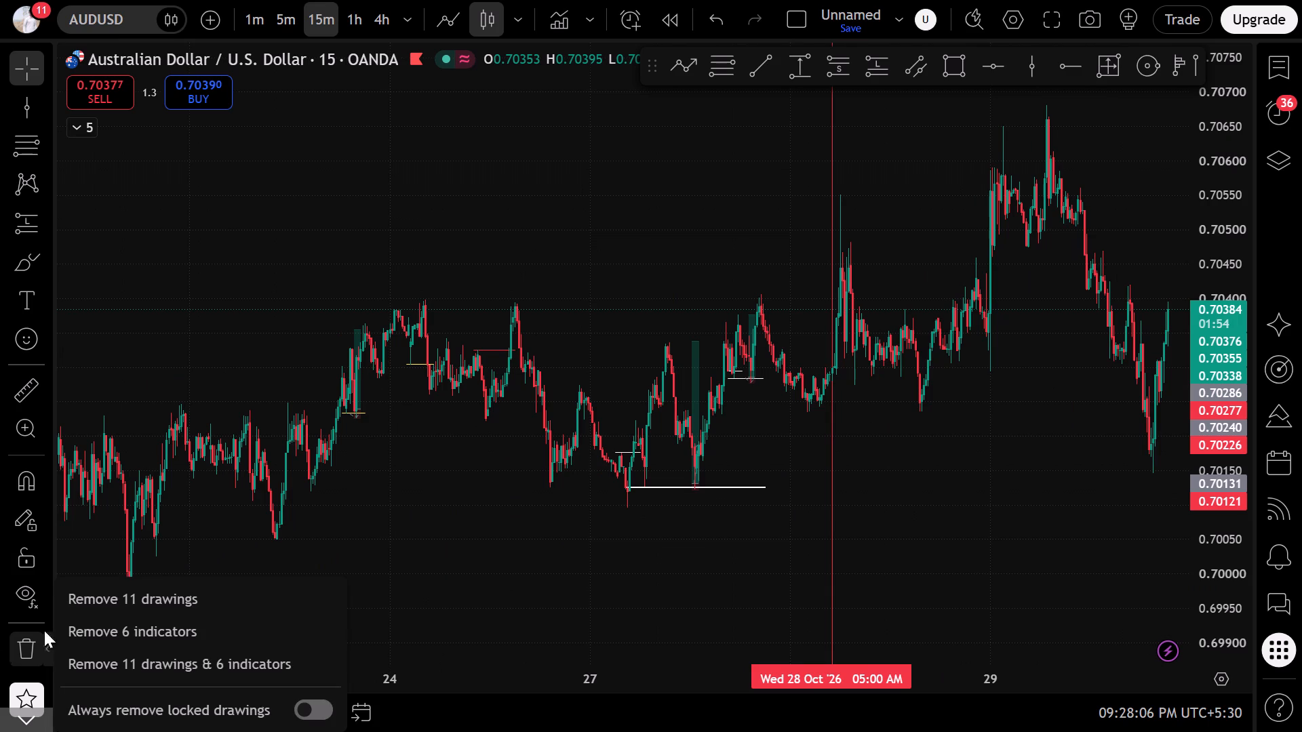
click(96, 606)
Draw a falling parallel channel on AUDUSD from about 0.70402 at 02:00 PM on 26 October to about 0.70086 on 27 October.
scroll(132, 568, up, 6)
drag(192, 515, 189, 516)
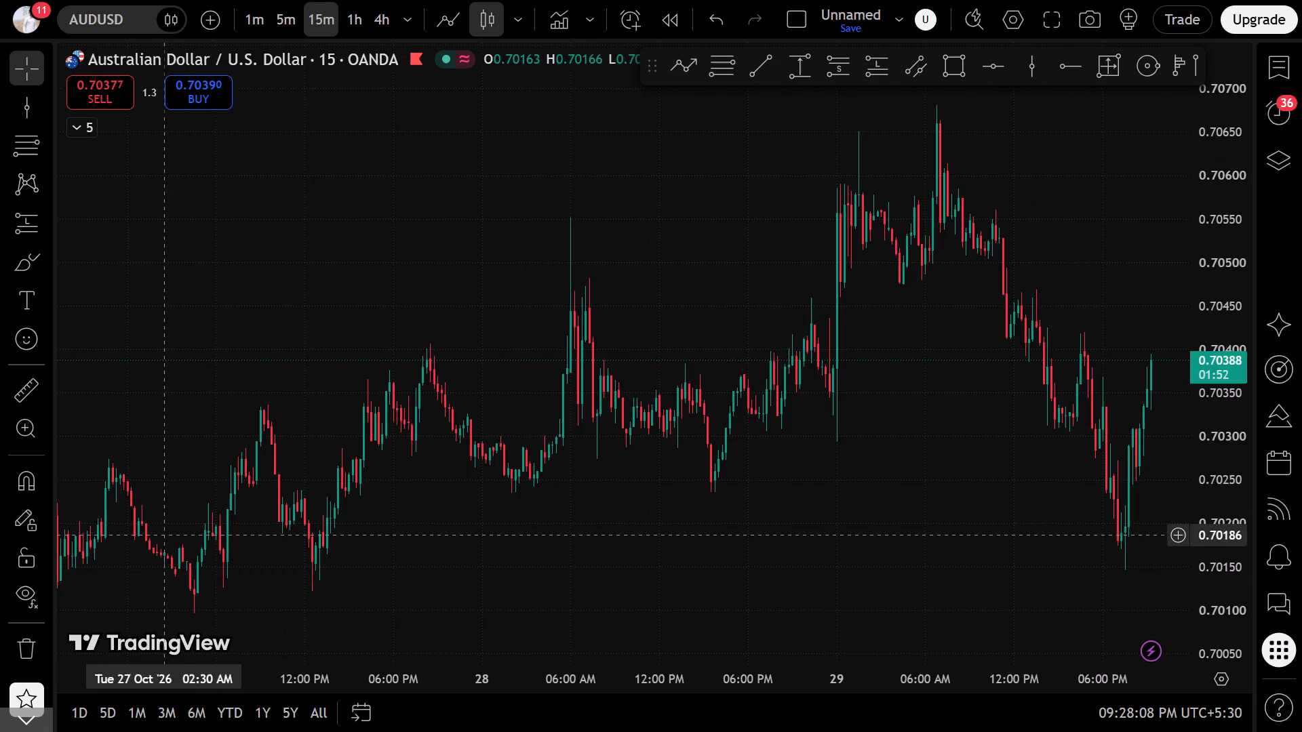
drag(189, 516, 816, 454)
scroll(663, 481, up, 4)
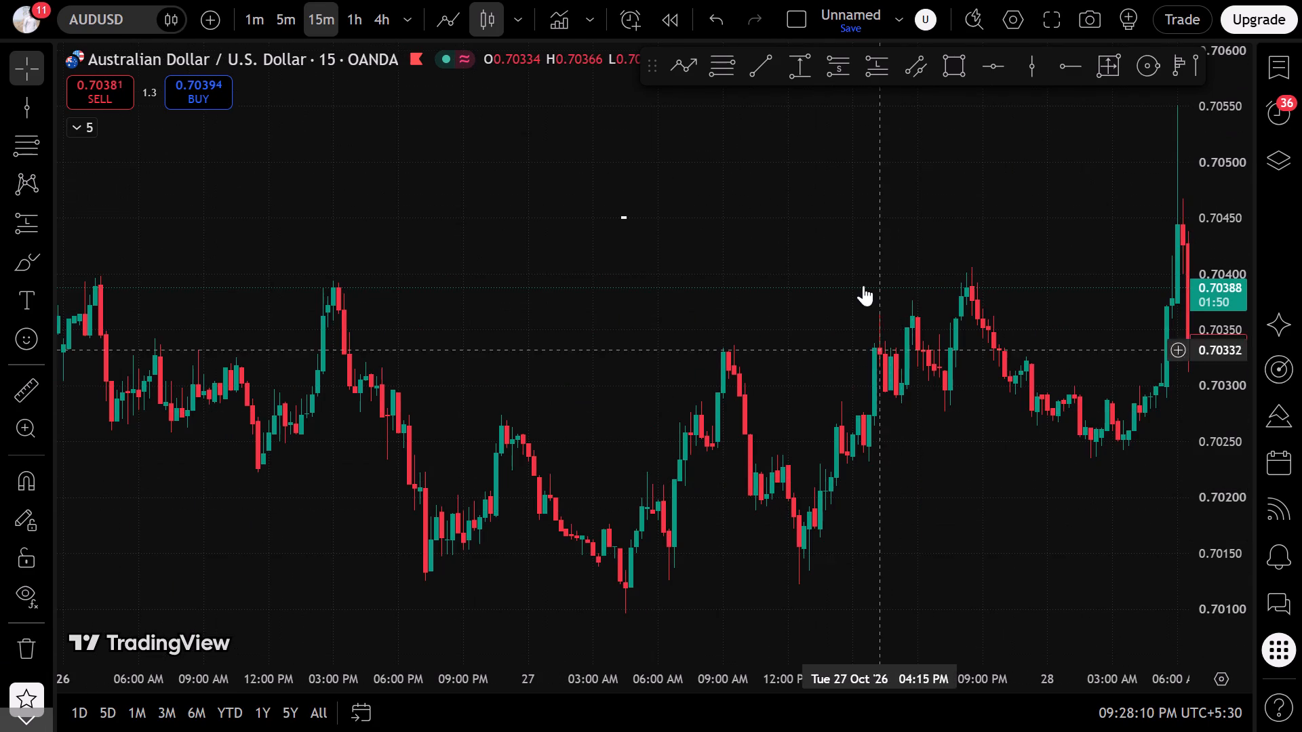
drag(840, 275, 551, 283)
drag(663, 281, 824, 321)
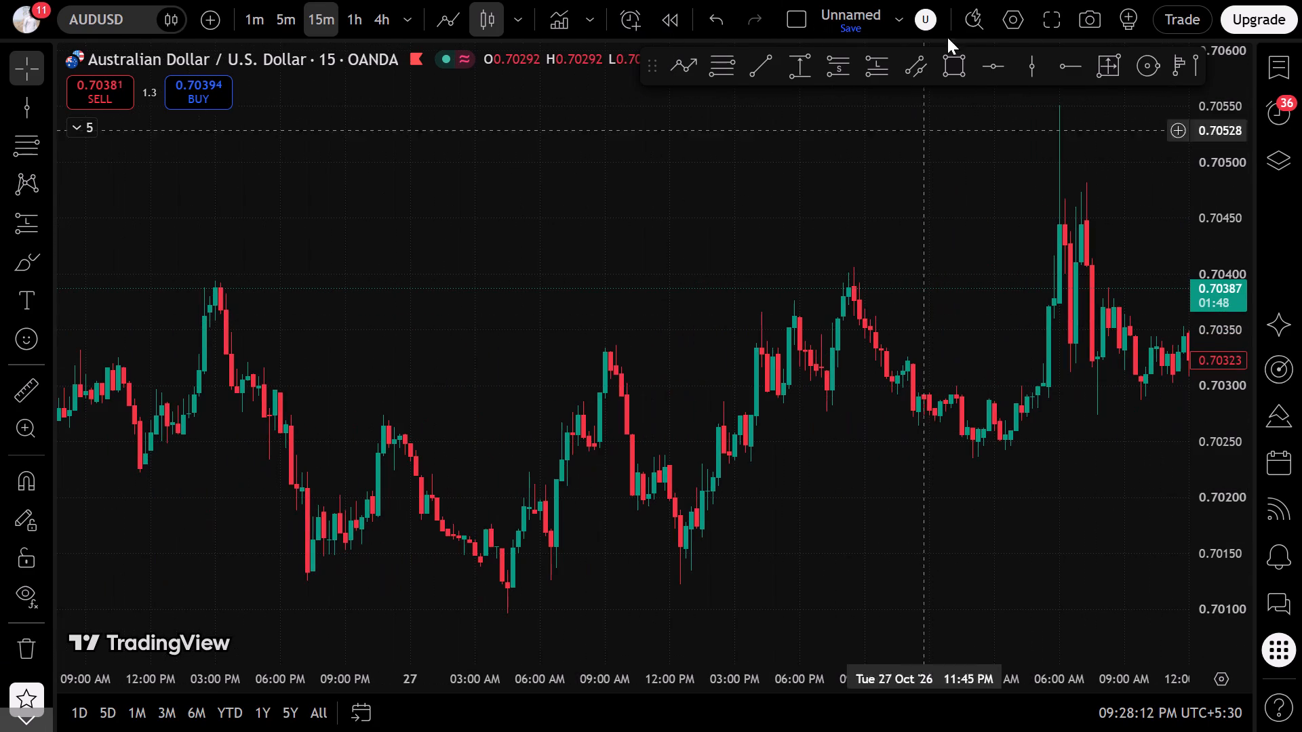
click(928, 66)
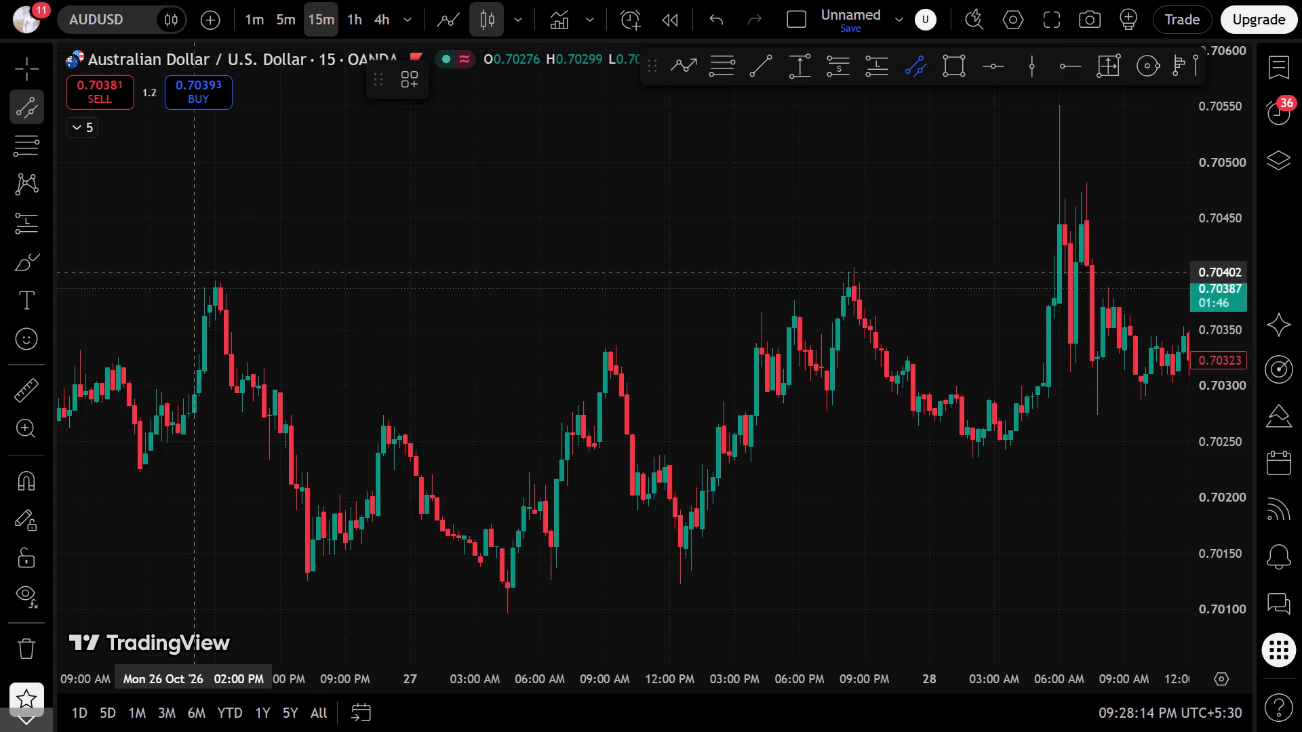
click(193, 272)
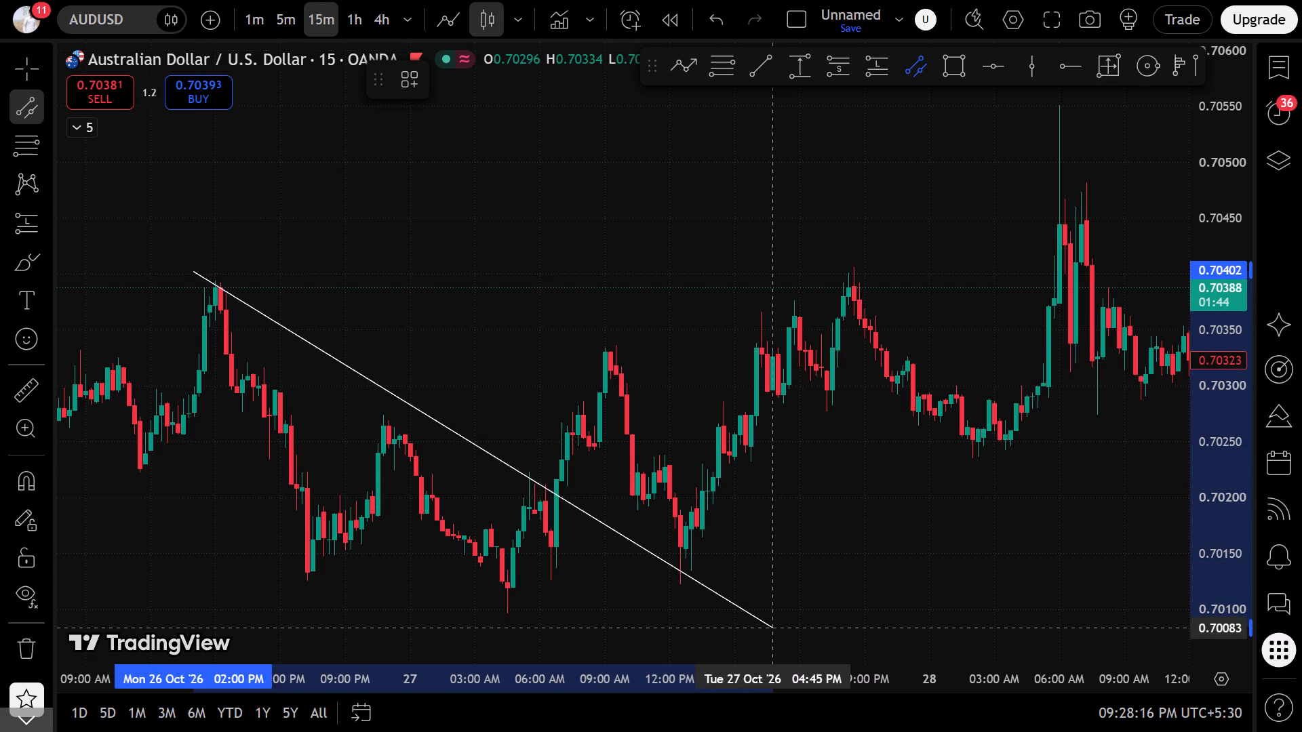
click(787, 625)
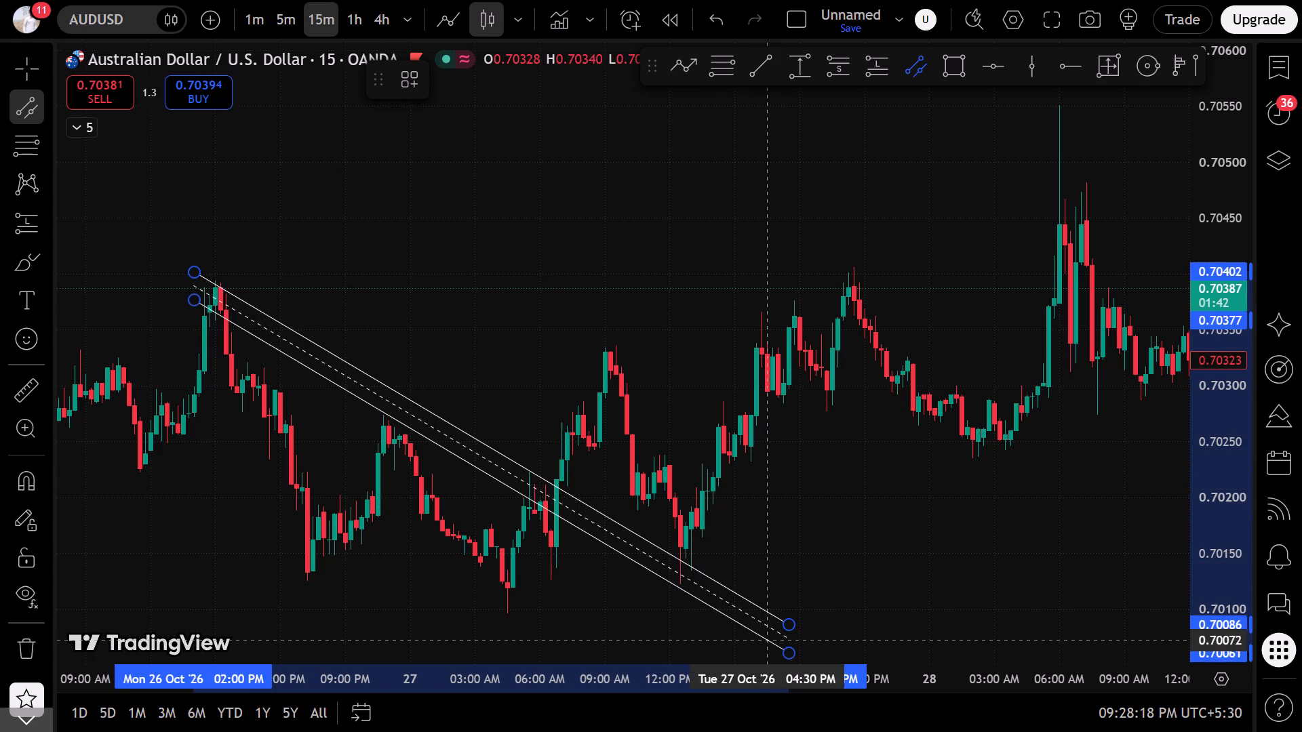
click(764, 642)
click(348, 491)
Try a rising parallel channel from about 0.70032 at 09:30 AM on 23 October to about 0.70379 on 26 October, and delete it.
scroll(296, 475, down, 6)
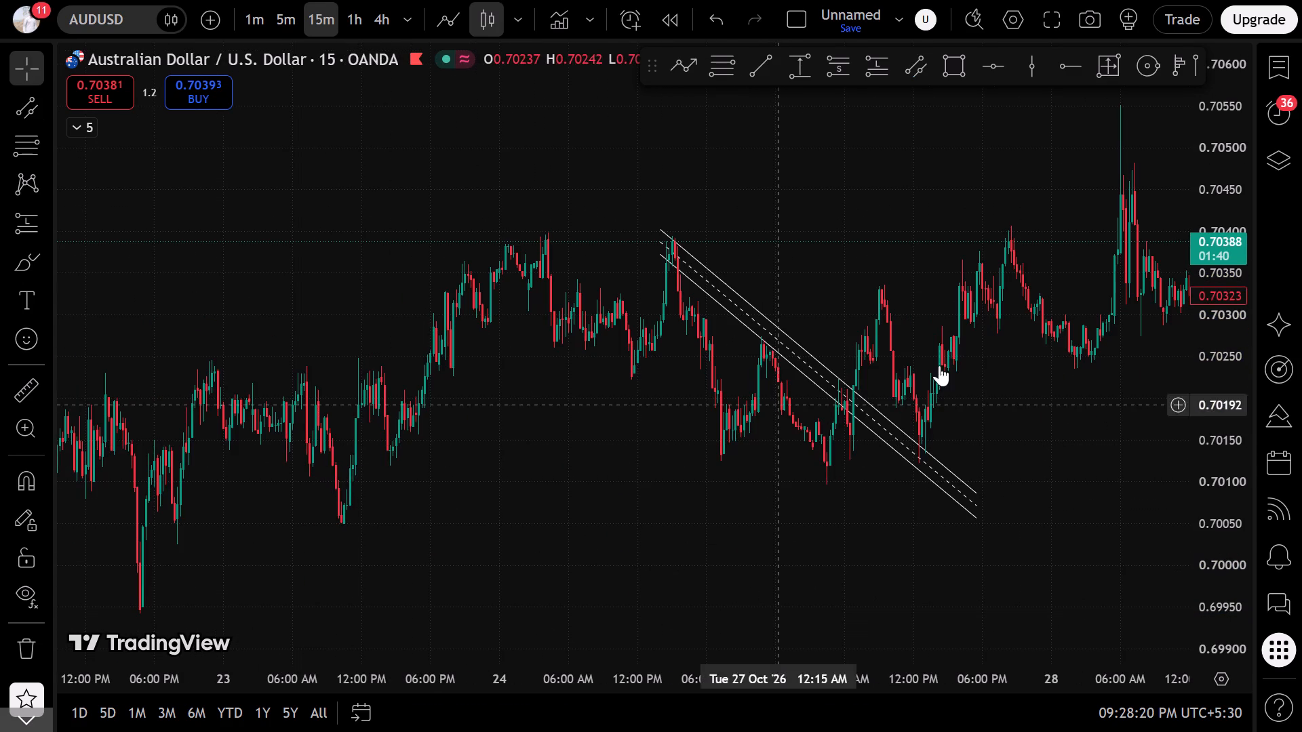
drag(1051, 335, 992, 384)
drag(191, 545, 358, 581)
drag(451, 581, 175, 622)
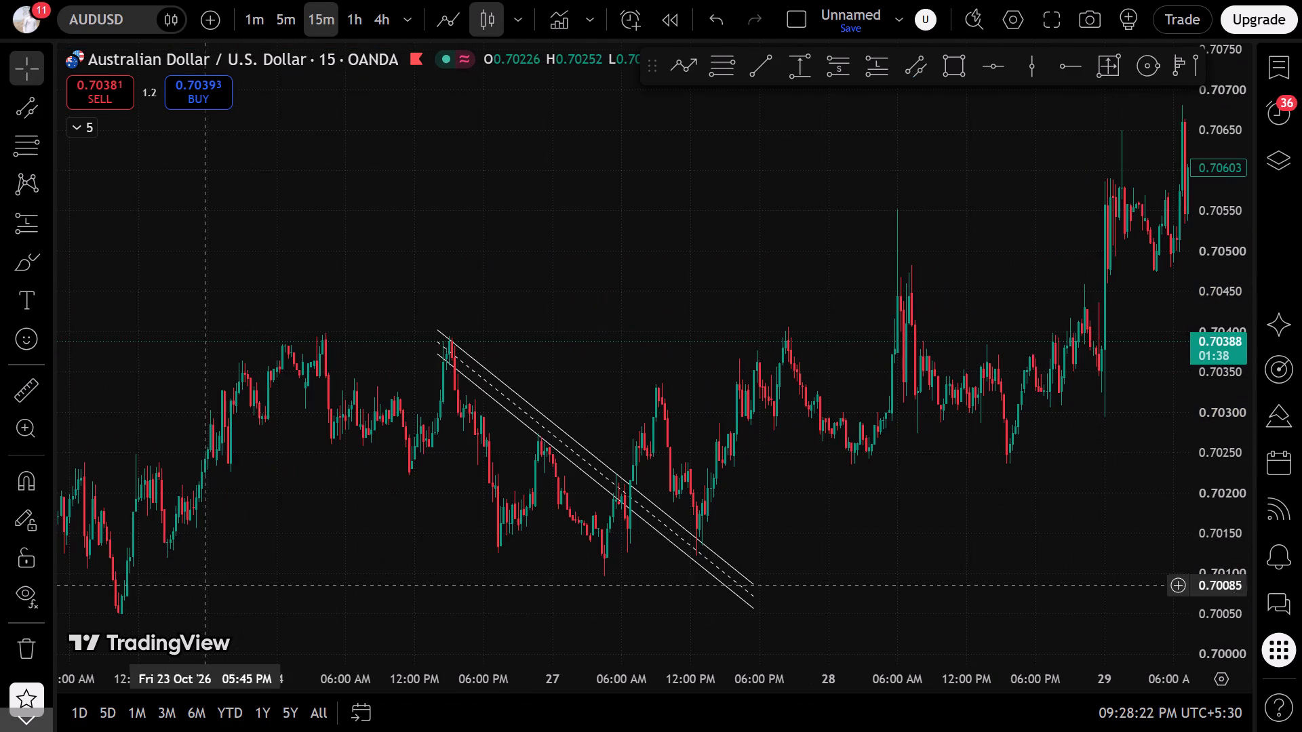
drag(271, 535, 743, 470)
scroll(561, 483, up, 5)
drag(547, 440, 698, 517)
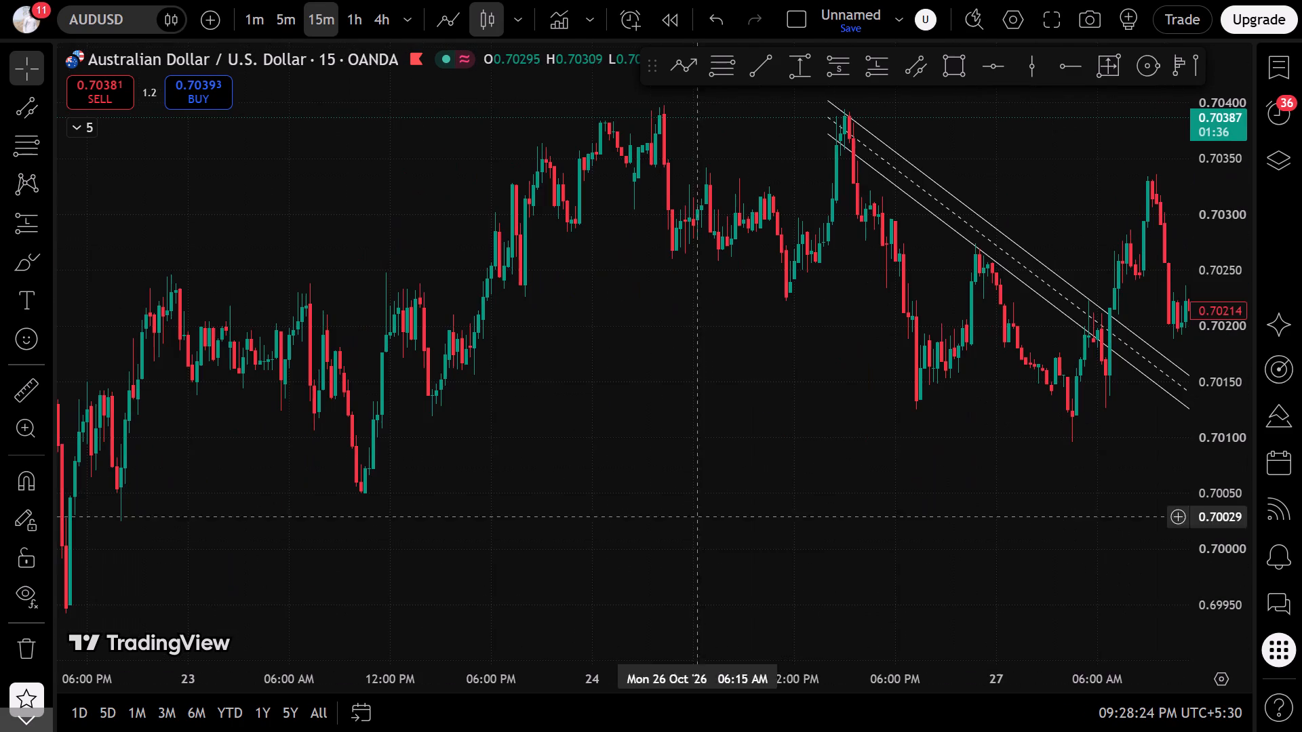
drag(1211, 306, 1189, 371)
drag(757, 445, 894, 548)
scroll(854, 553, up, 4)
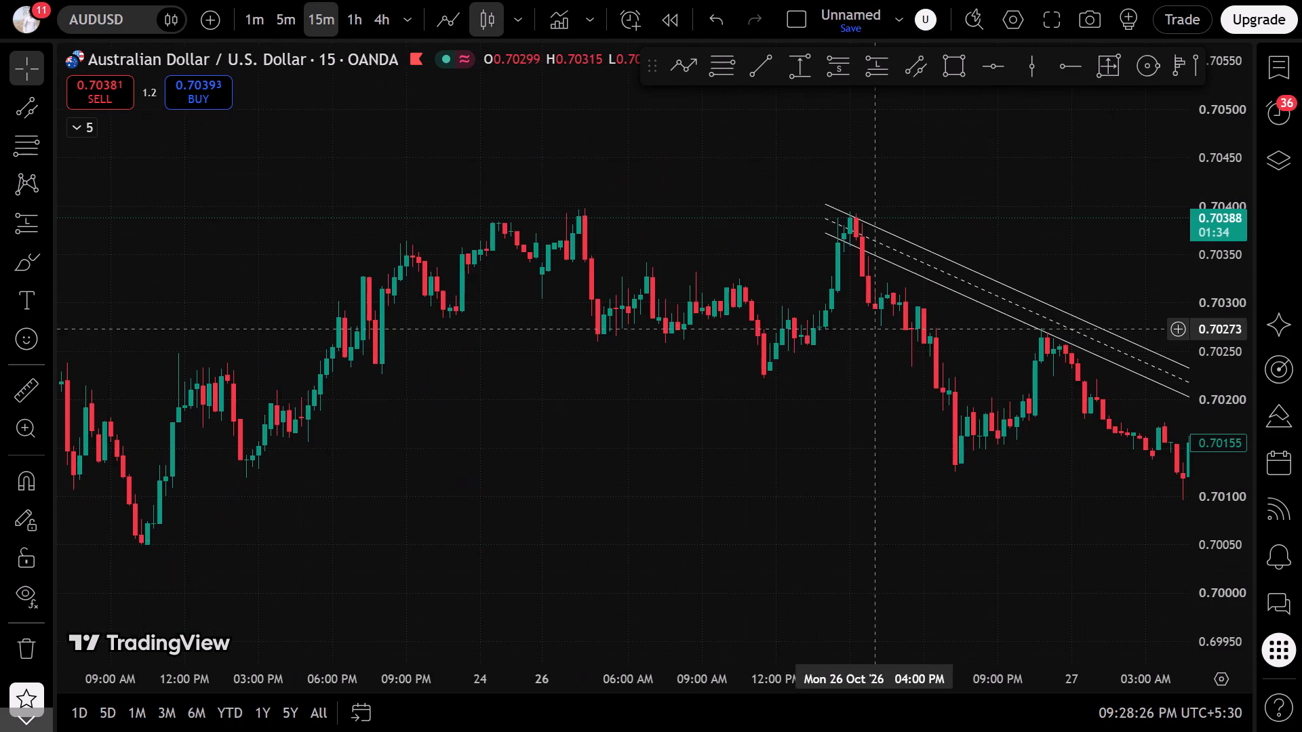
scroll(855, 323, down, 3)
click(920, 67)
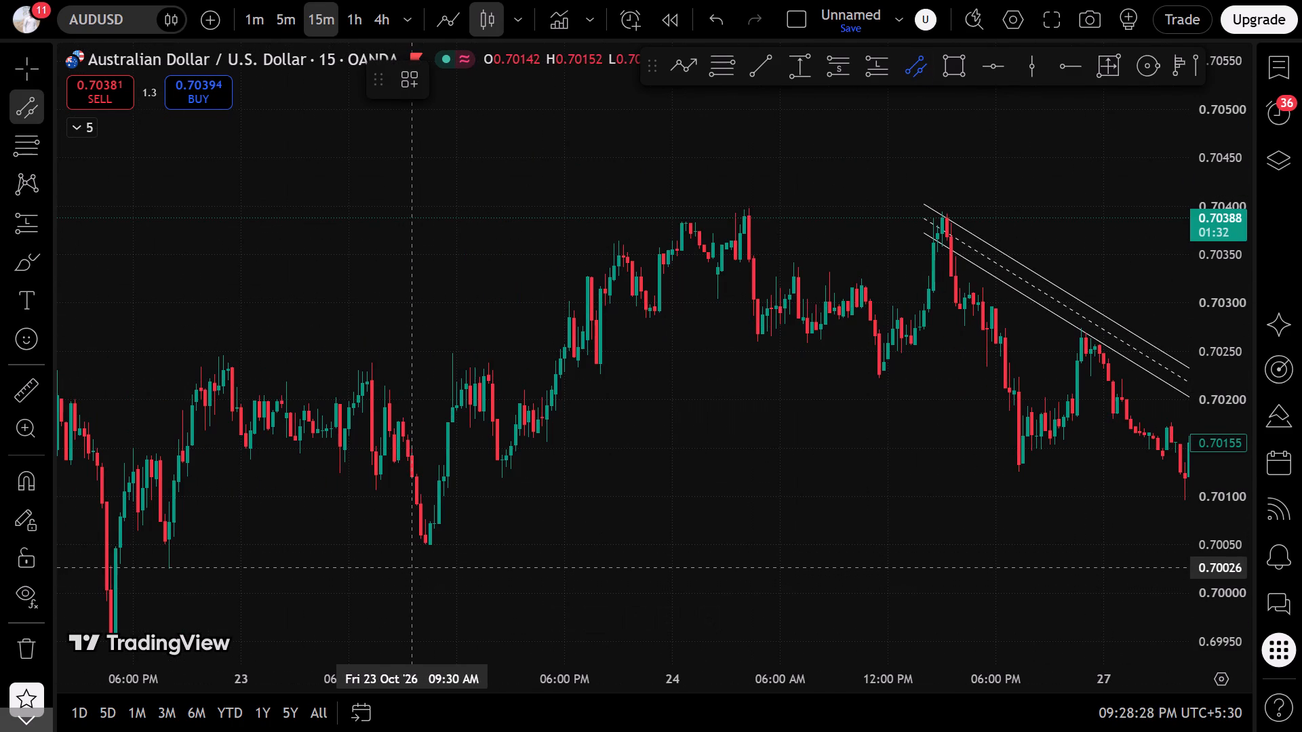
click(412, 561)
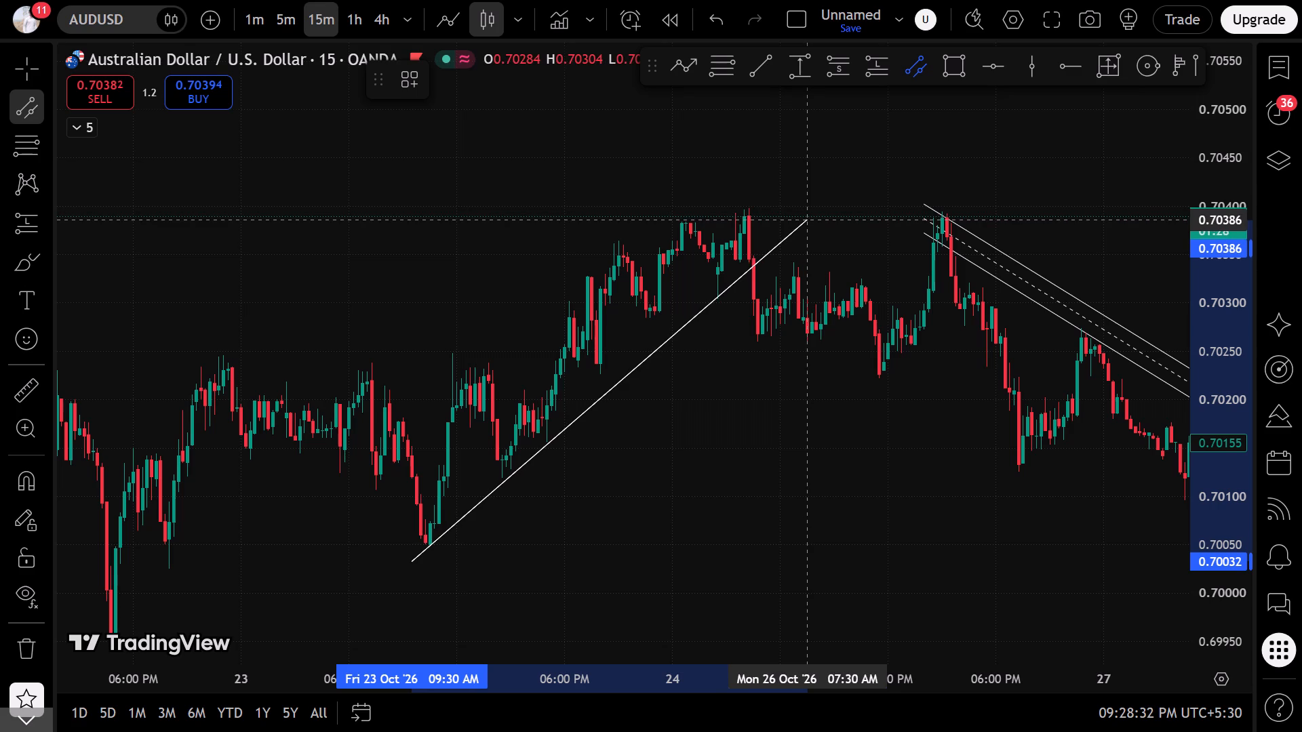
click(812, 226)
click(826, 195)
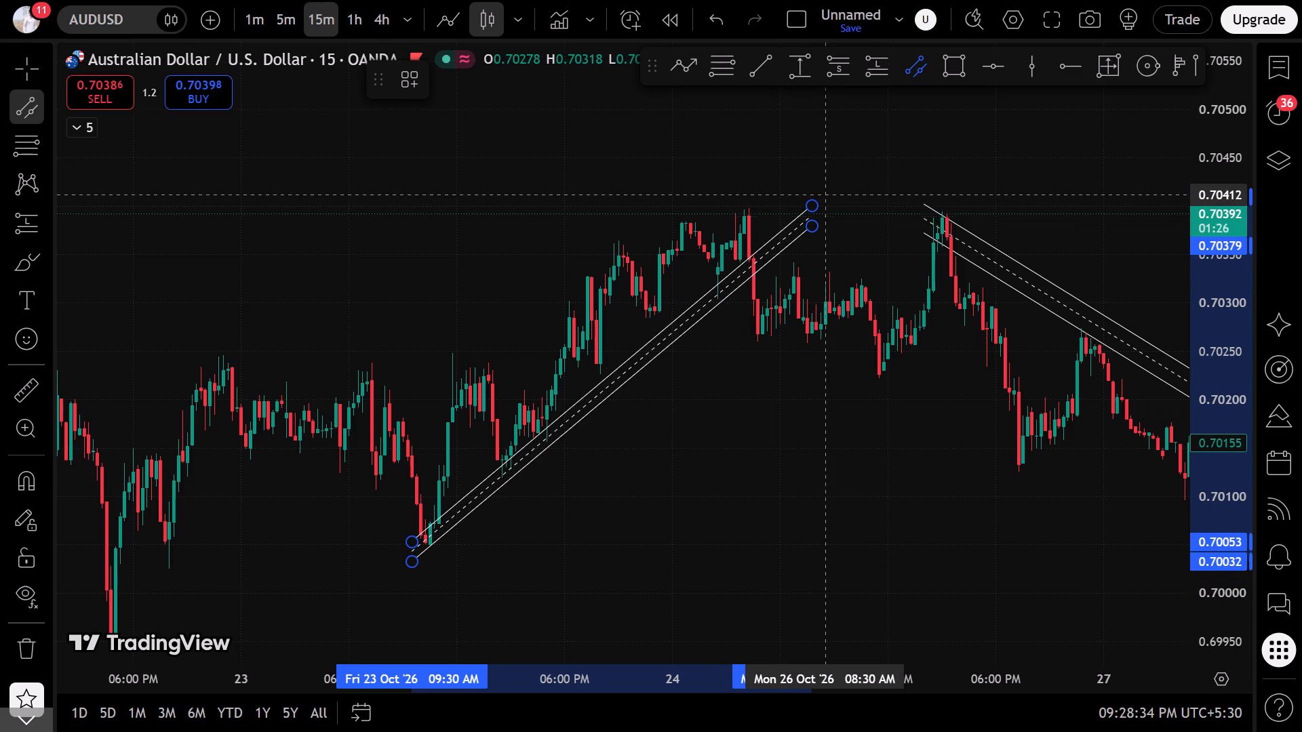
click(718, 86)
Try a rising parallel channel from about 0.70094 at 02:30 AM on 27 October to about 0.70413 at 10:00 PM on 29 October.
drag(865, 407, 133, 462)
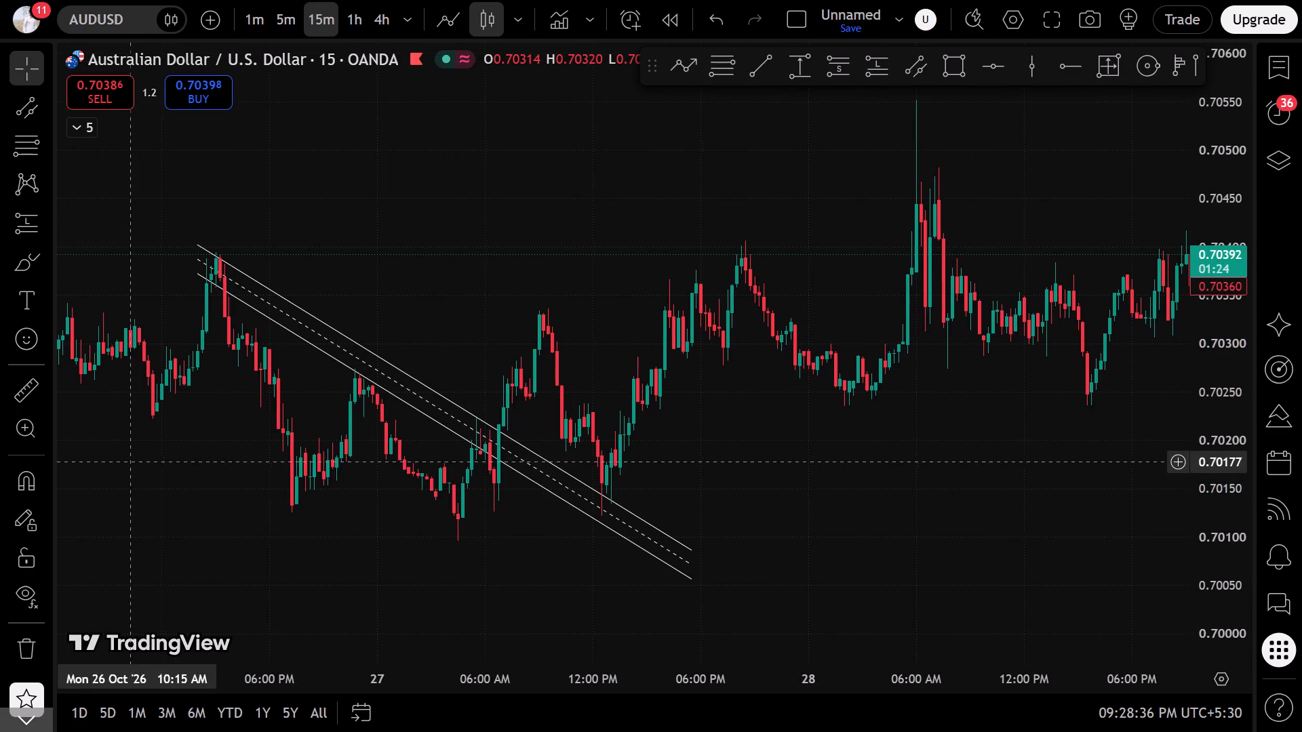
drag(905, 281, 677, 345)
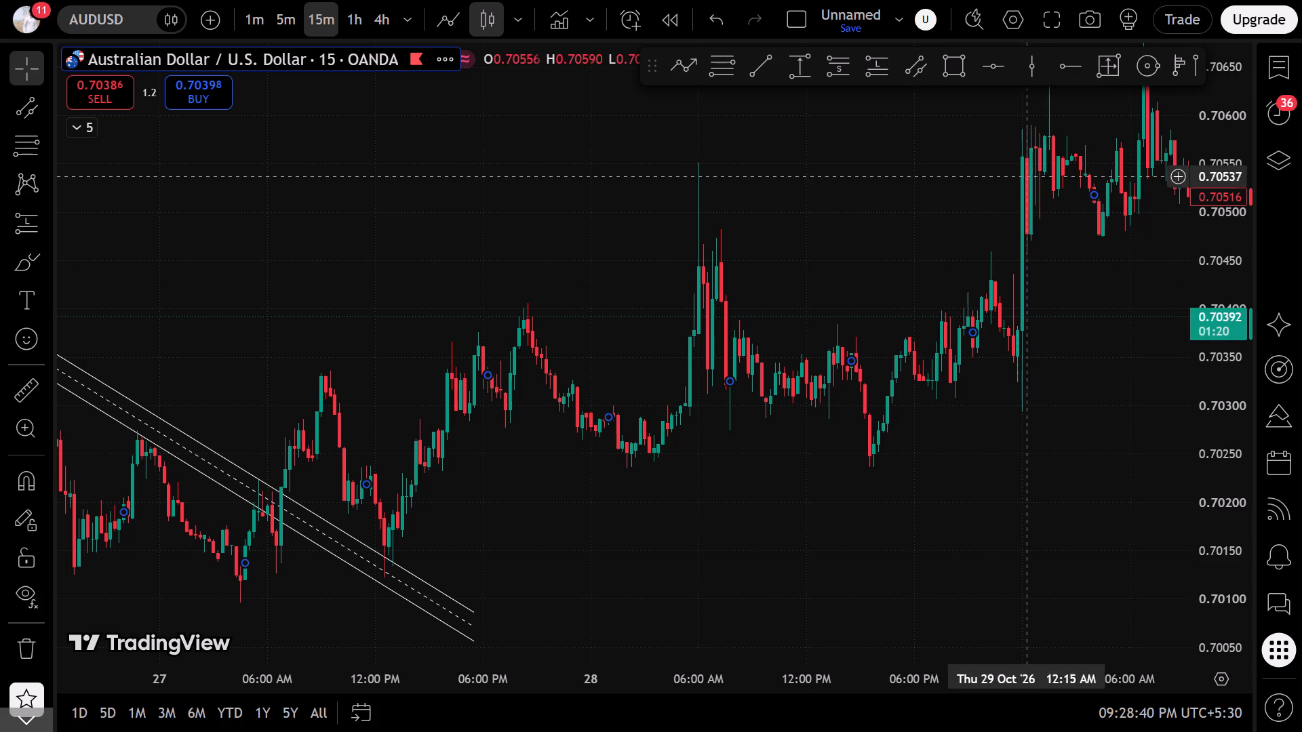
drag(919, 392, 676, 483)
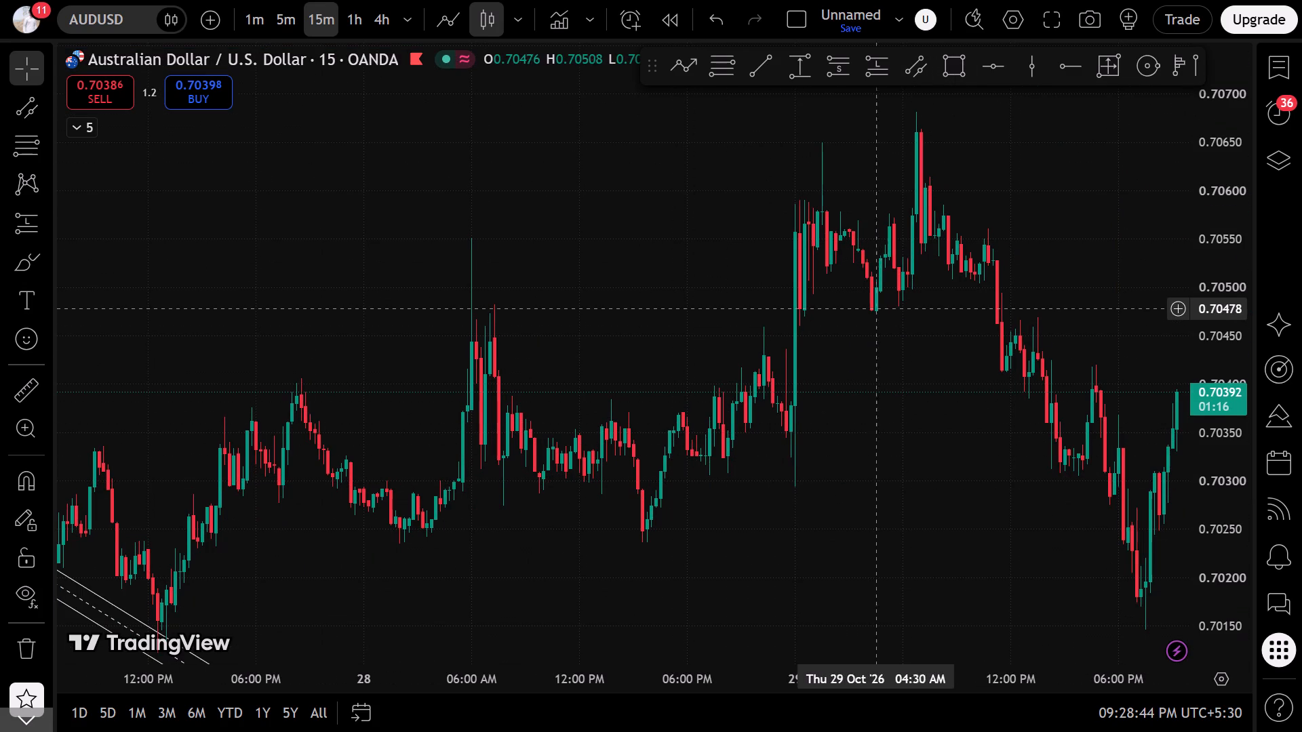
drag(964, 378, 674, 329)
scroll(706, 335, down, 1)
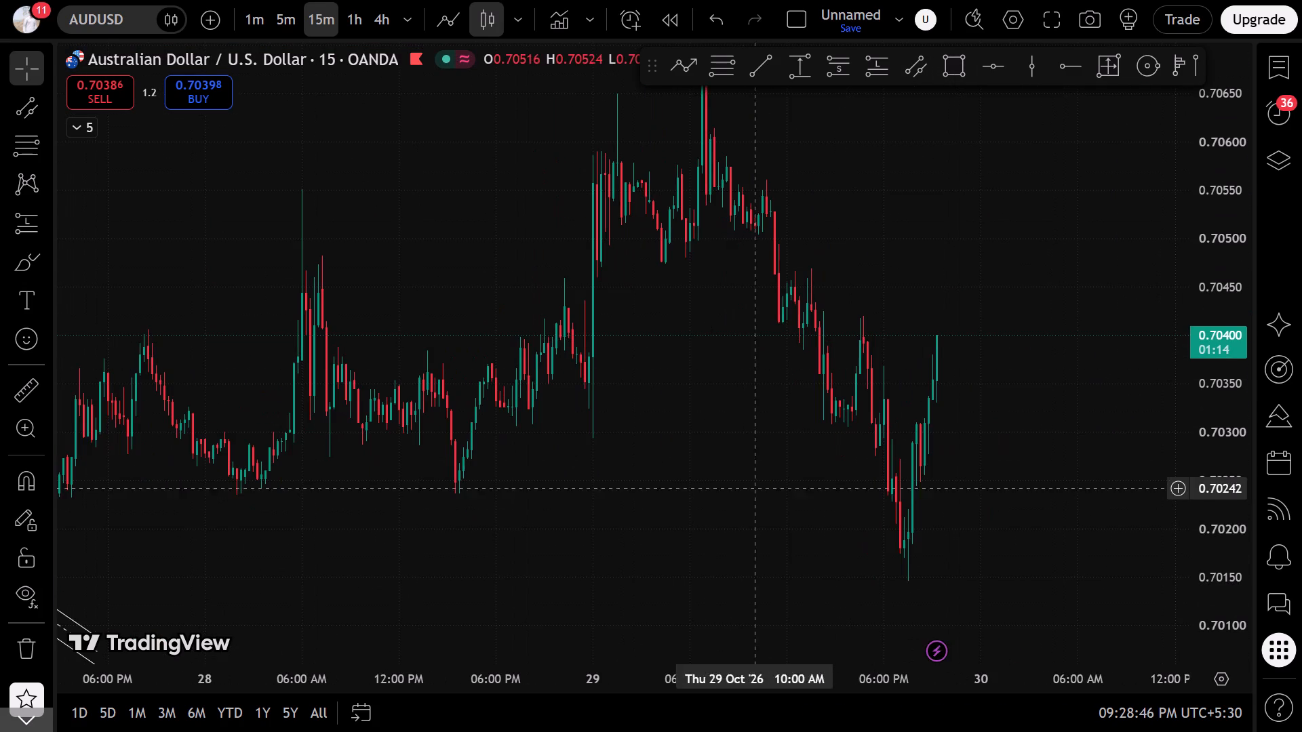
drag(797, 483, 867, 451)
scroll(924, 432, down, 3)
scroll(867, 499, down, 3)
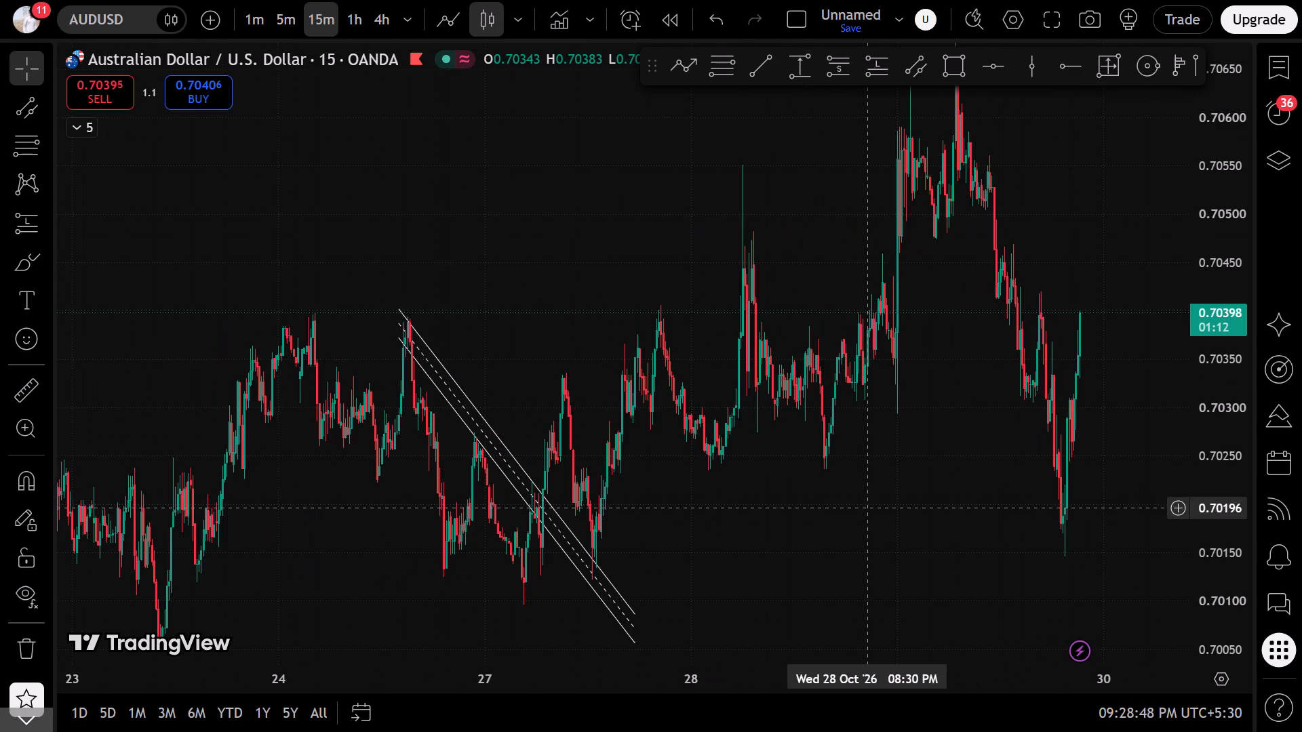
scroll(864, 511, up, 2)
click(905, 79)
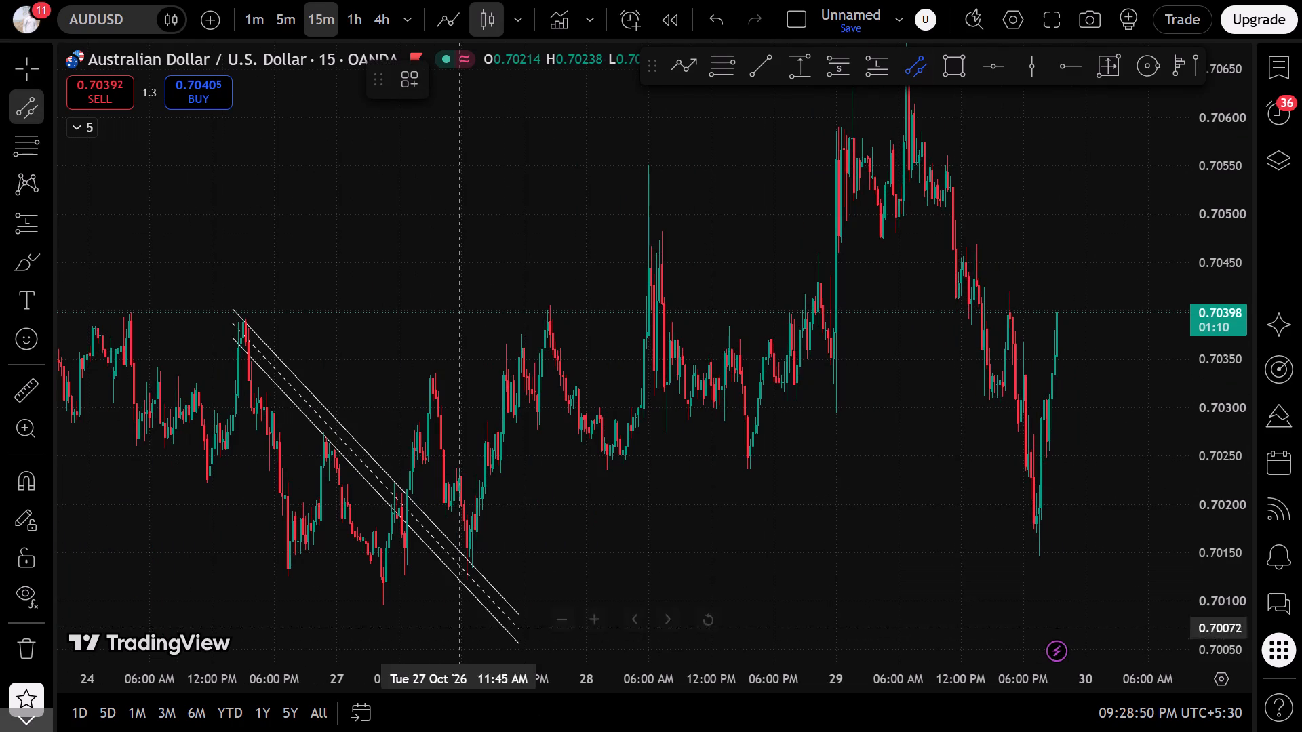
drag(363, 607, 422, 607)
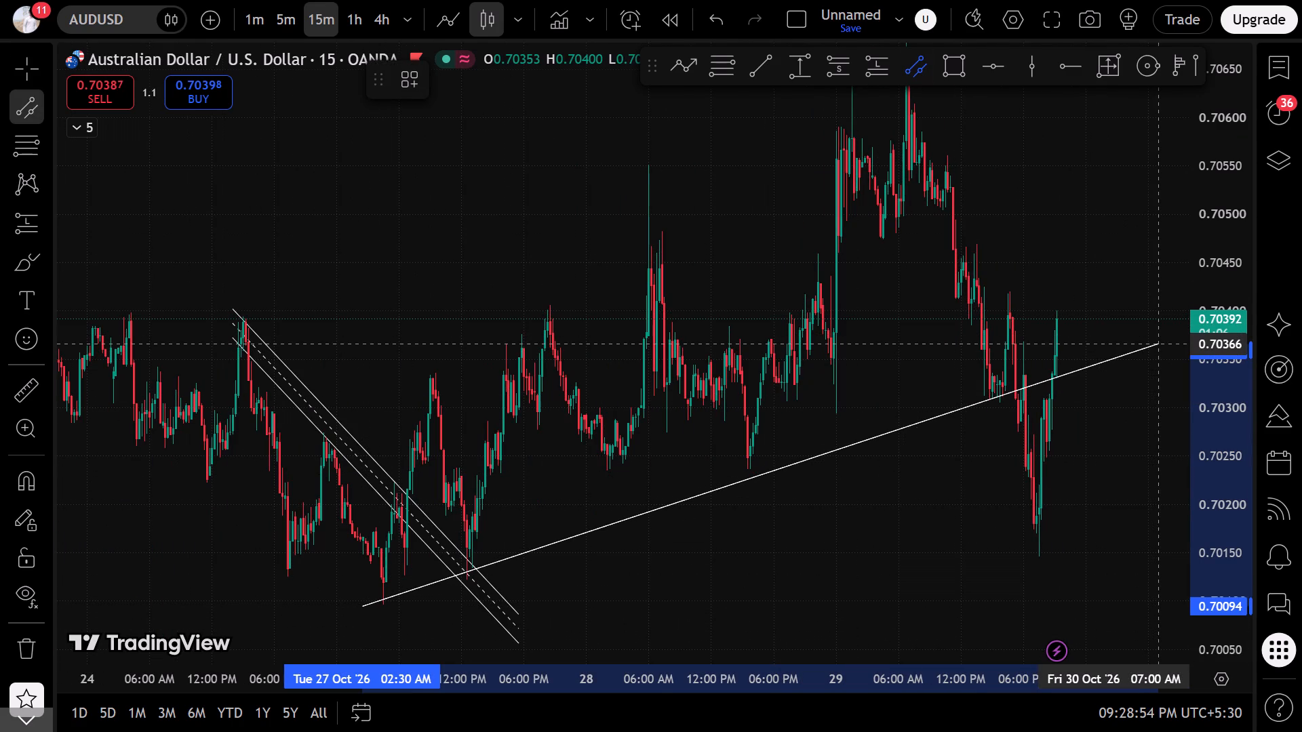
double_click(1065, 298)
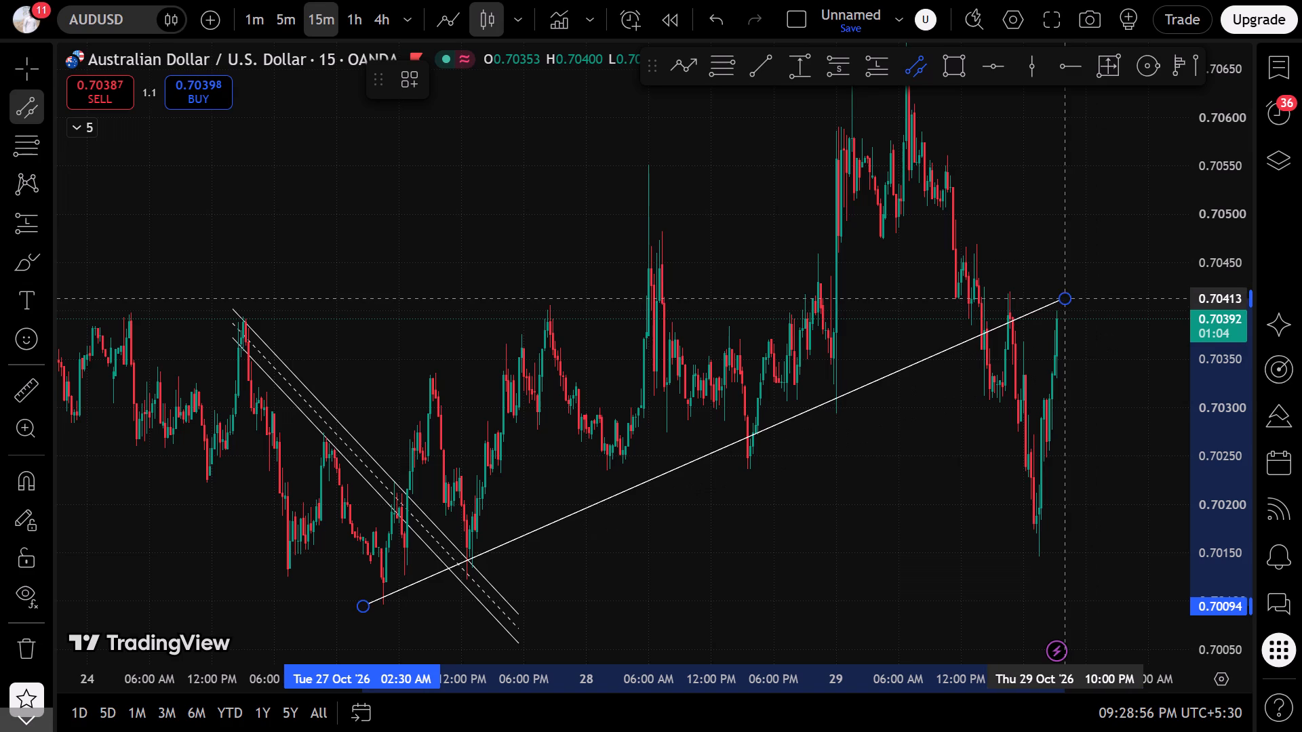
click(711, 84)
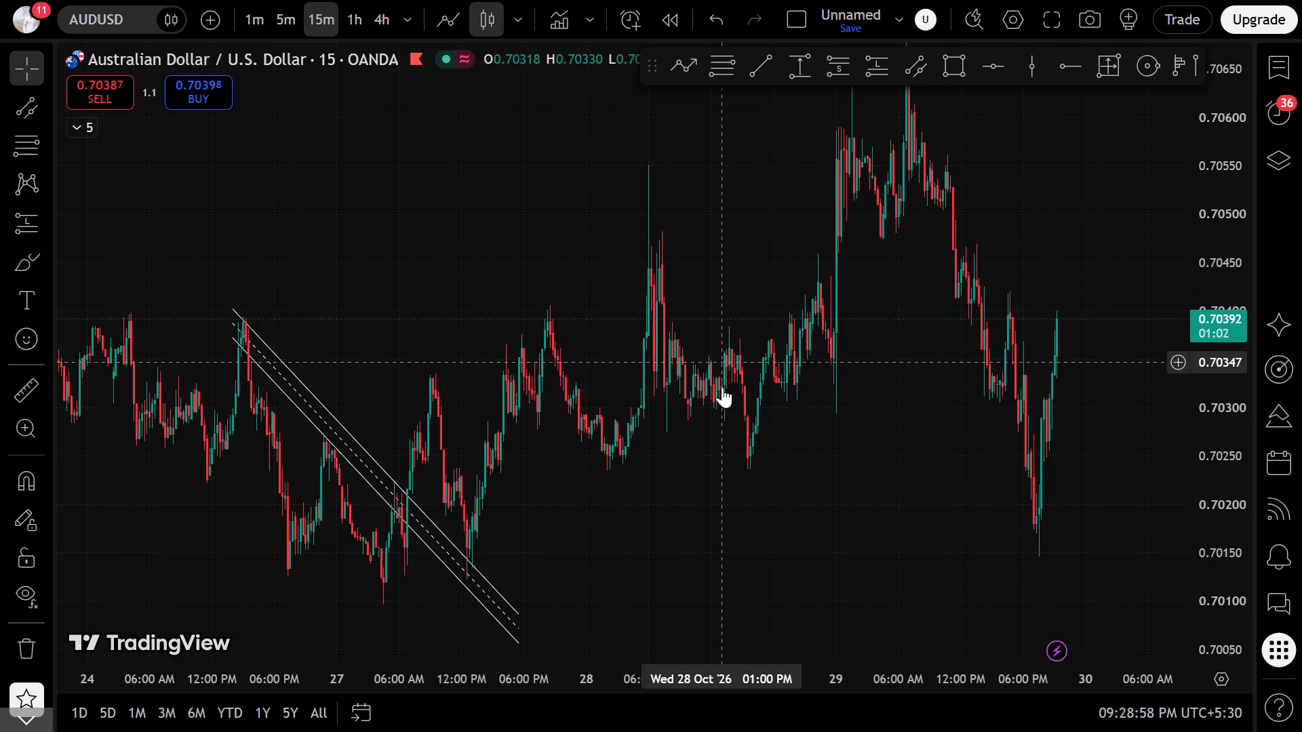
Draw a rising parallel channel on AUDUSD from about 0.70228 at 01:30 PM on 28 October to about 0.70456 at 11:15 PM on 29 October.
scroll(722, 387, up, 5)
click(924, 72)
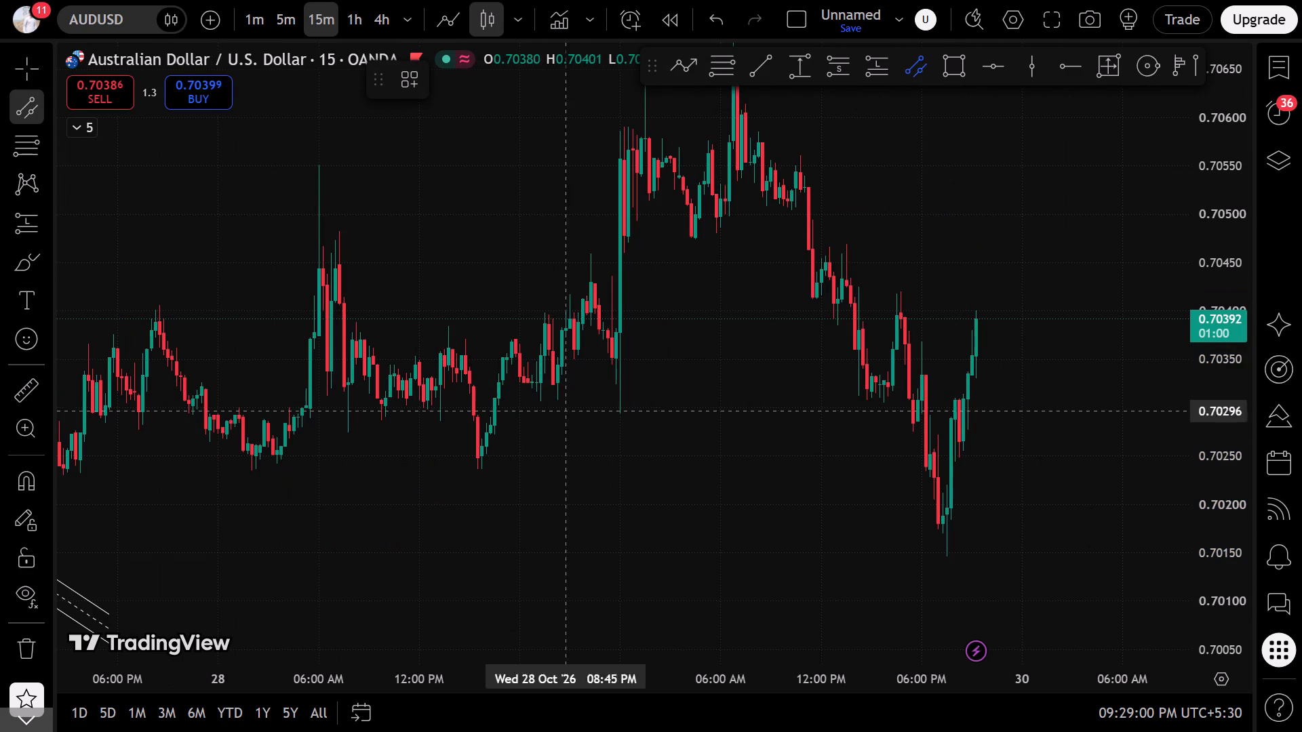
drag(446, 477, 485, 472)
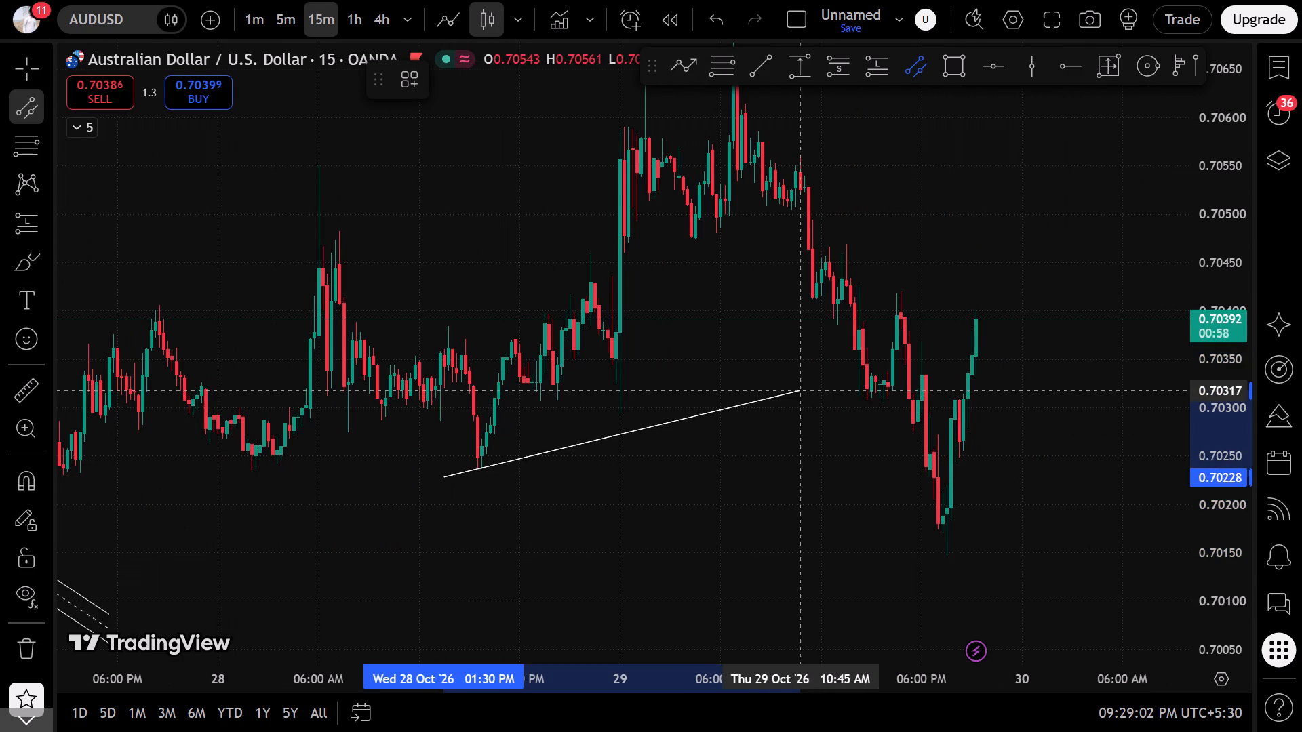
click(1009, 256)
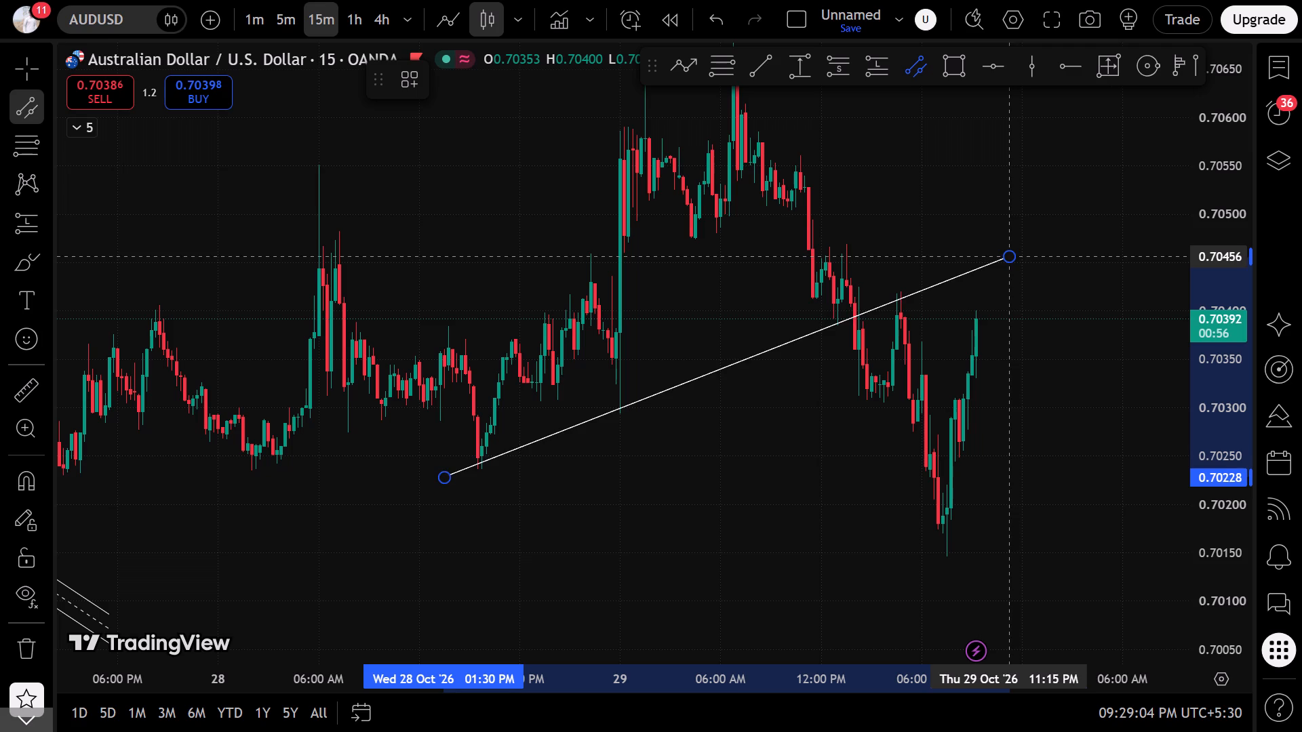
click(1025, 232)
click(790, 422)
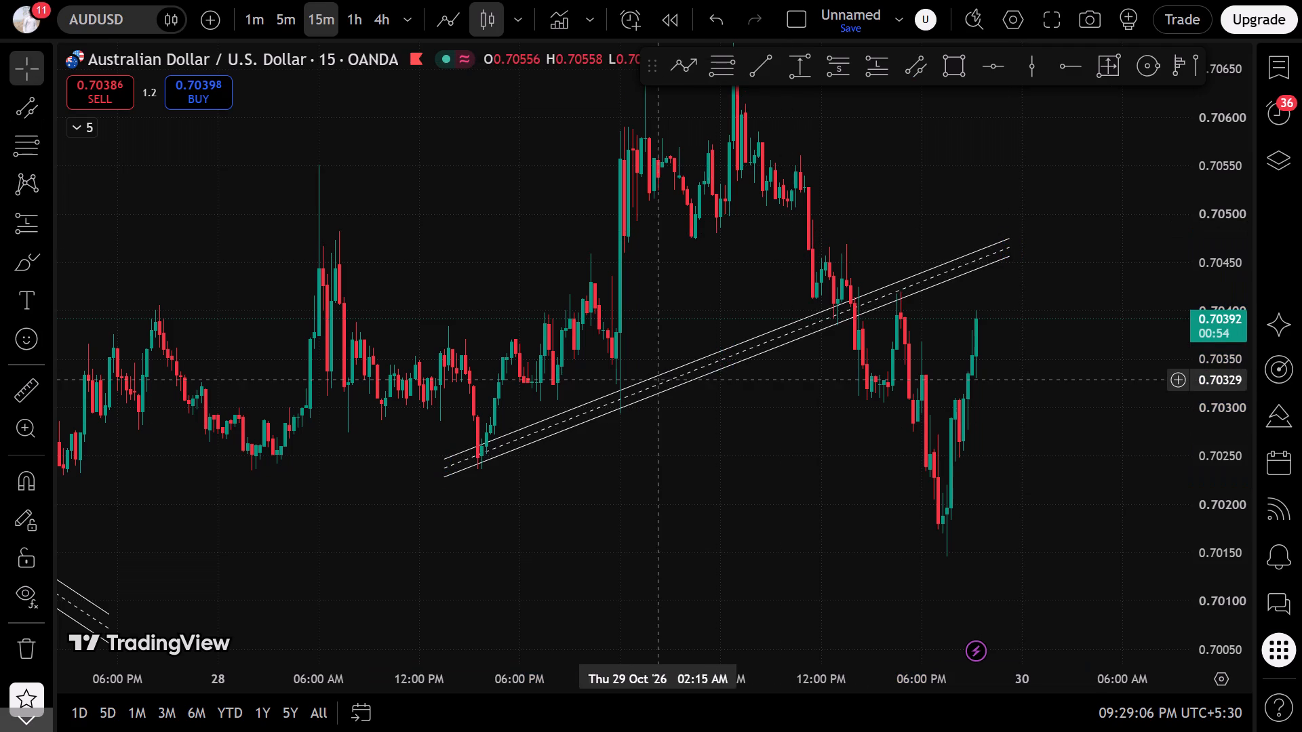
Examine AUDUSD price against the new rising channel on the 5-minute timeframe.
click(290, 19)
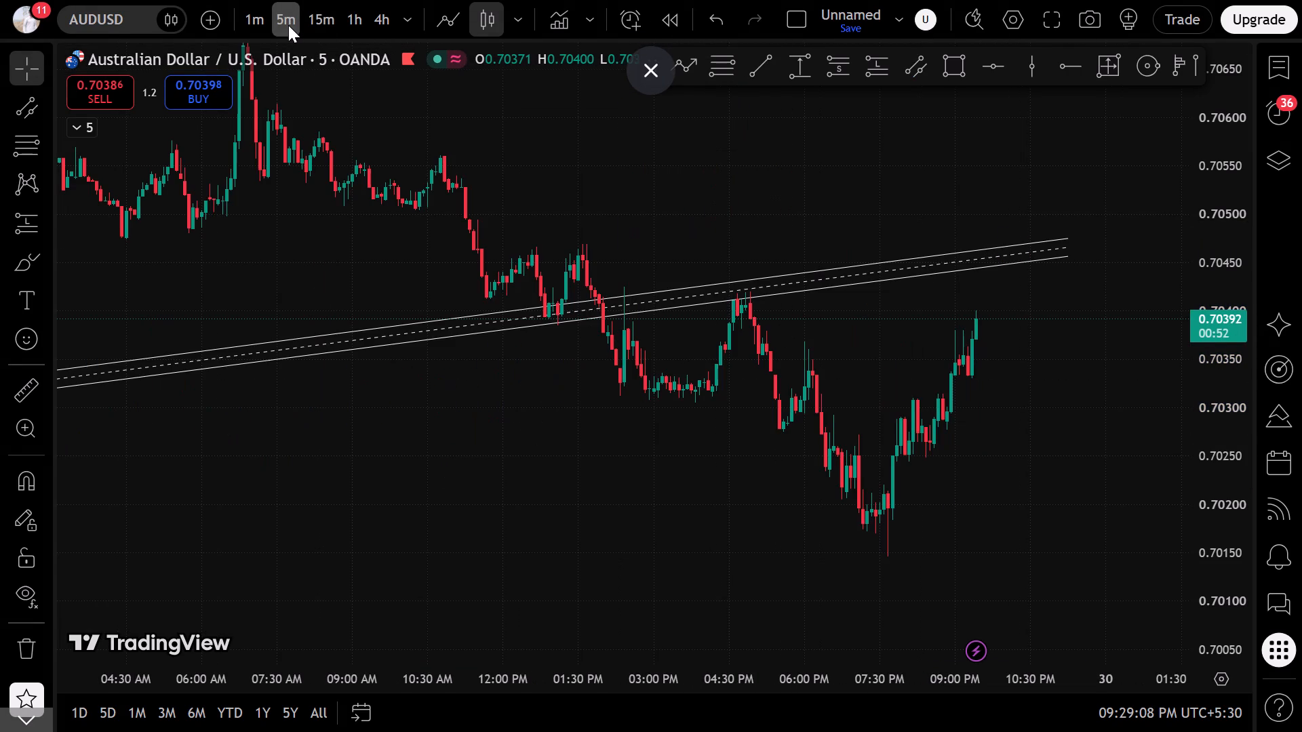
scroll(412, 125, down, 6)
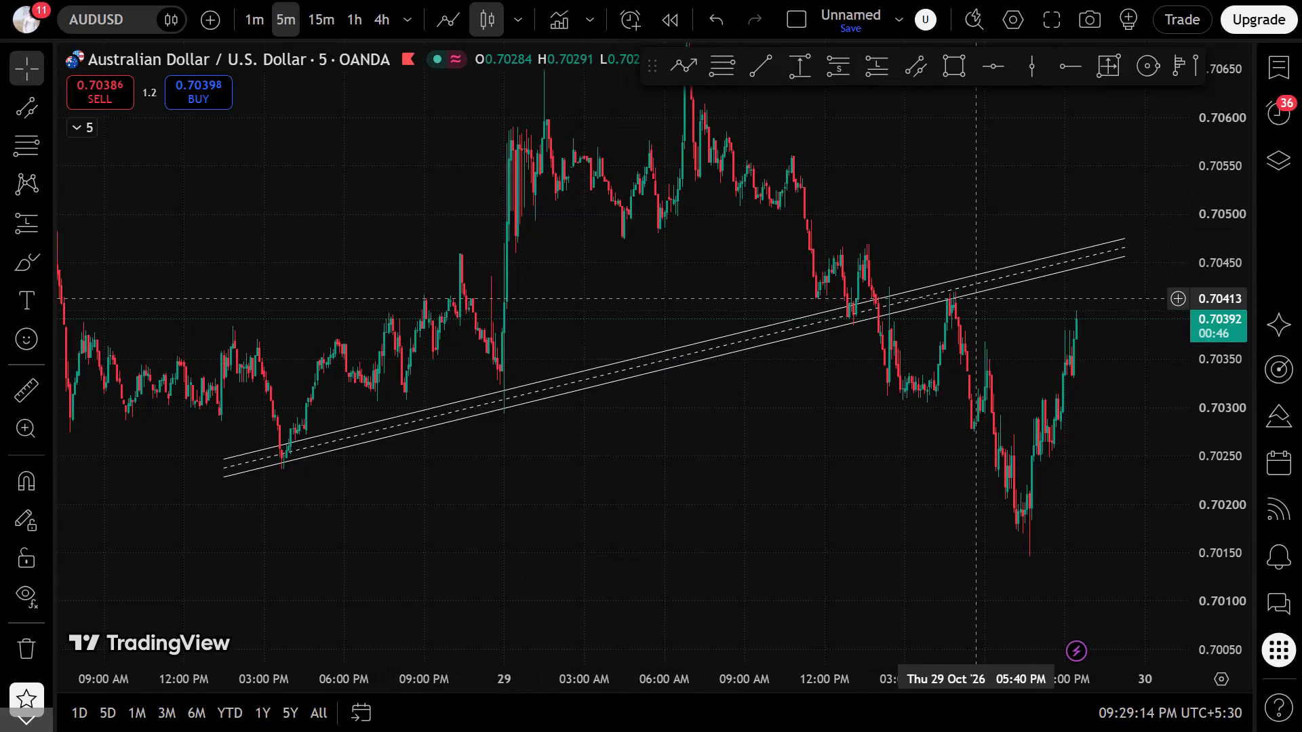
drag(938, 446, 923, 452)
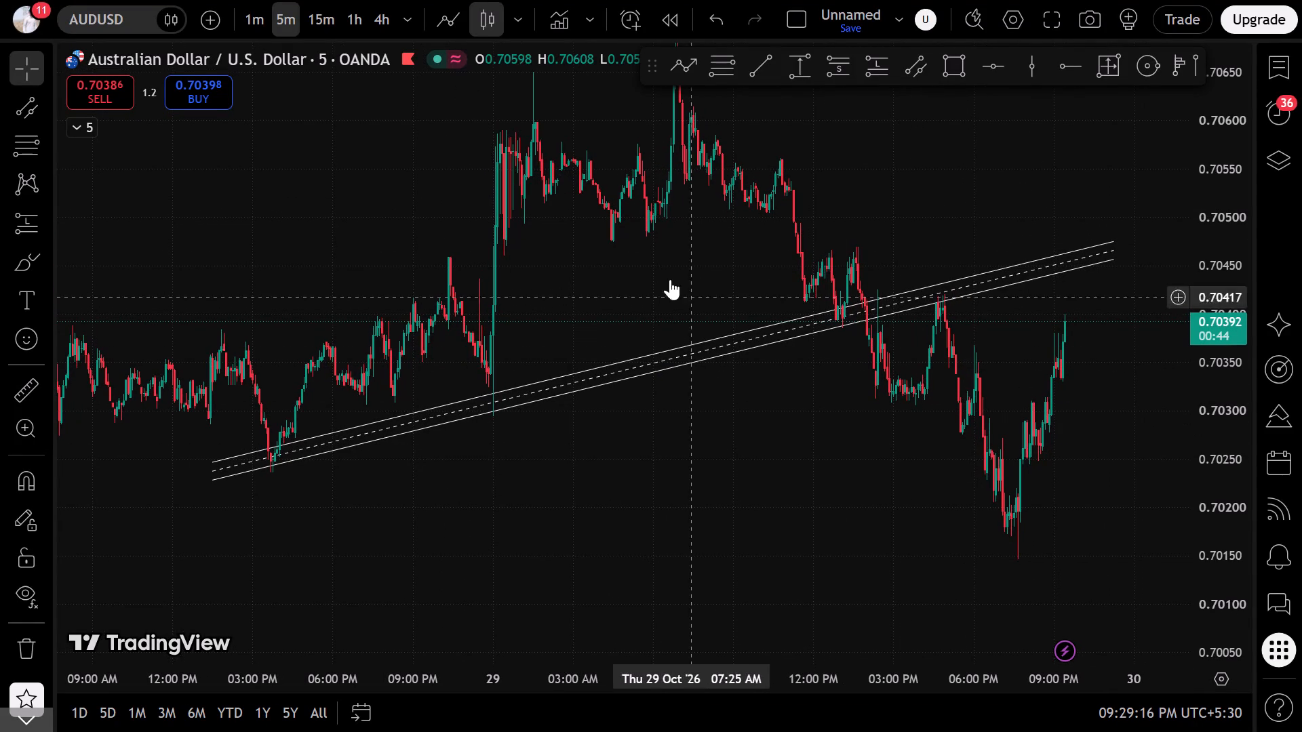
Switch AUDUSD to the 1-minute timeframe and examine the 29 October afternoon decline below the rising channel.
click(248, 18)
scroll(364, 314, down, 7)
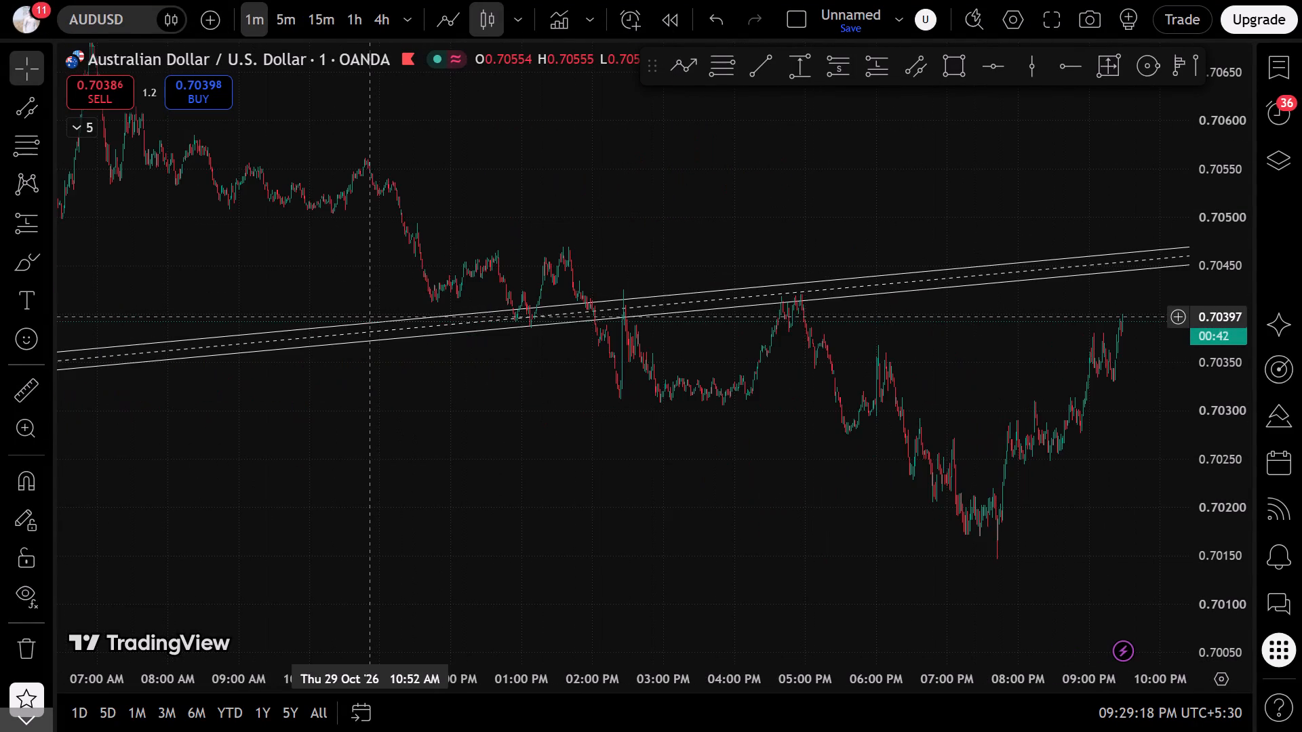
scroll(368, 317, down, 5)
scroll(639, 526, up, 9)
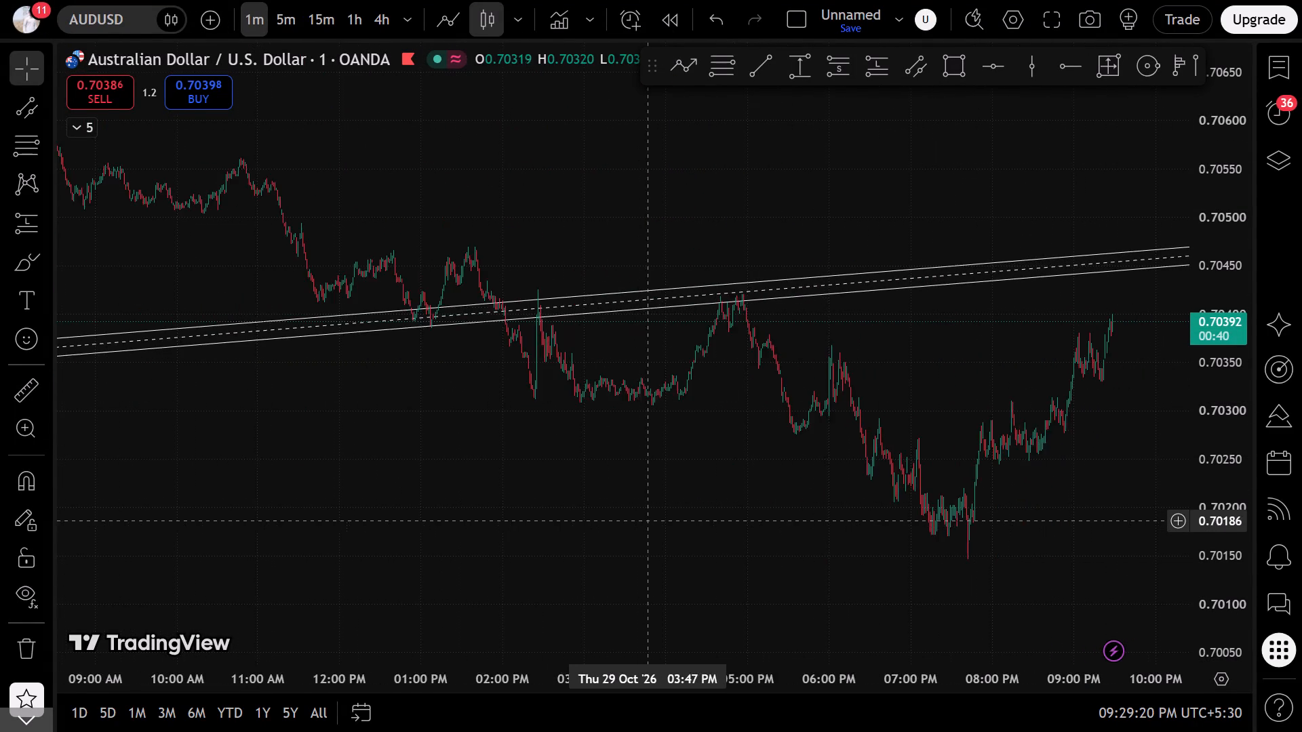
scroll(653, 507, up, 2)
drag(1235, 561, 1125, 278)
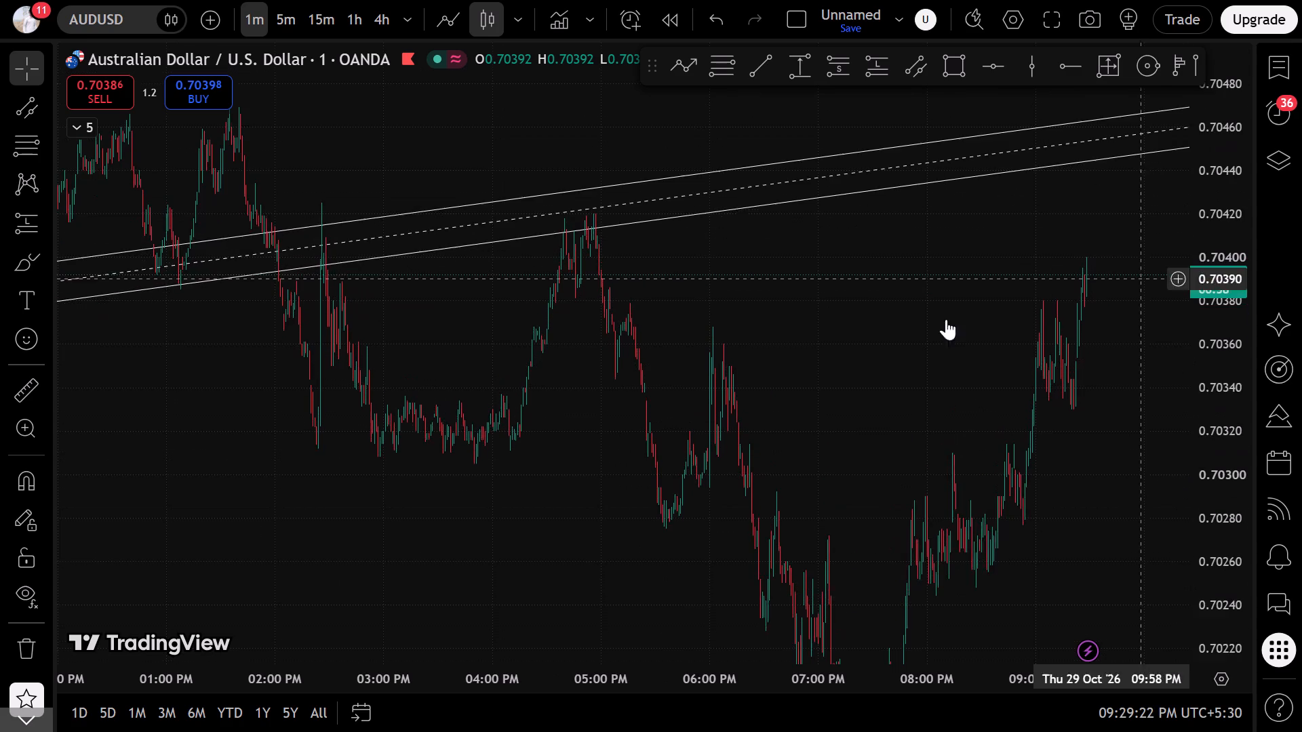
drag(654, 392, 917, 426)
scroll(808, 399, up, 7)
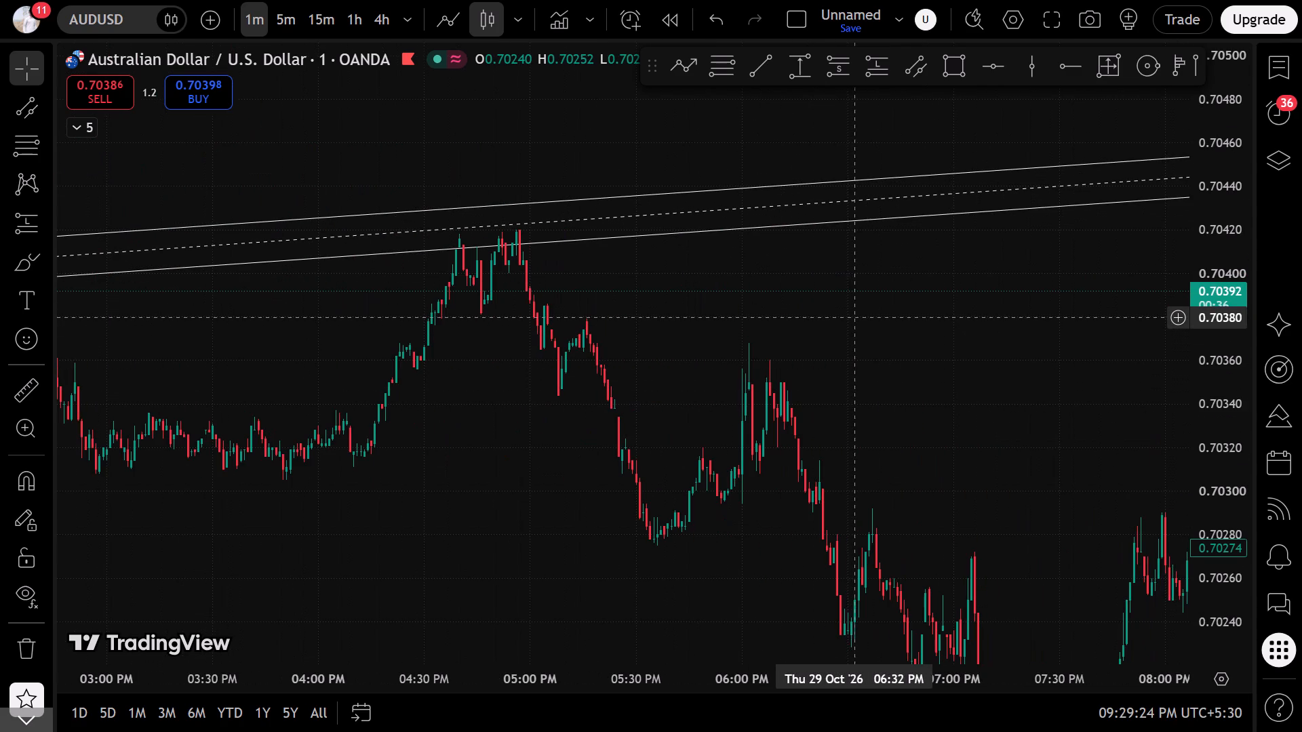
scroll(854, 318, up, 3)
drag(1223, 525, 1068, 149)
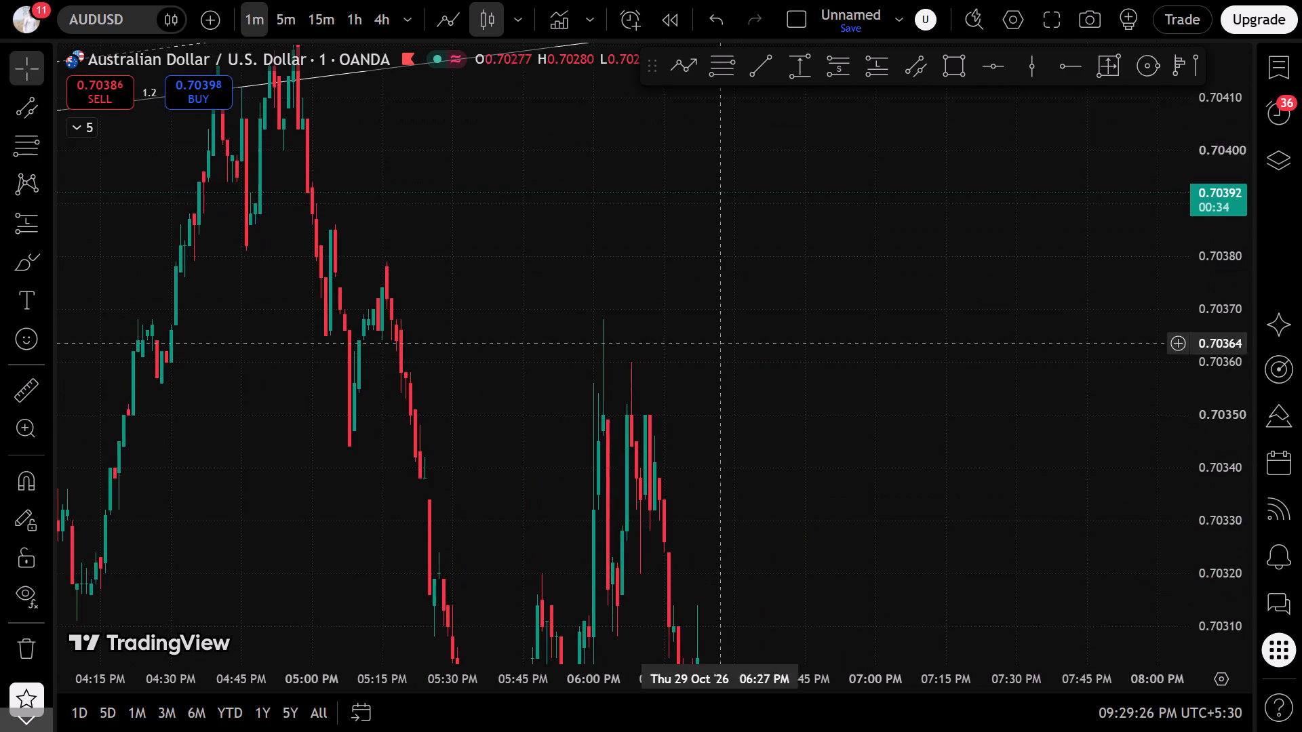
drag(568, 403, 781, 333)
scroll(738, 331, up, 4)
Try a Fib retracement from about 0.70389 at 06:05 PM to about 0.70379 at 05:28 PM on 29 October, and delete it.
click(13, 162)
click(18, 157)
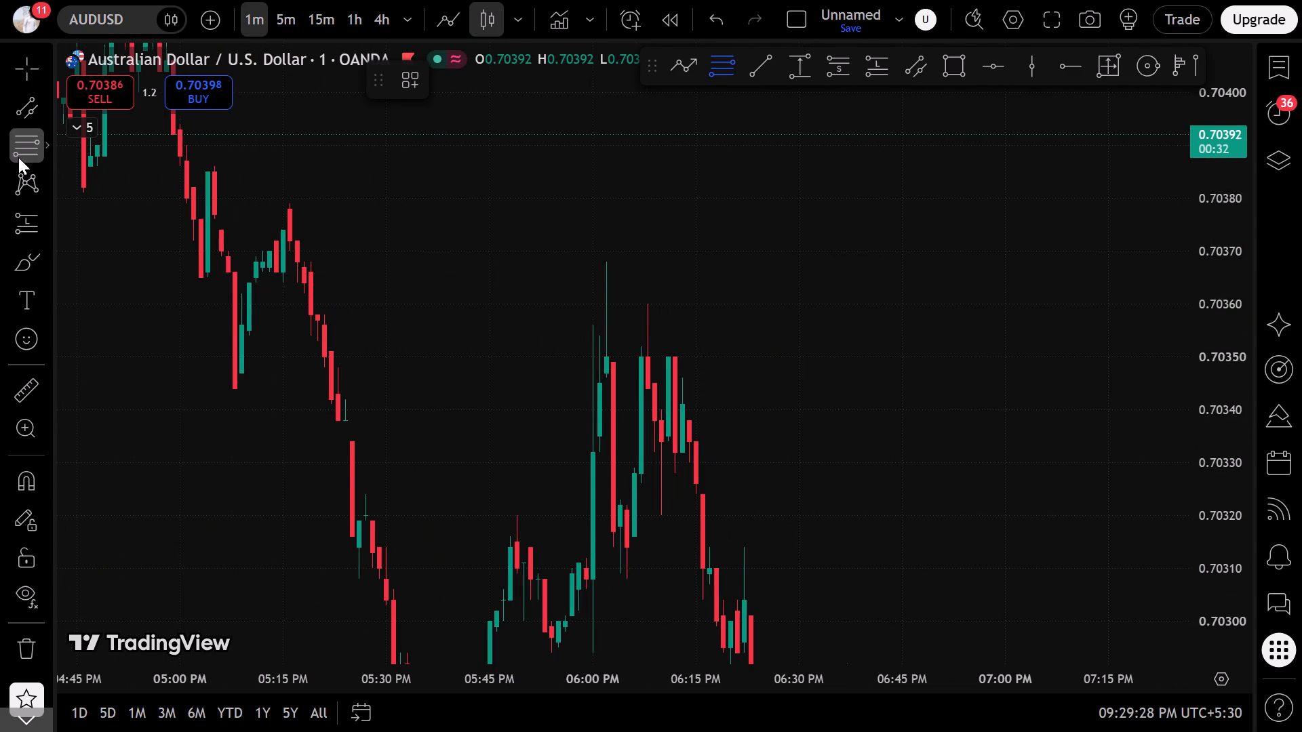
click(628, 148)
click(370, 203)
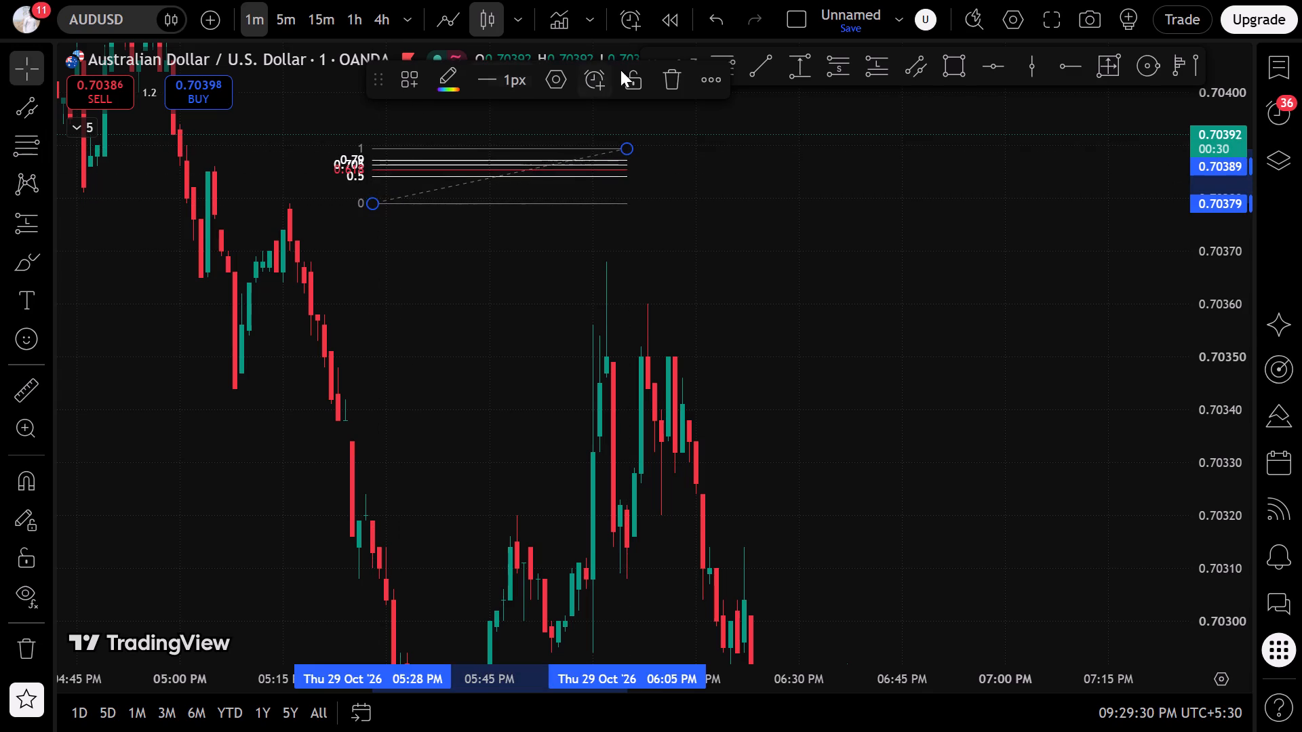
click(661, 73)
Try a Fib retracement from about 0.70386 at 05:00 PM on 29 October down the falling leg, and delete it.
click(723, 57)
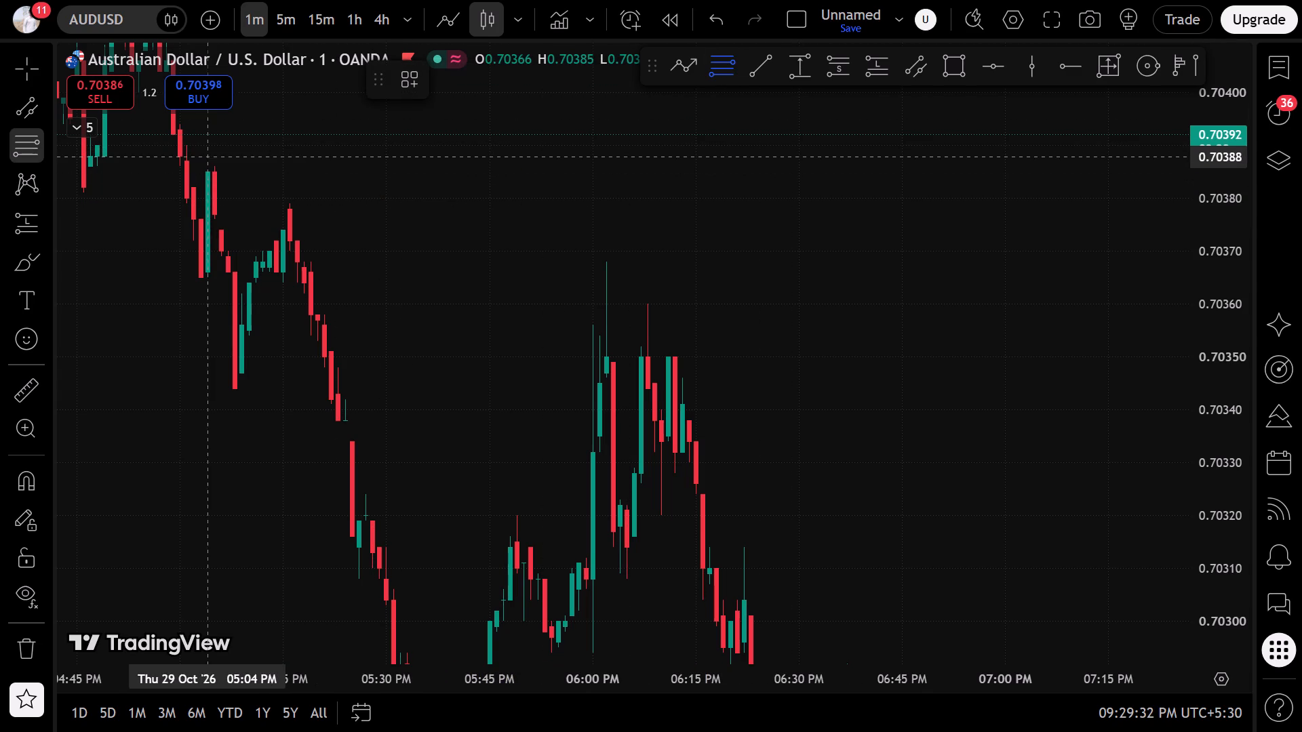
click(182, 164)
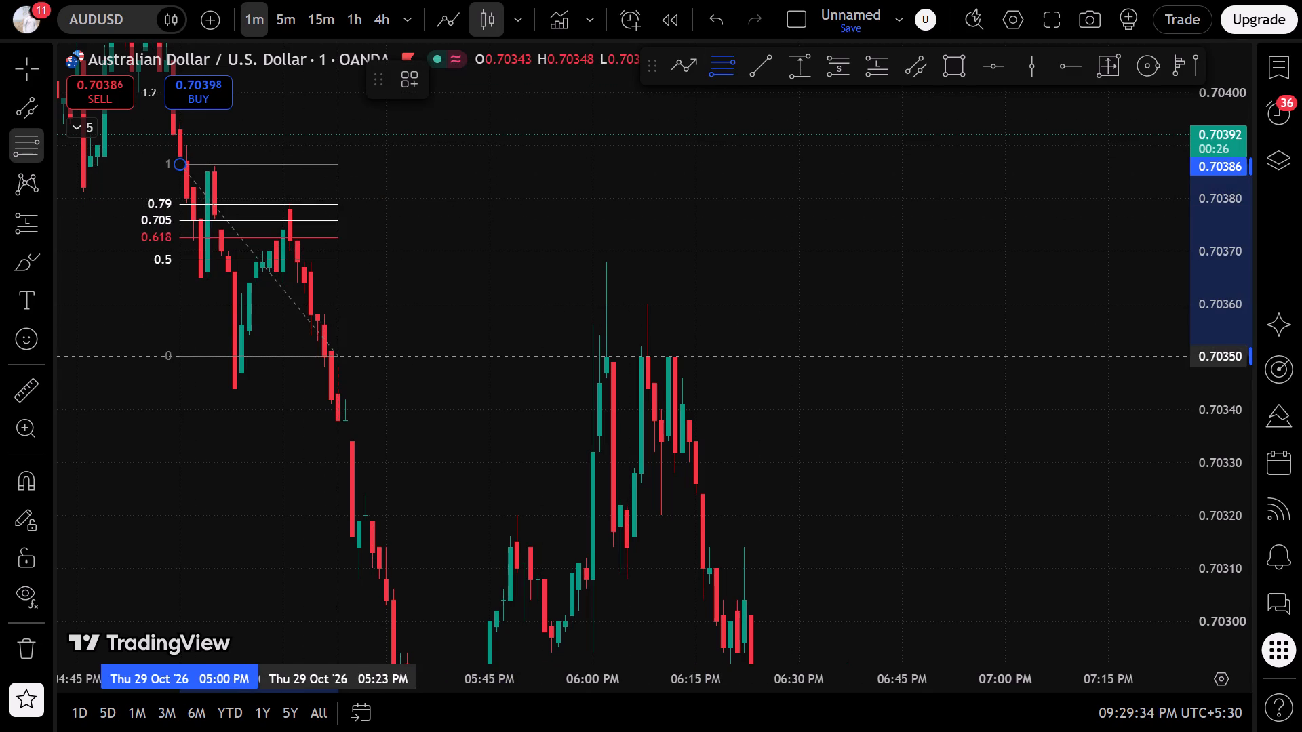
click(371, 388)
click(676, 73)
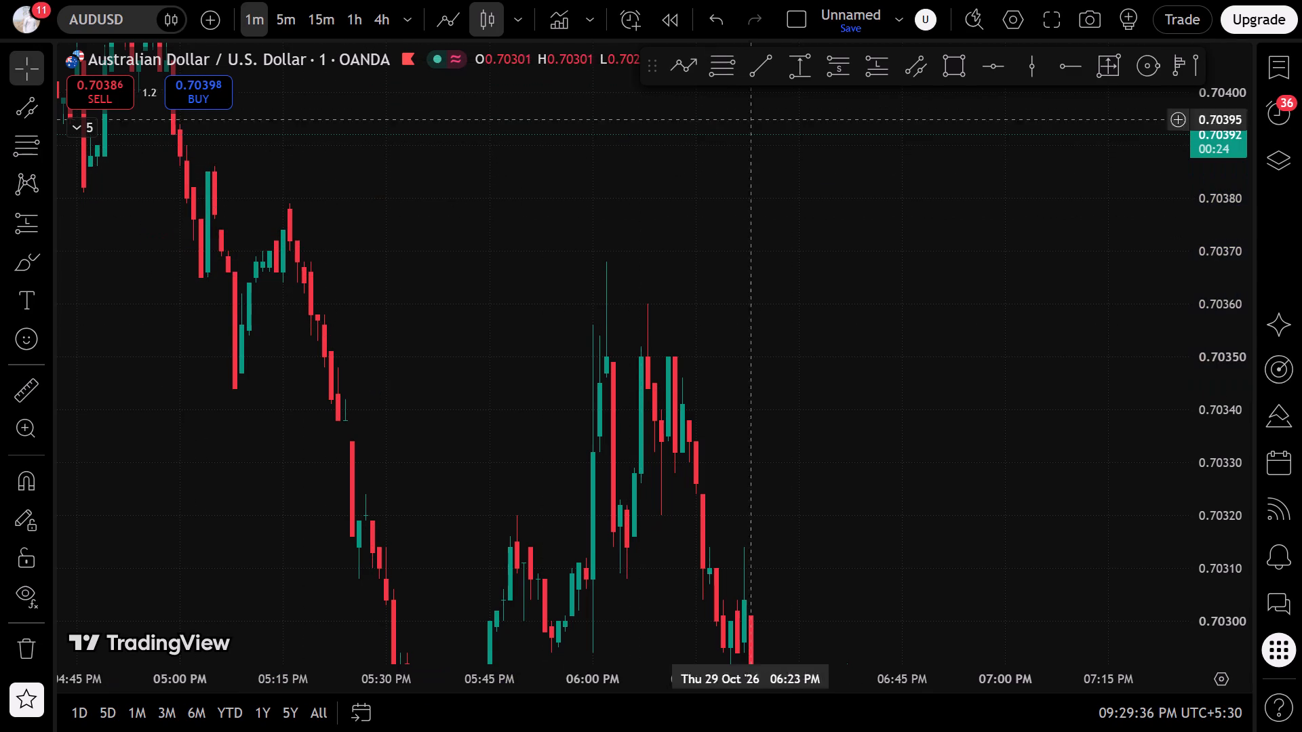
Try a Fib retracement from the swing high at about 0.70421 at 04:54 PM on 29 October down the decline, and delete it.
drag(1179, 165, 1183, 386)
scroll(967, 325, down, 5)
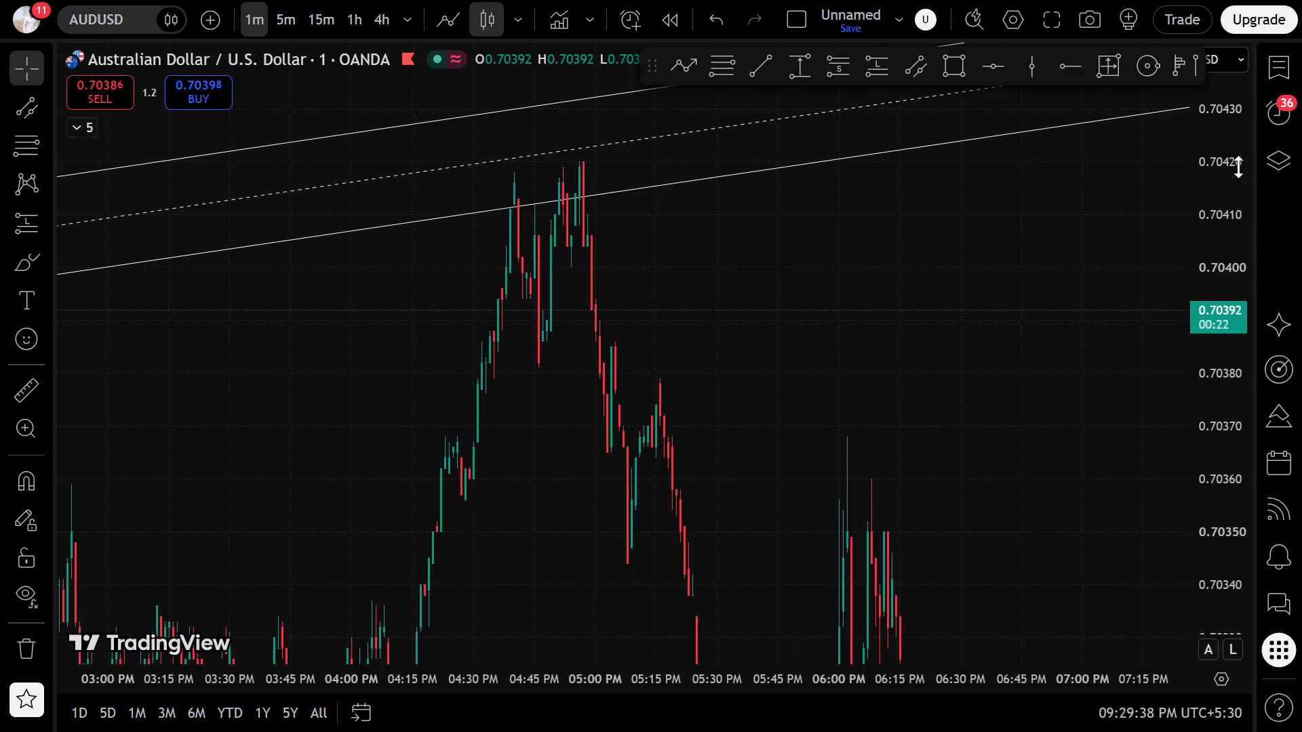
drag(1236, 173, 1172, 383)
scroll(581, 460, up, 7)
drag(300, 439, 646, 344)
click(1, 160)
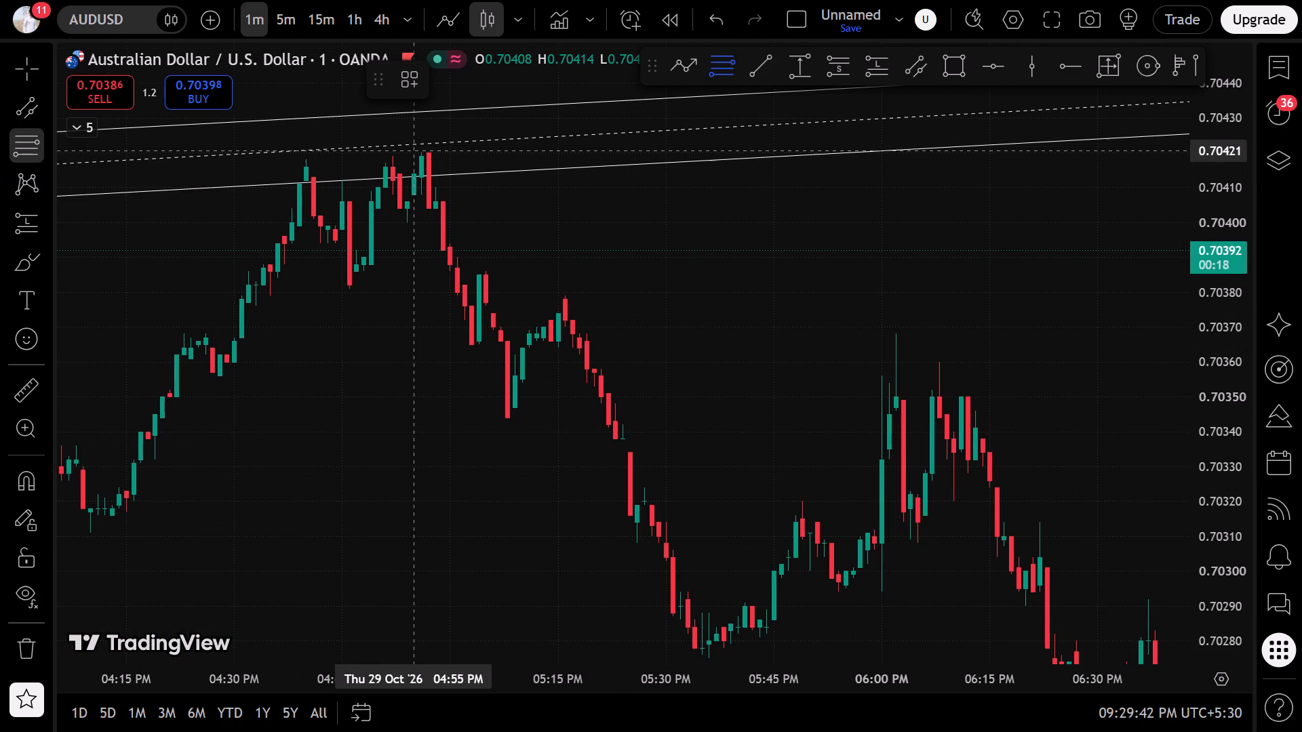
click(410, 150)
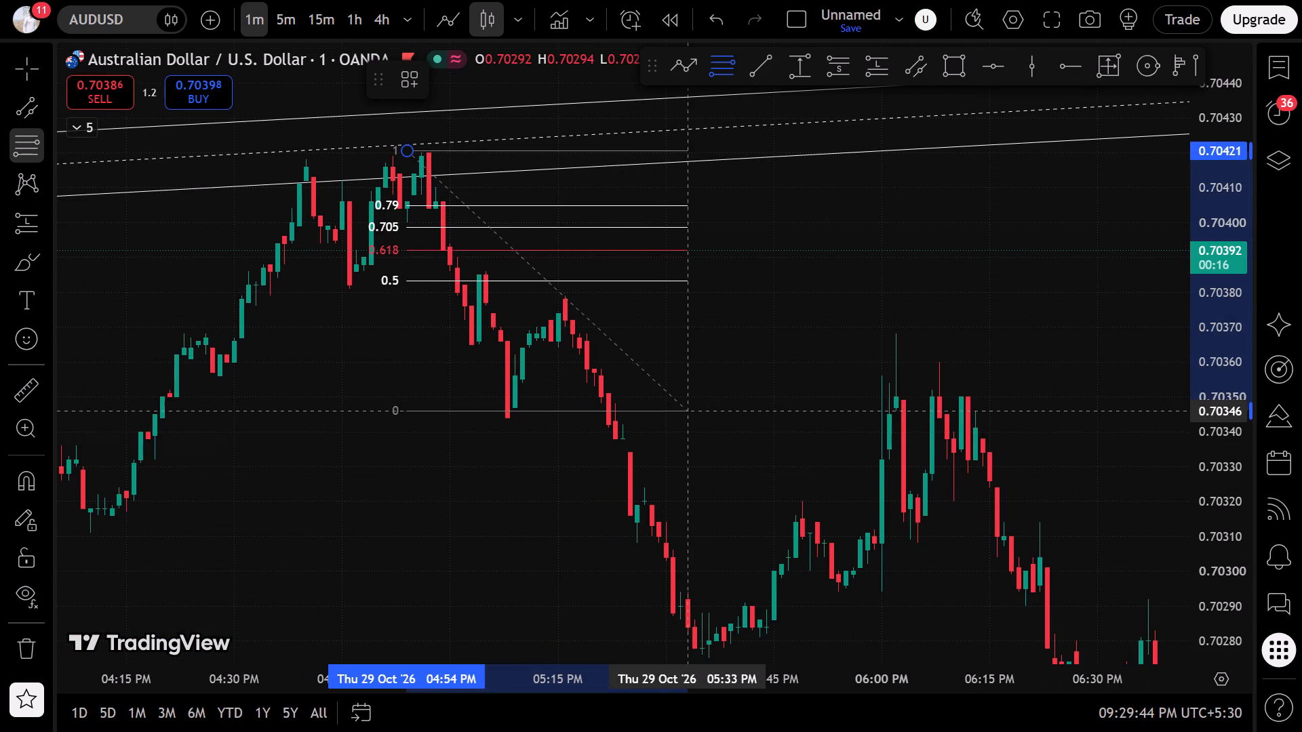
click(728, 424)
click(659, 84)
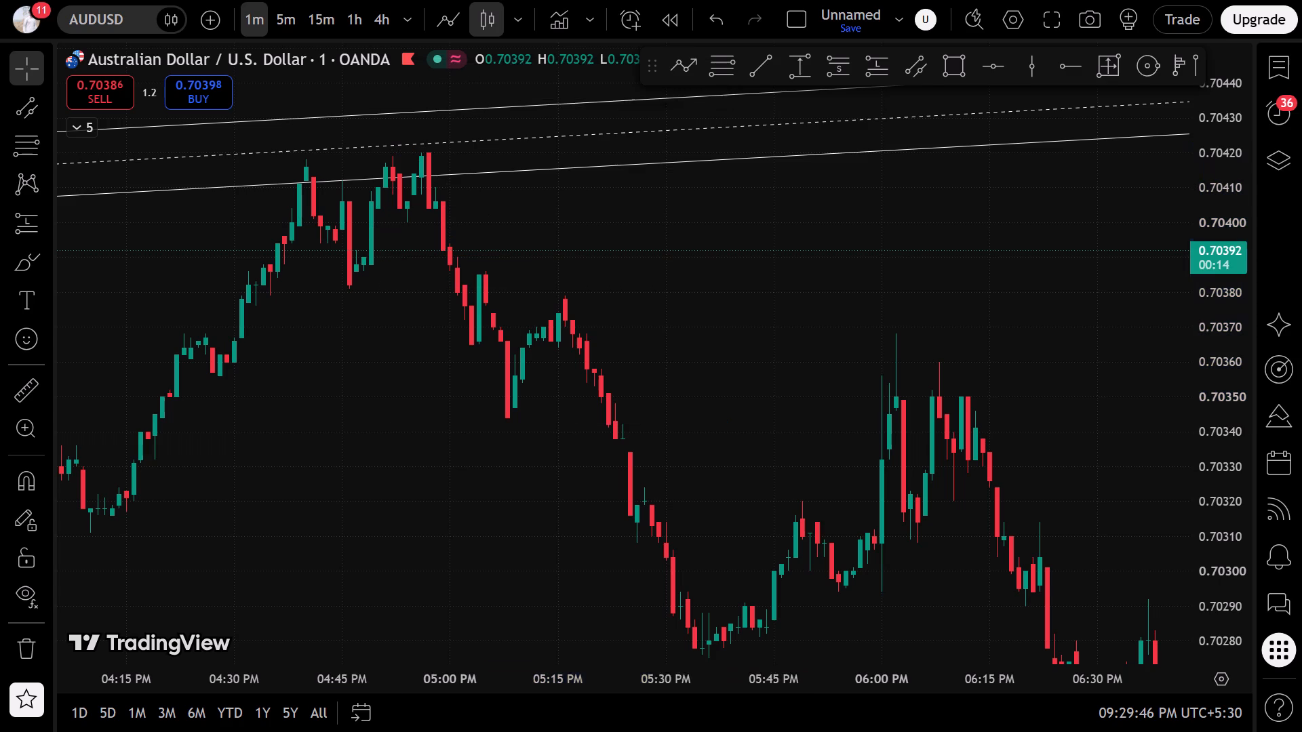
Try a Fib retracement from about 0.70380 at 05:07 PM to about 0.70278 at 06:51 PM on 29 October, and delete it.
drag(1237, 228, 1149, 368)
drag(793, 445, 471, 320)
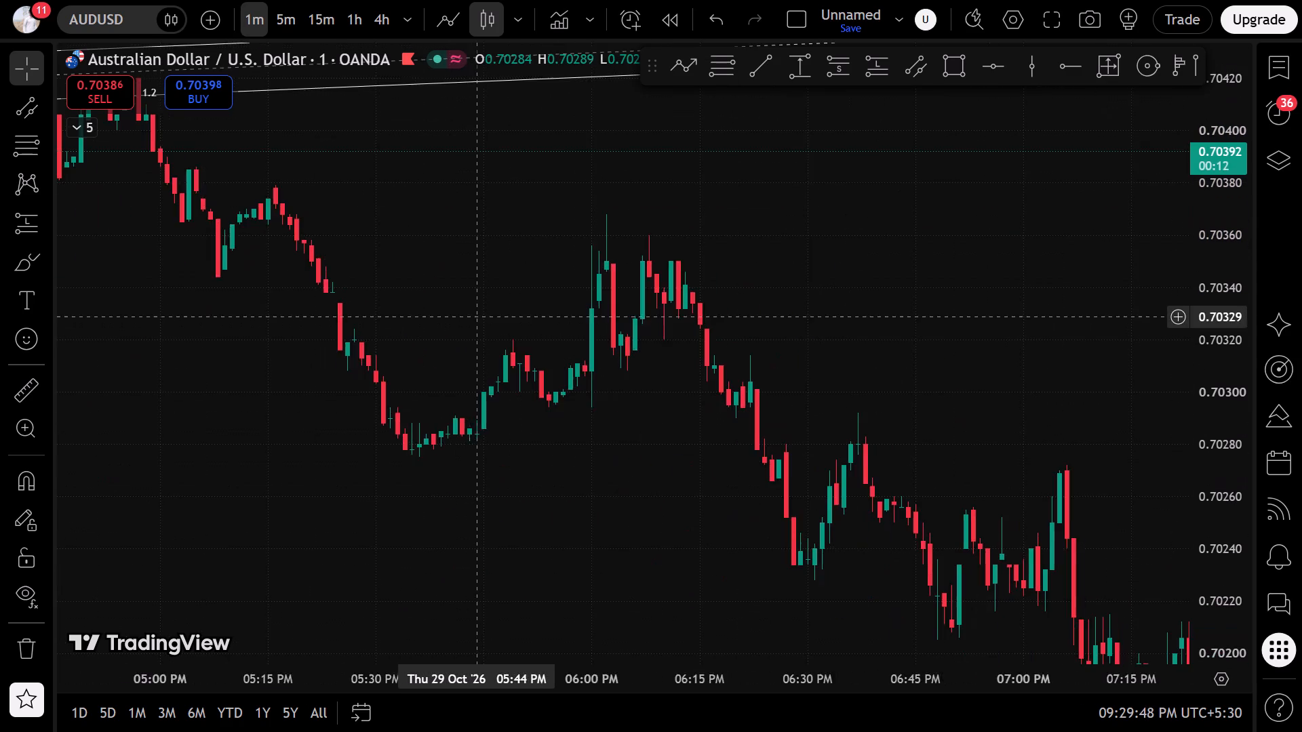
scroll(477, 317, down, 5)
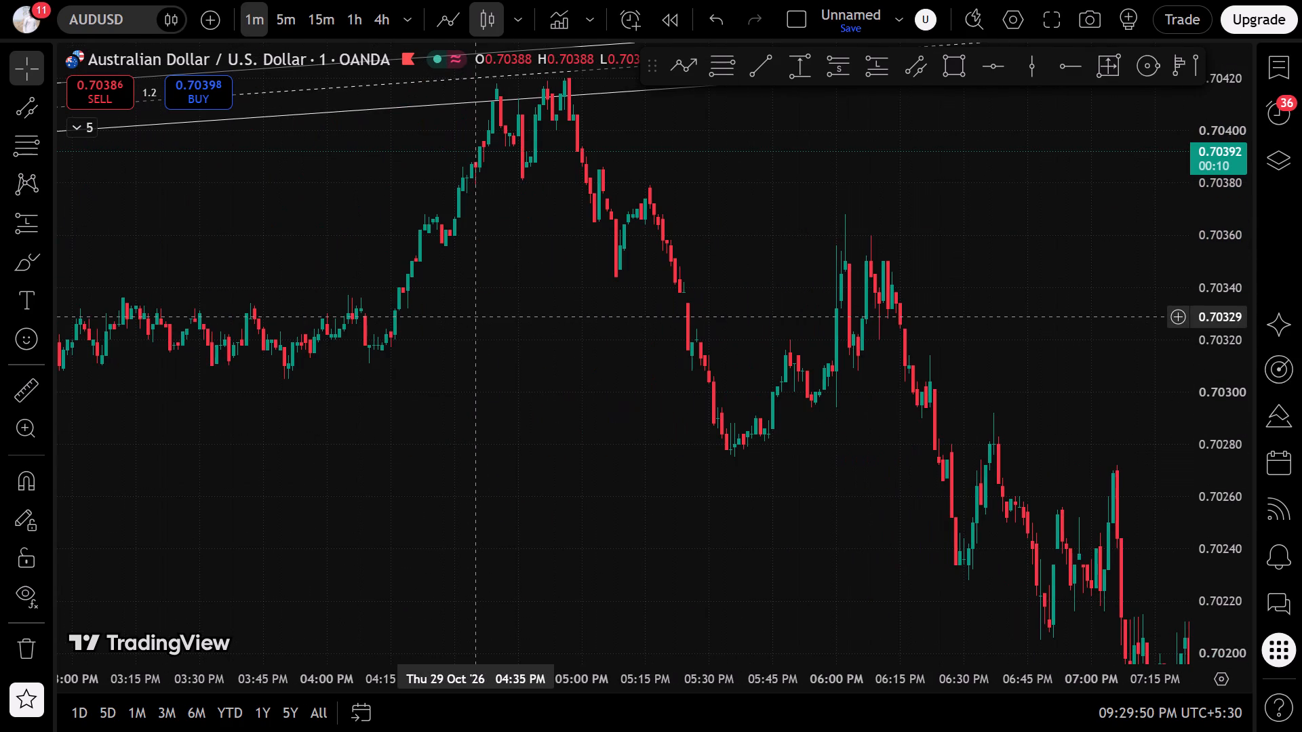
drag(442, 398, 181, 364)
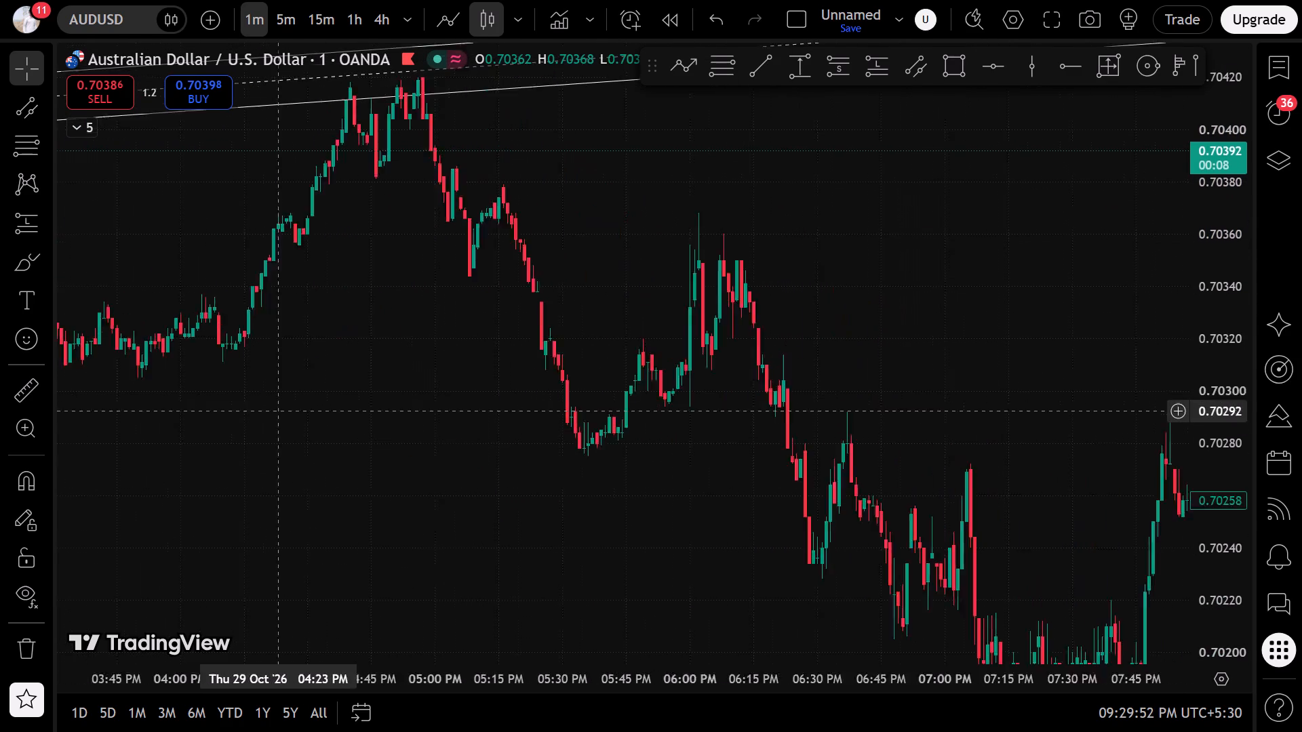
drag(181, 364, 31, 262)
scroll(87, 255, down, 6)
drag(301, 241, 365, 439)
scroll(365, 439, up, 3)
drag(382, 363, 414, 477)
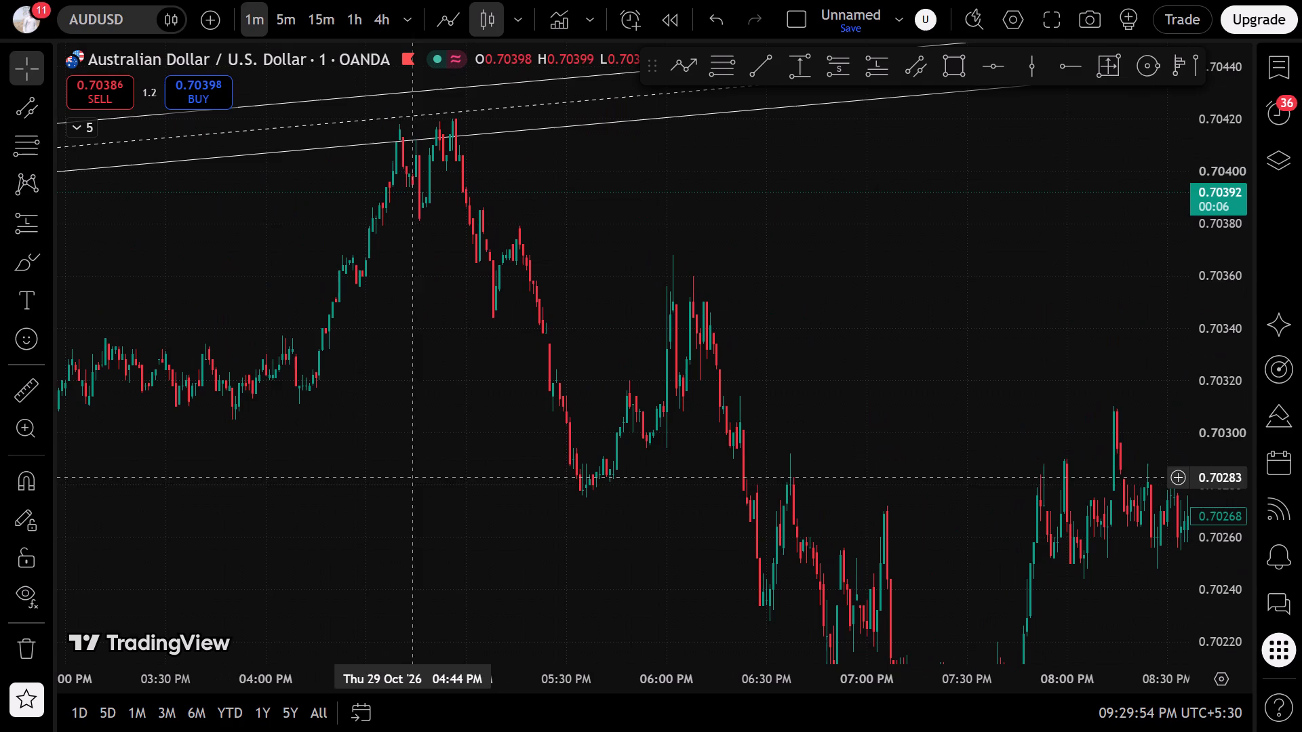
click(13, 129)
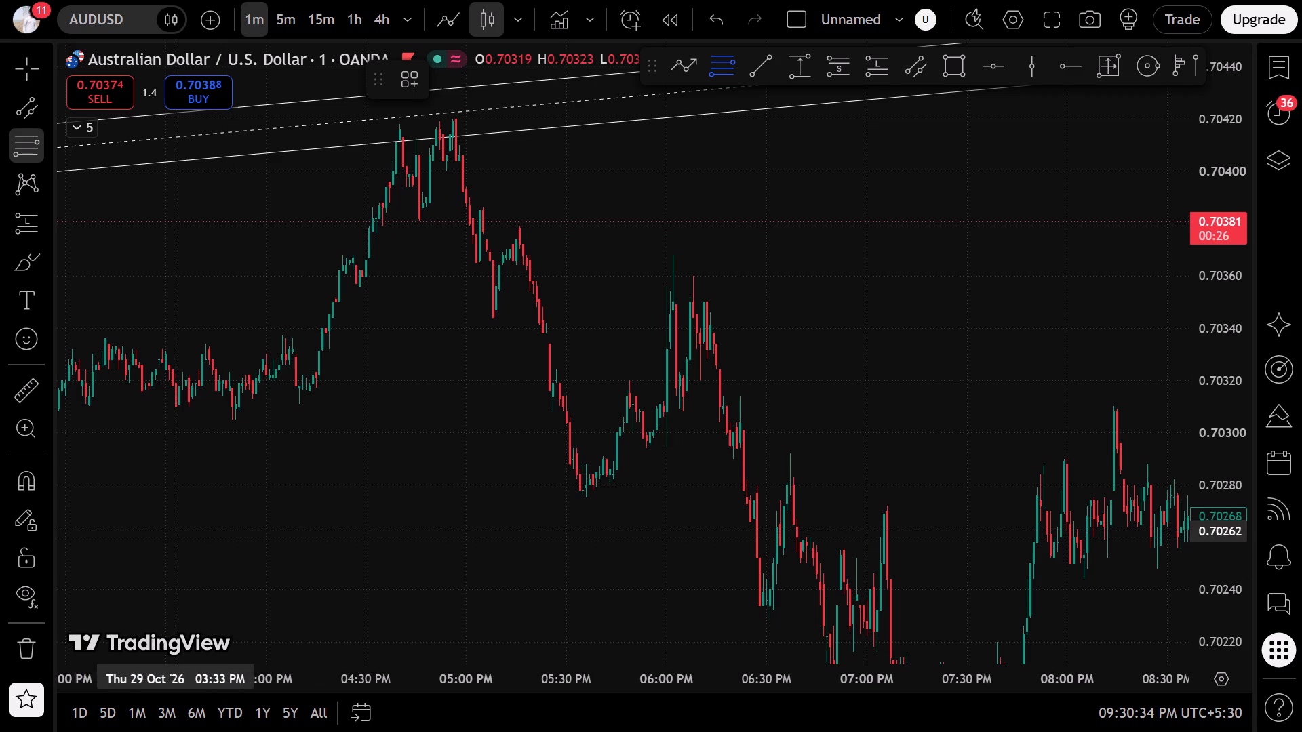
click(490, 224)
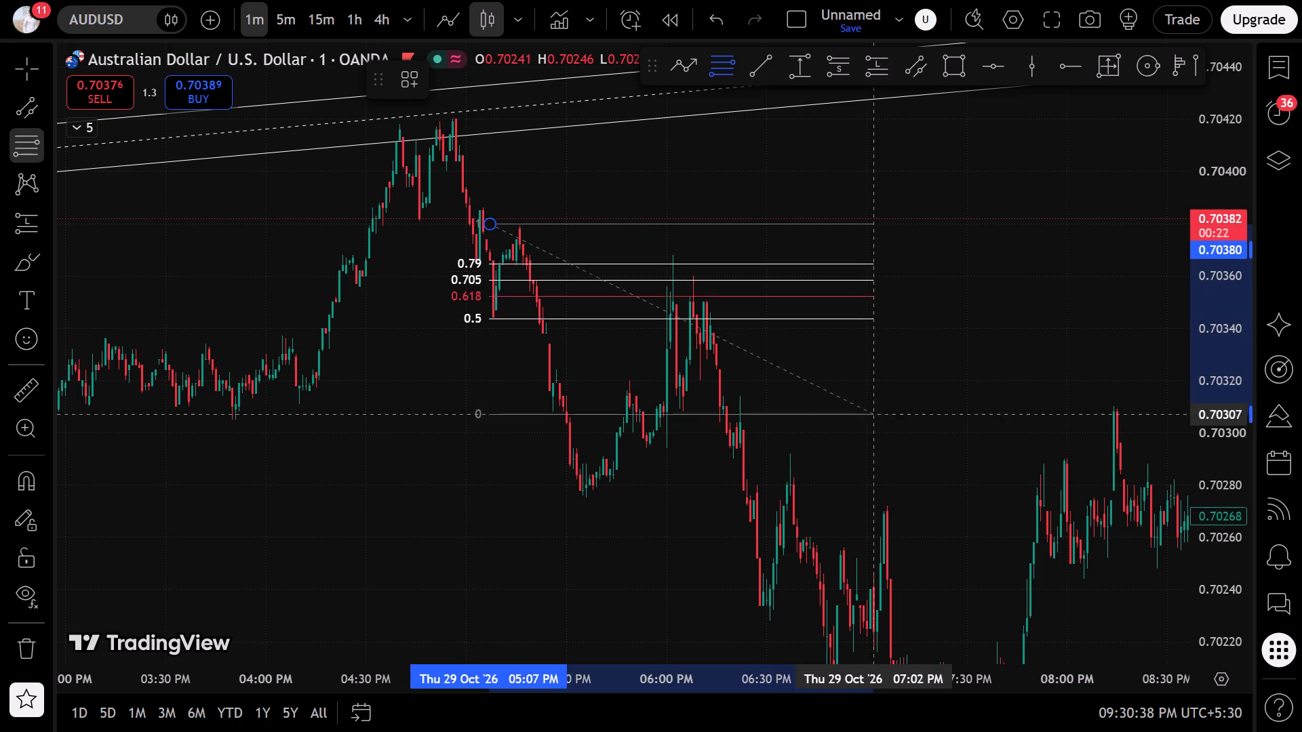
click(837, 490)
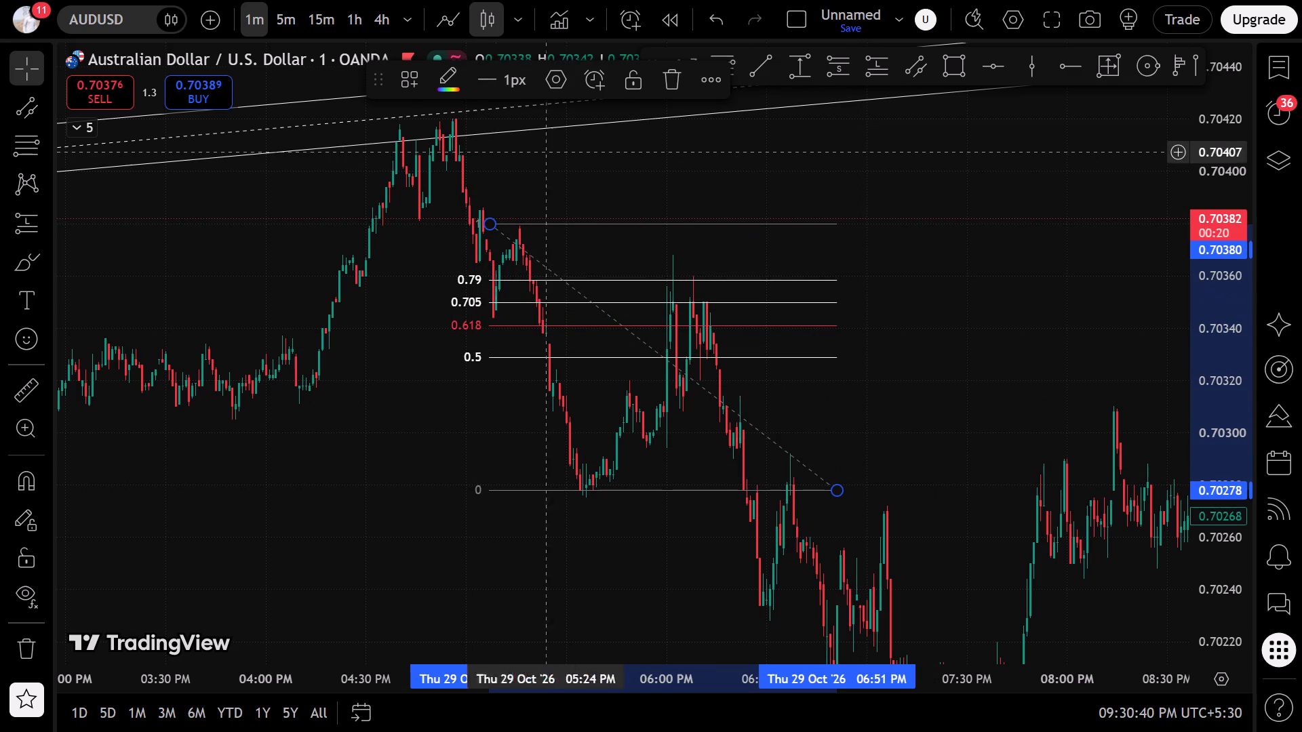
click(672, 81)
Draw a Fib retracement from the swing high at about 0.70420 on the rising channel down to the first pullback low.
scroll(615, 428, down, 6)
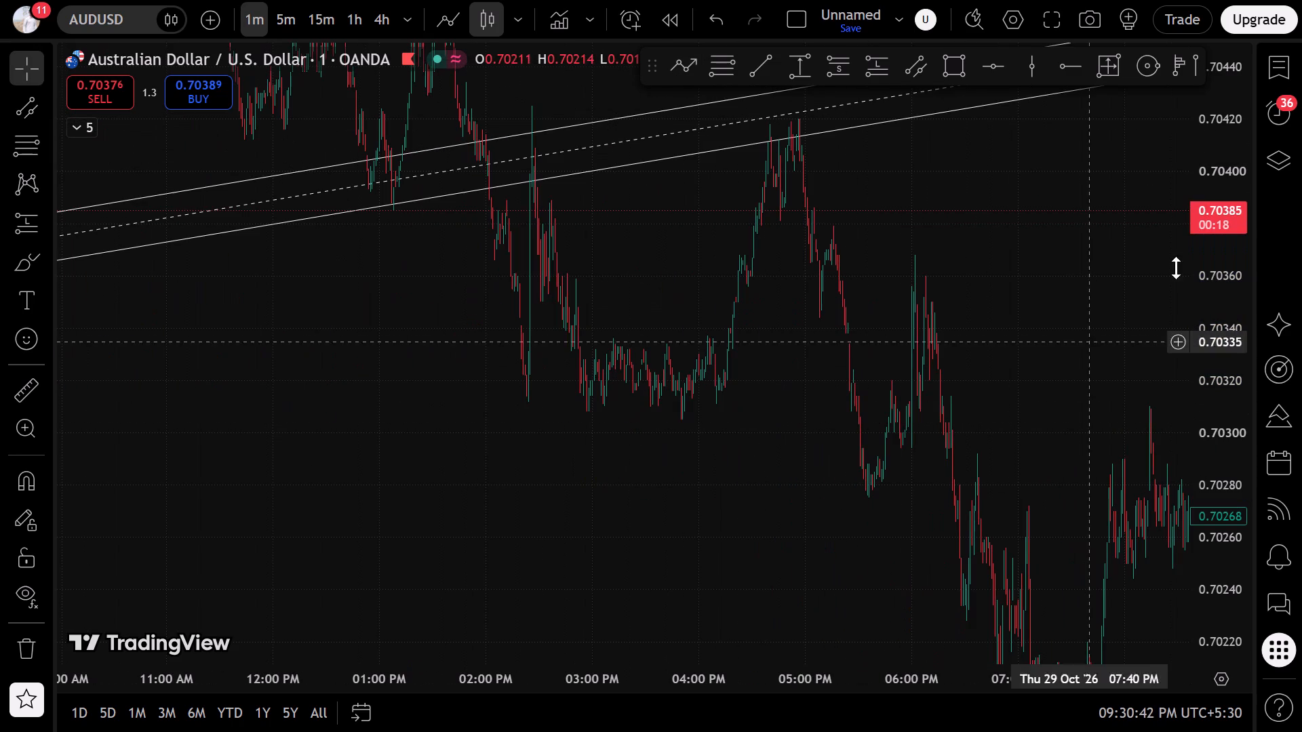
drag(1217, 207, 1169, 395)
scroll(961, 471, up, 7)
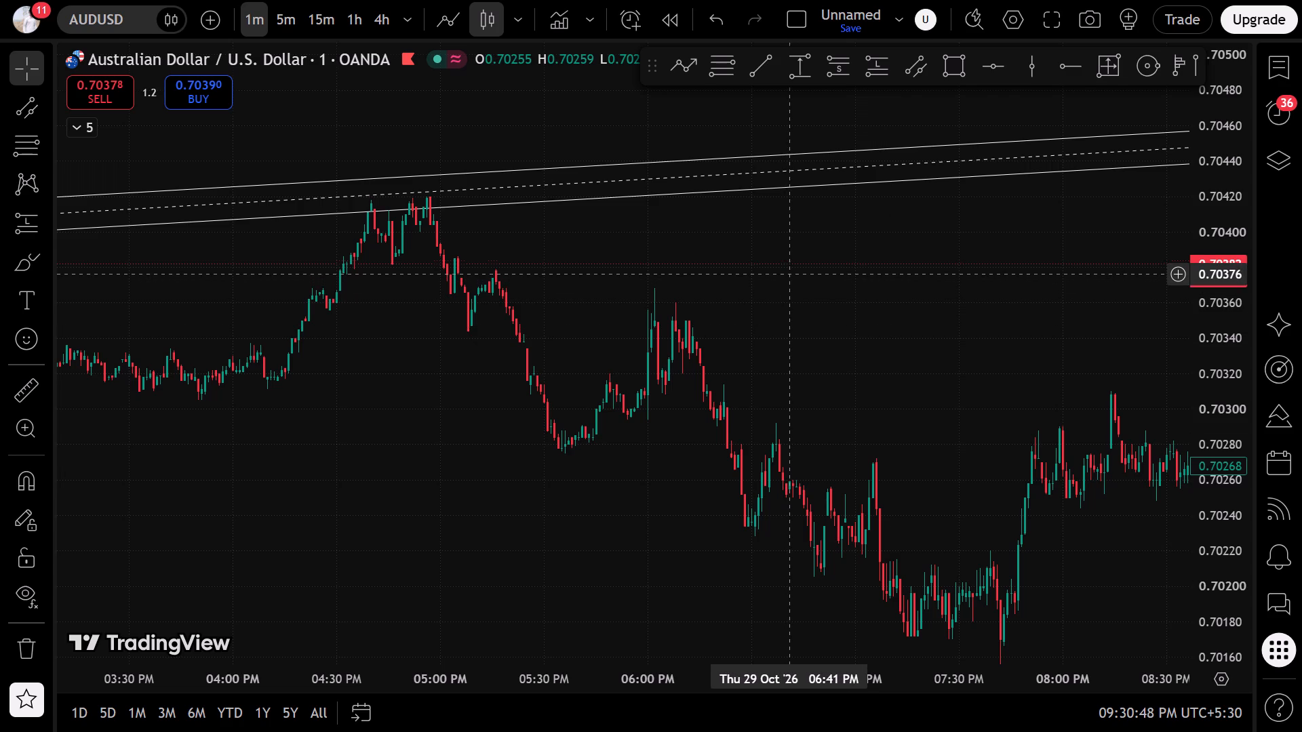
drag(741, 434, 358, 343)
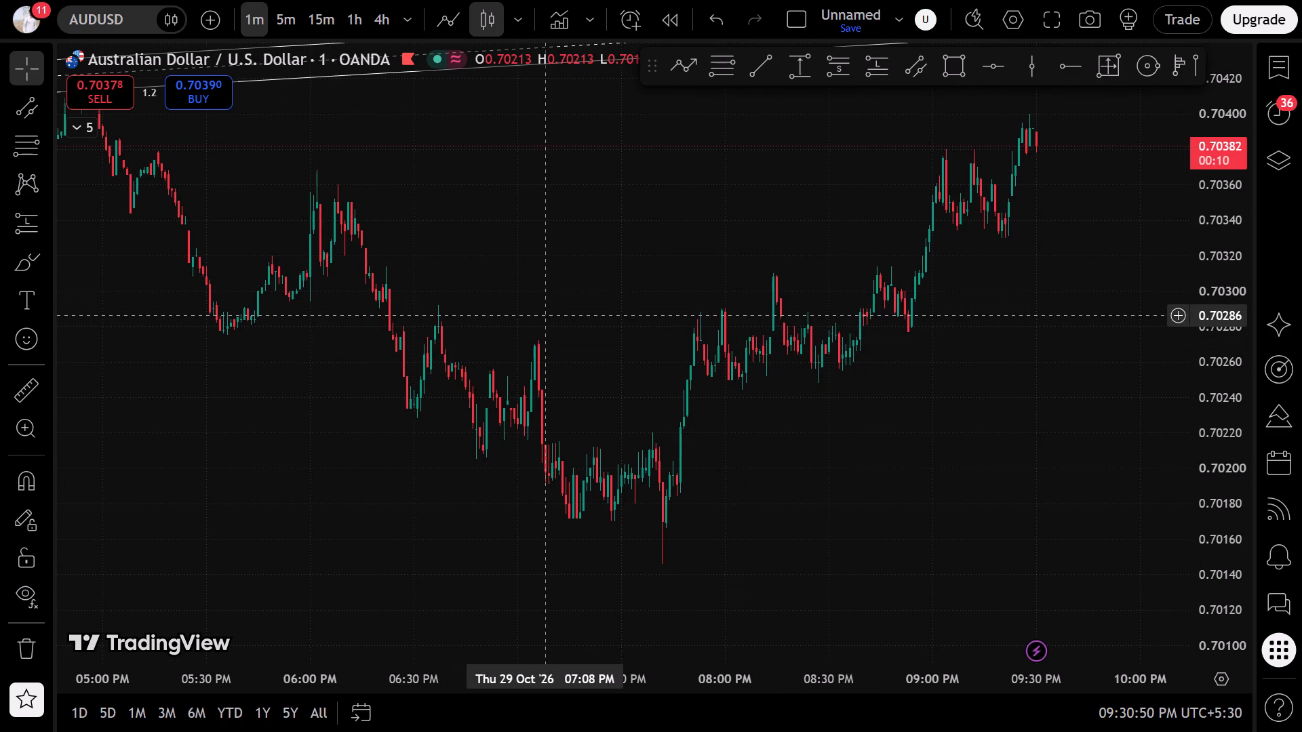
scroll(590, 299, down, 5)
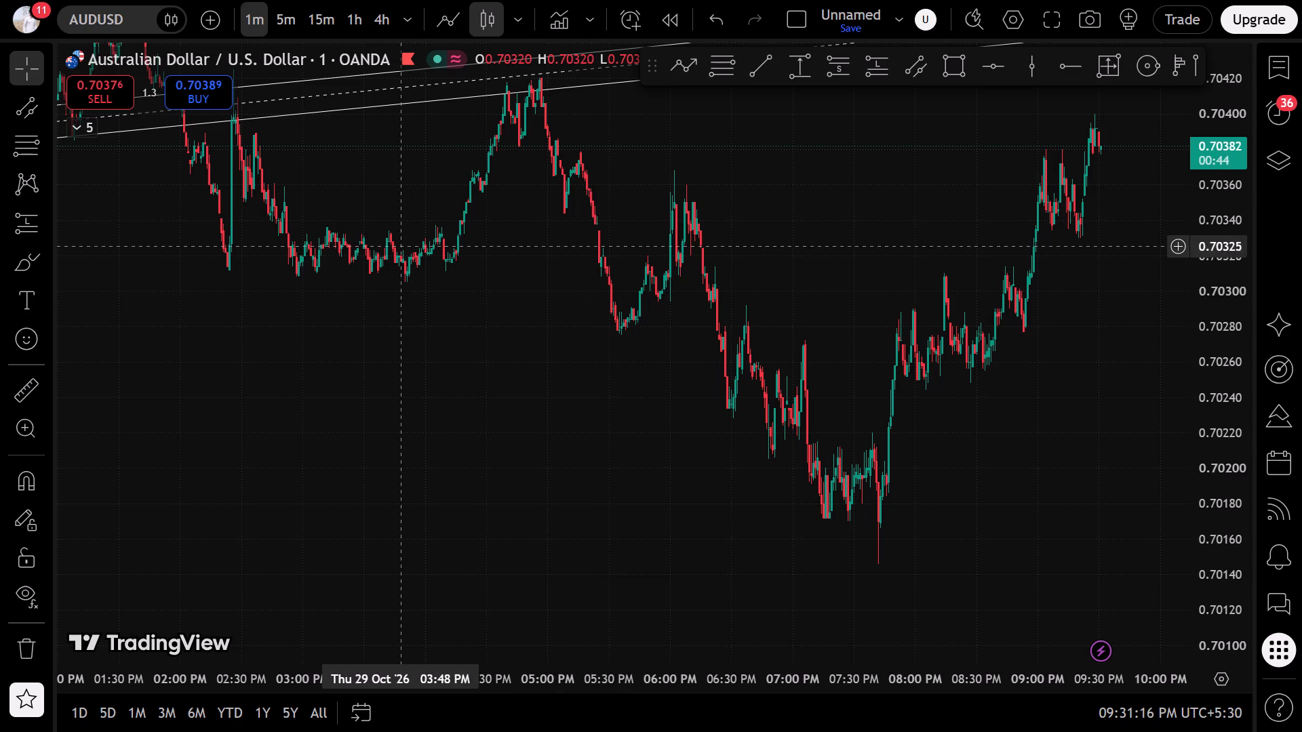
scroll(460, 310, down, 3)
drag(396, 401, 427, 494)
scroll(427, 494, up, 8)
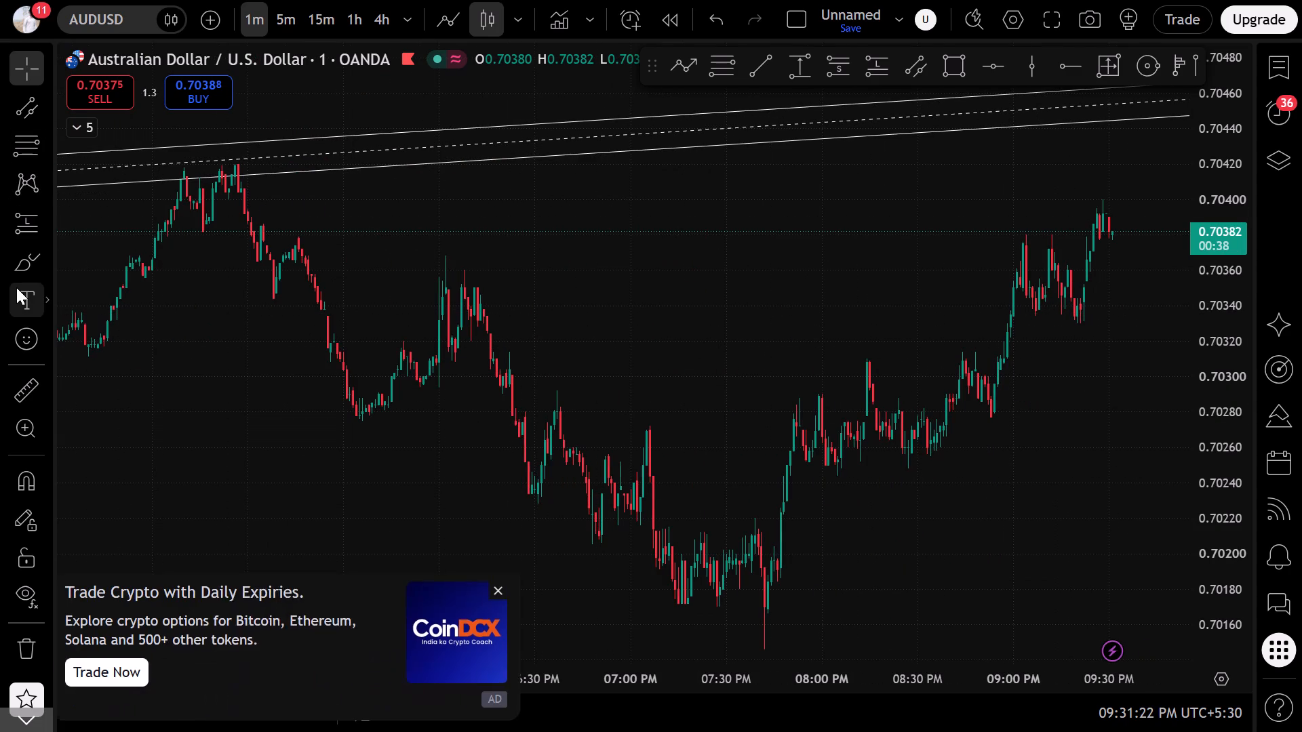
click(31, 148)
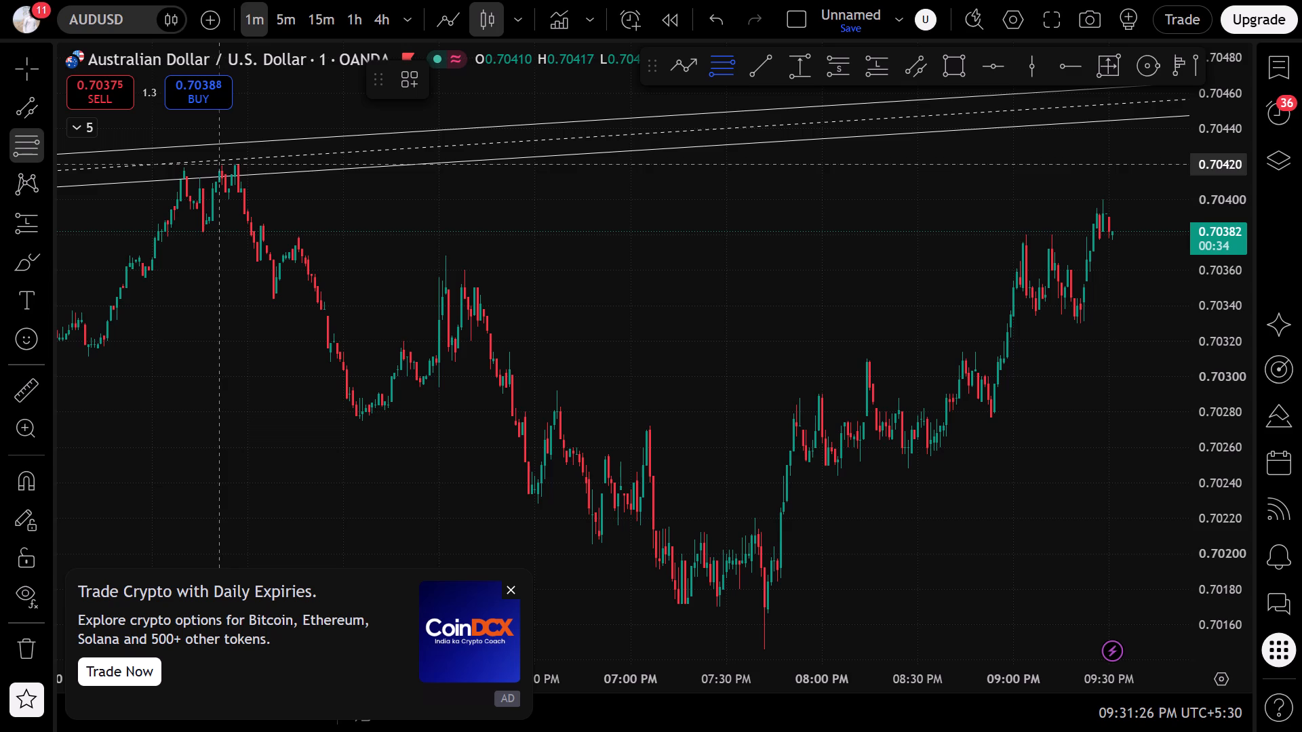
click(219, 164)
click(373, 293)
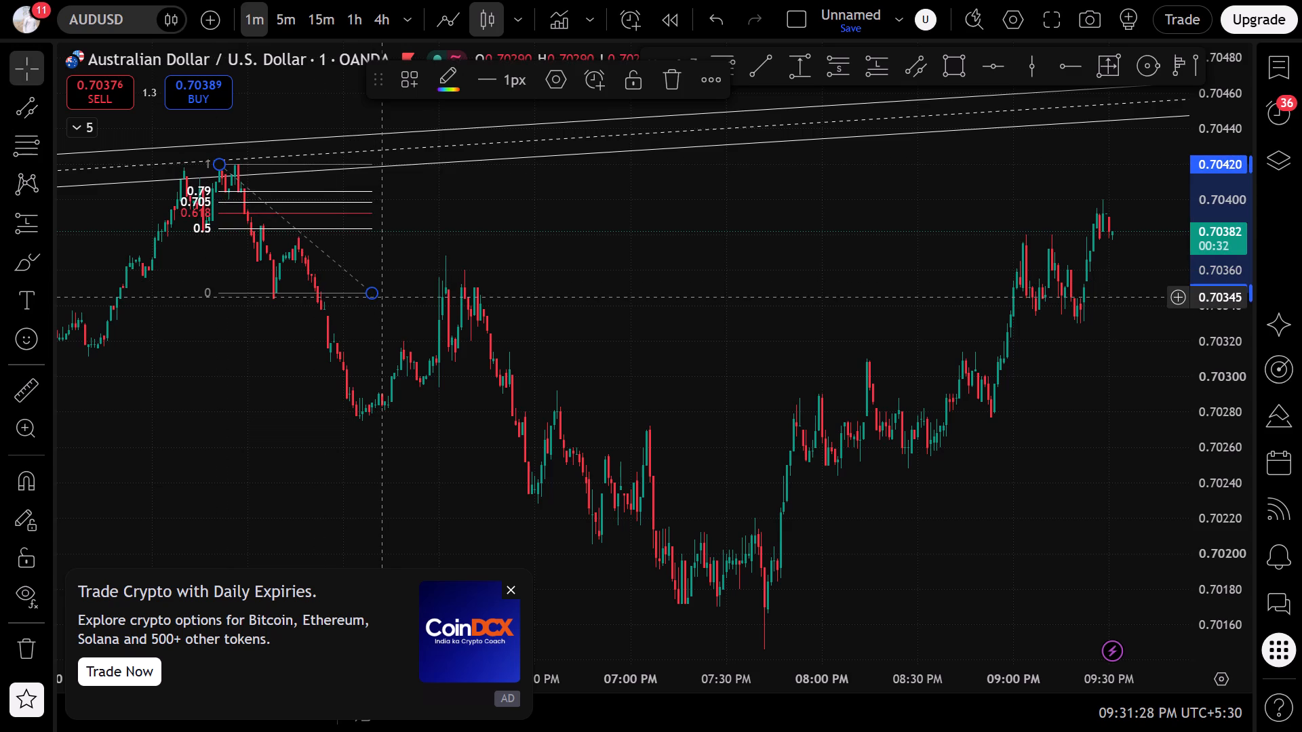
Delete the Fib retracement drawn from the 0.70420 swing high on the AUDUSD 1-minute chart.
click(382, 290)
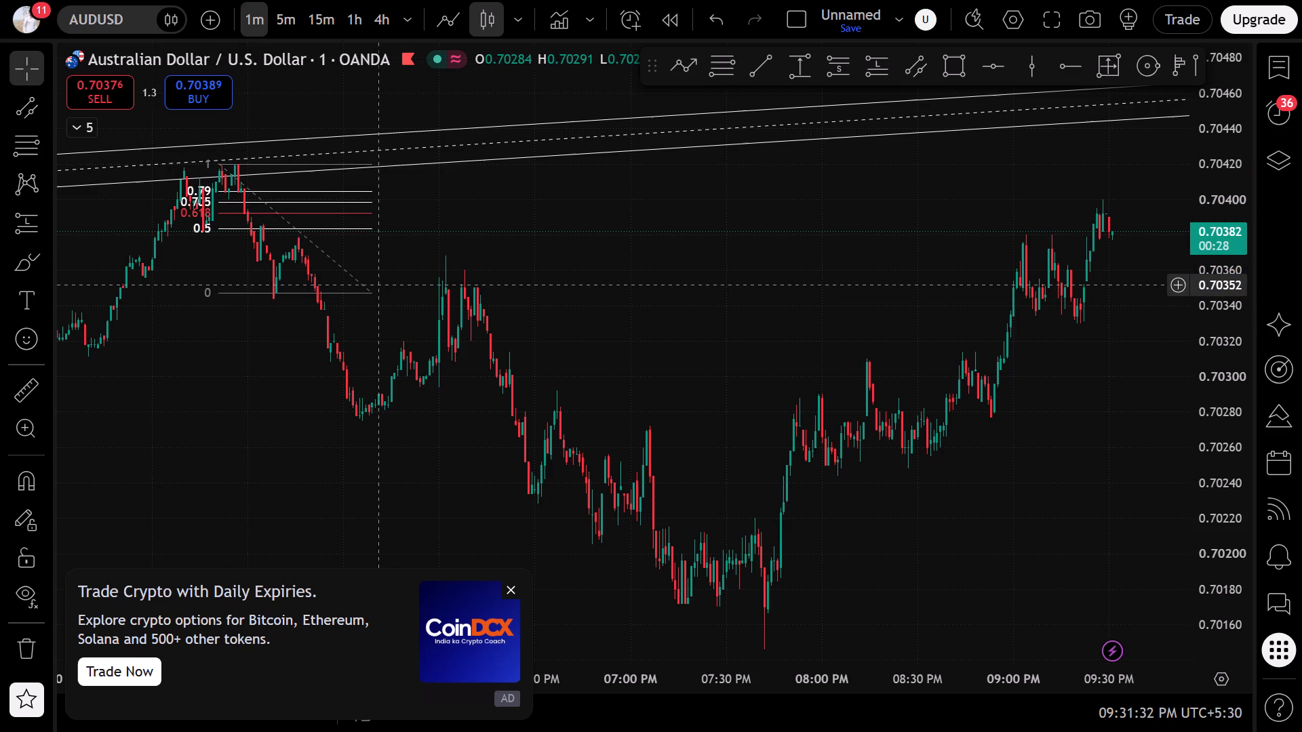
click(347, 285)
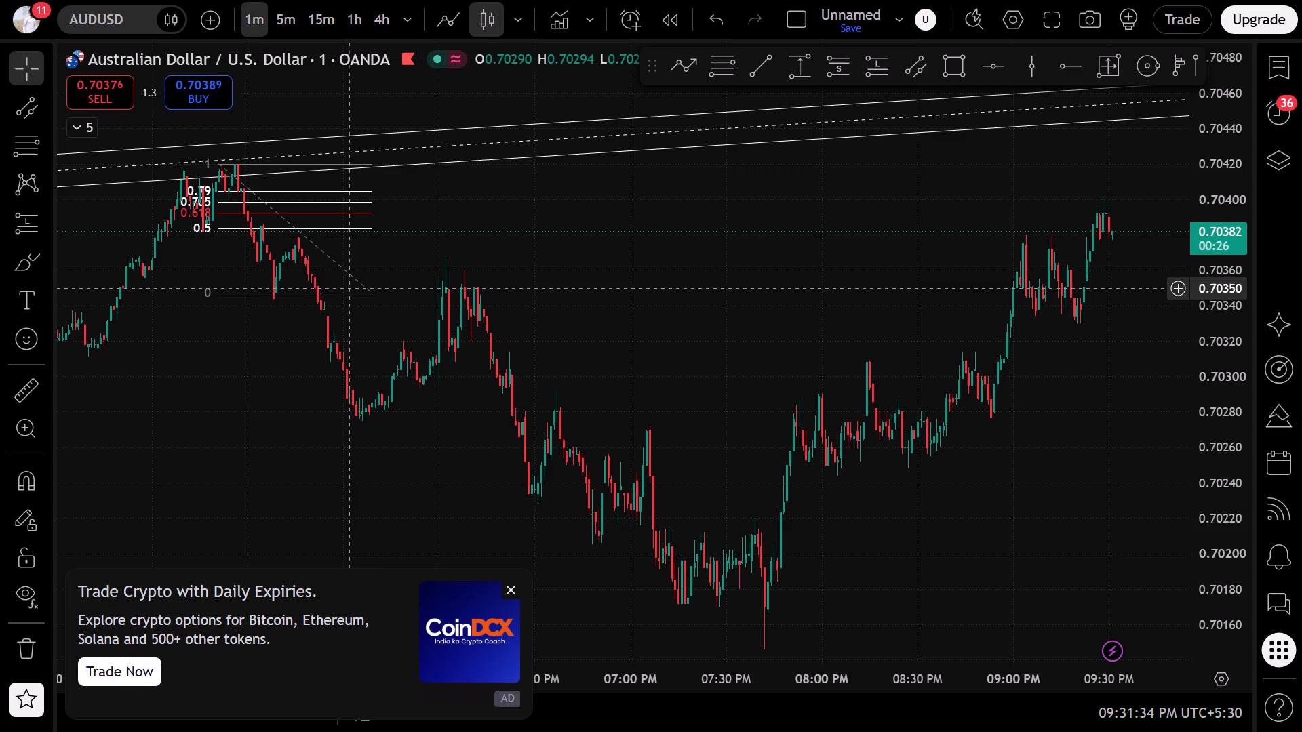
click(349, 292)
click(660, 86)
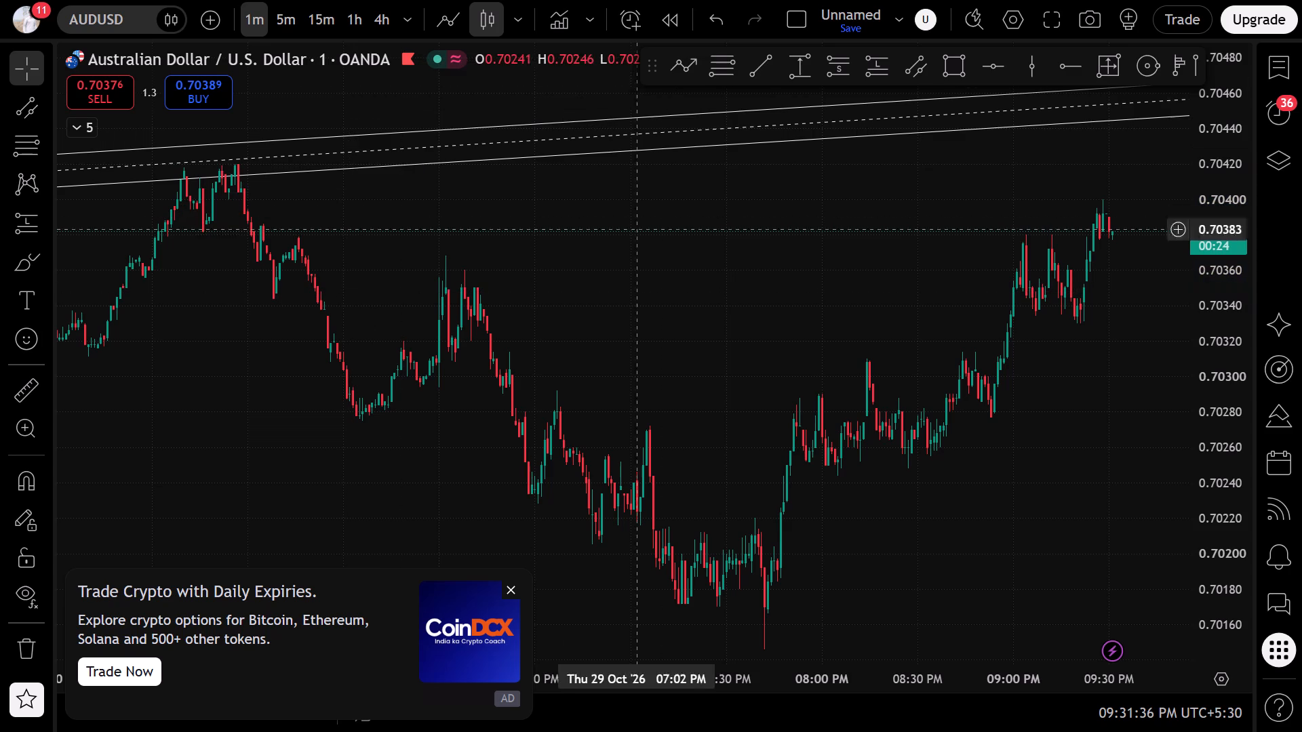
Close the crypto advertisement and dismiss the ad-free upgrade offer.
click(502, 586)
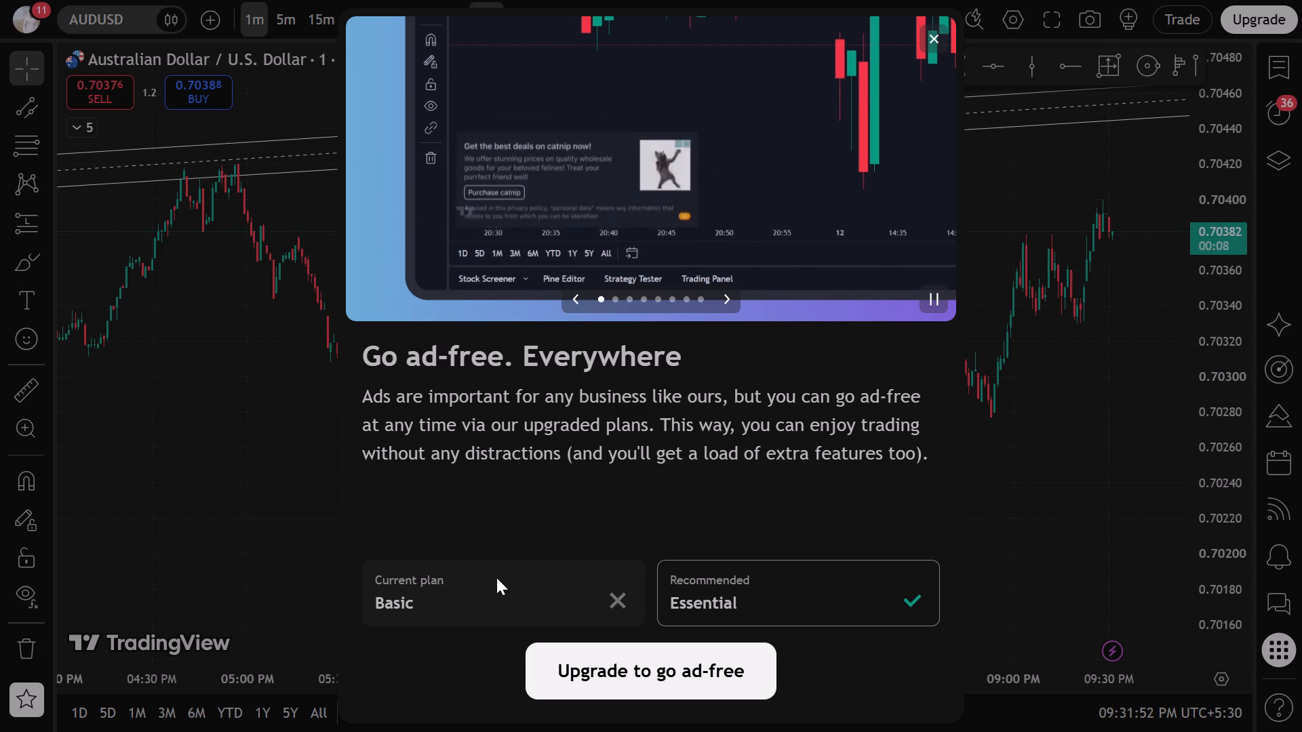
click(925, 38)
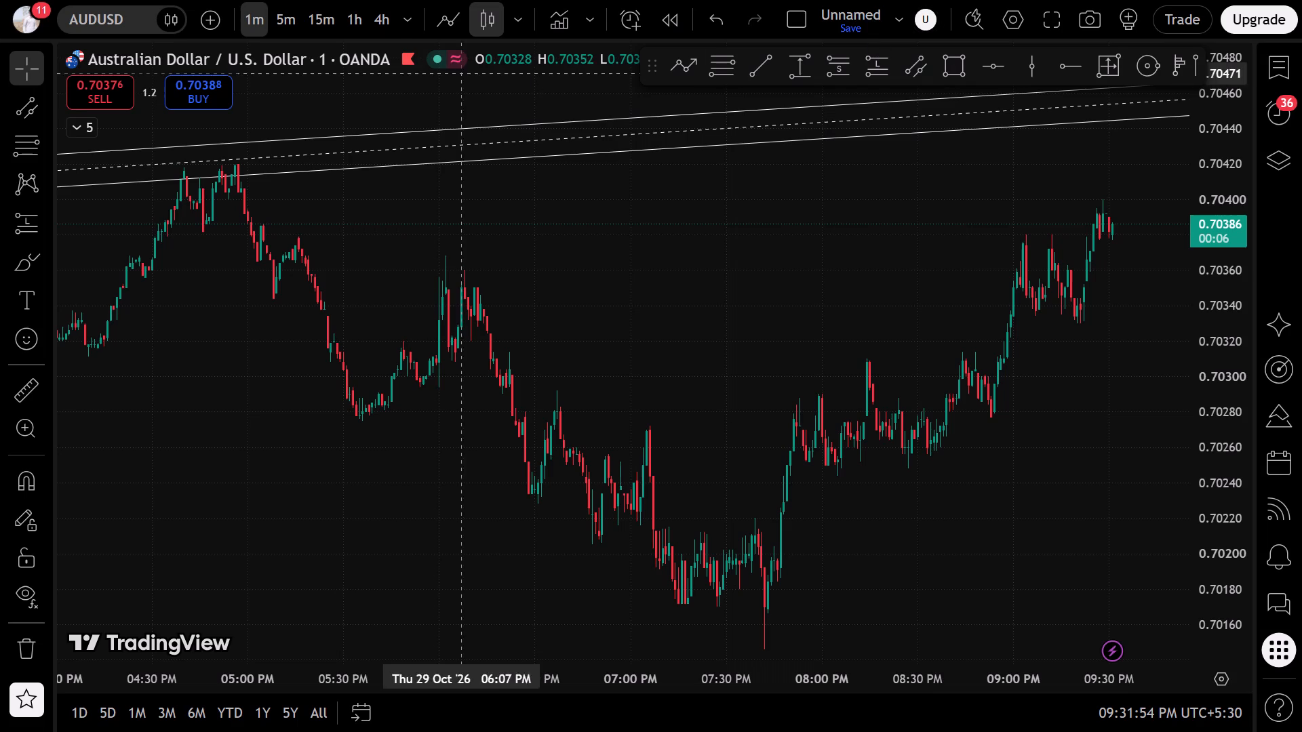
Switch AUDUSD to the 15-minute timeframe and examine price action around the rising channel over 28 and 29 October.
click(328, 26)
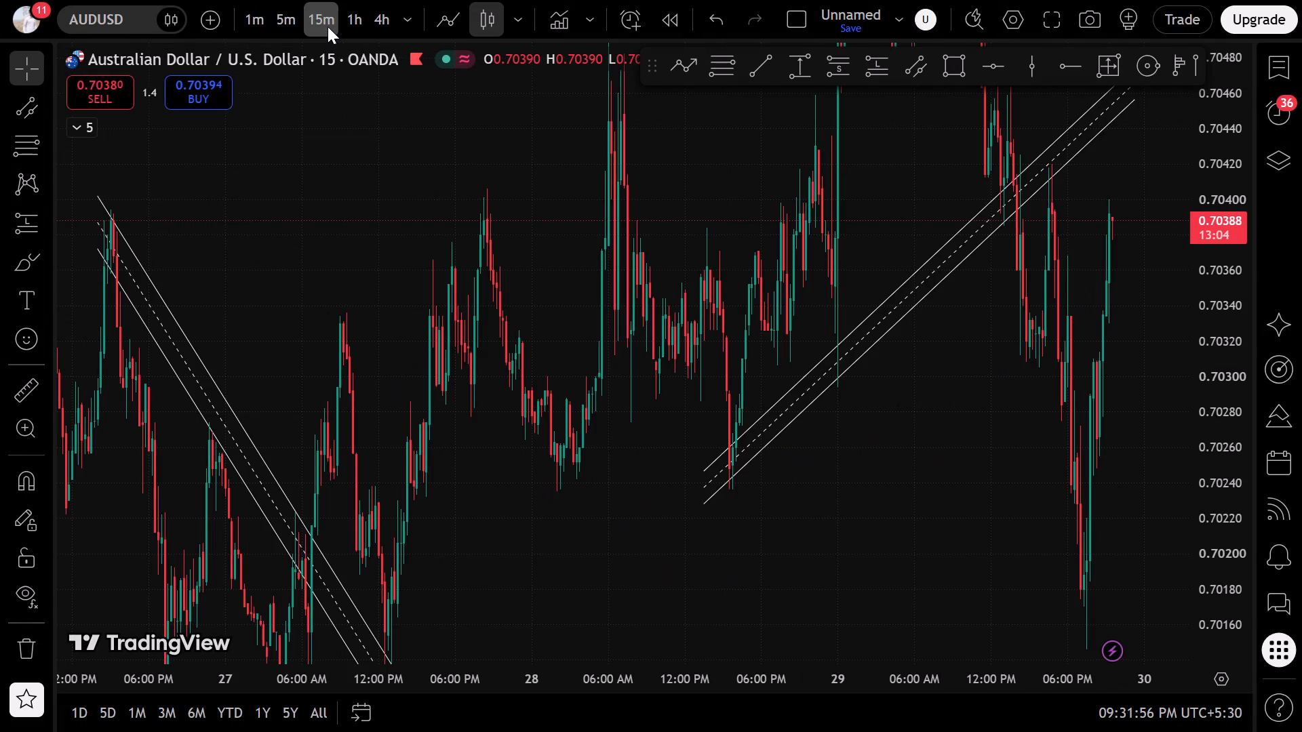
click(713, 623)
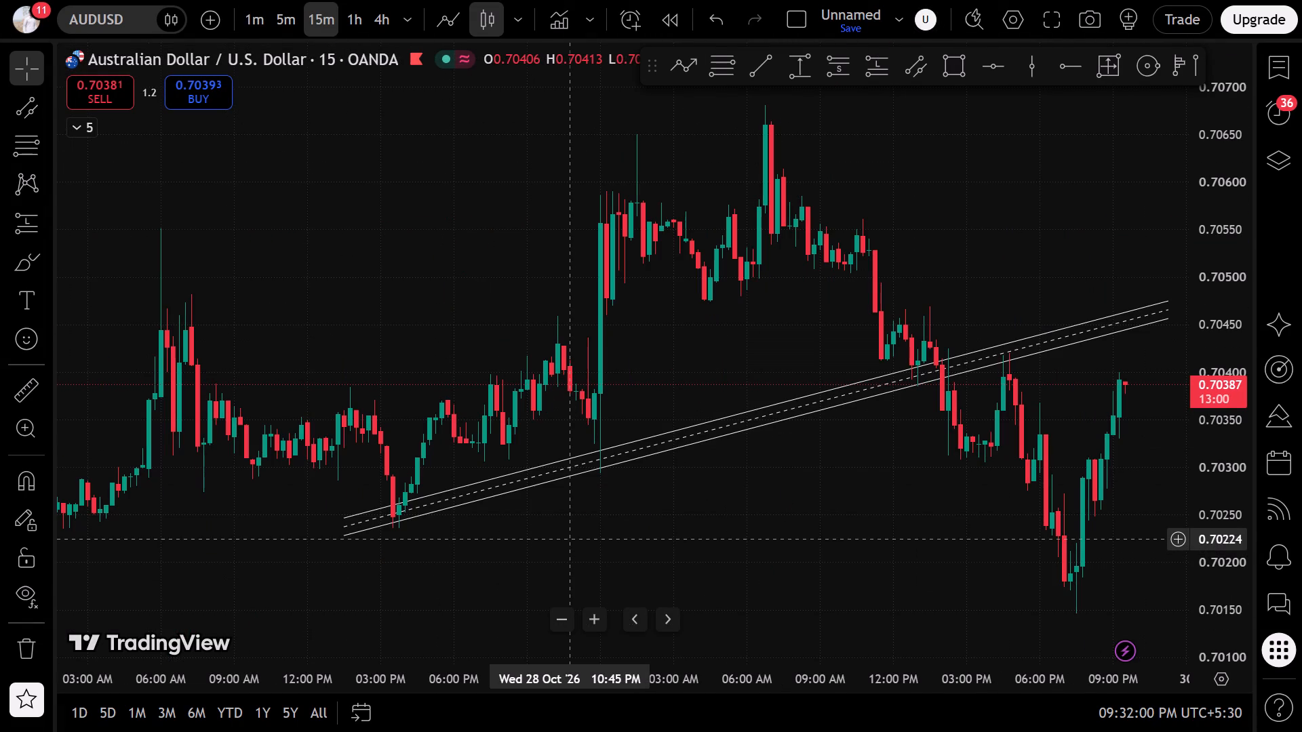
scroll(571, 539, down, 3)
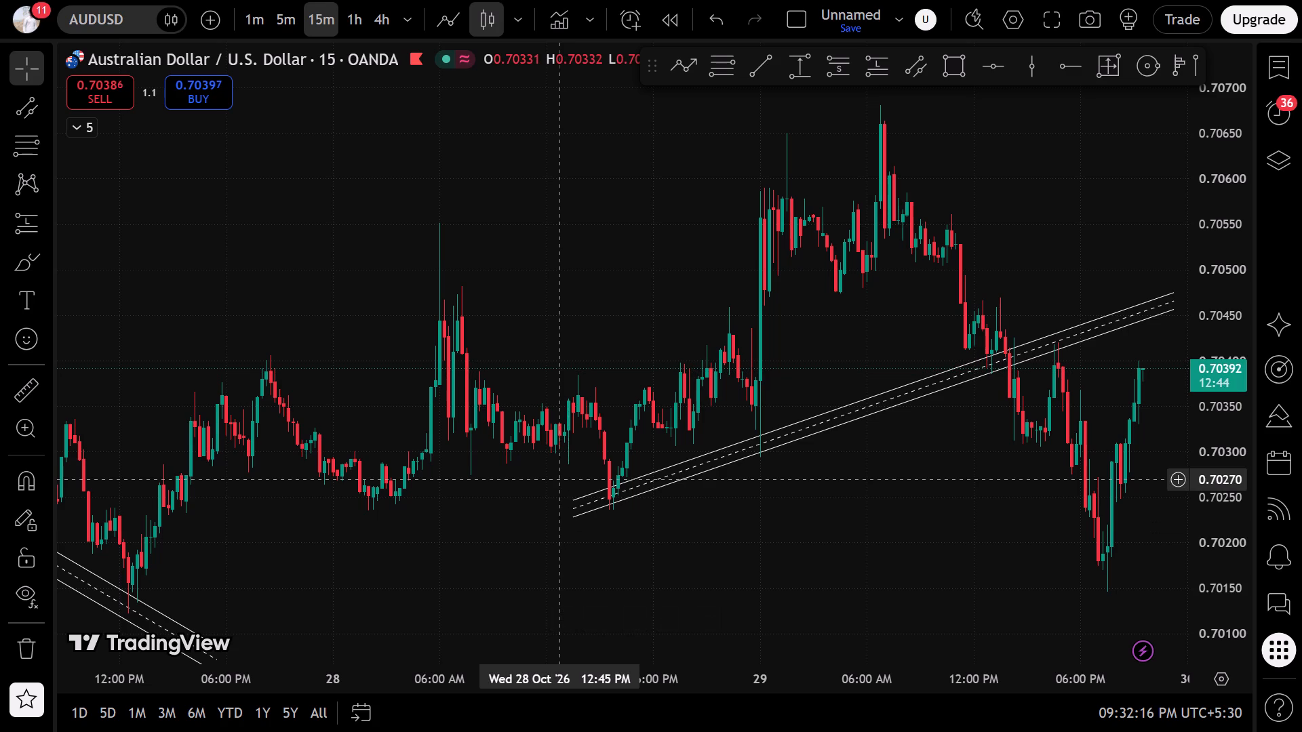
Switch AUDUSD to the 5-minute timeframe, framing price from late 28 October through 29 October.
click(283, 14)
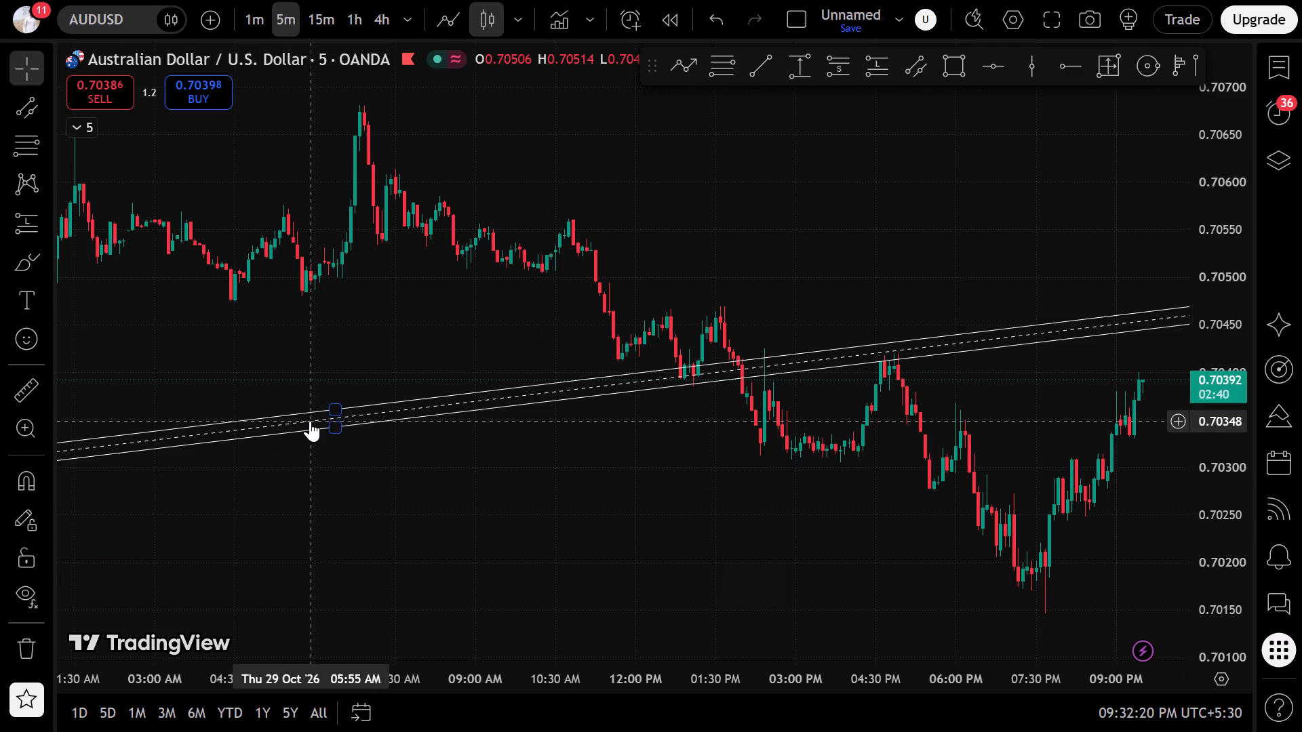
scroll(309, 422, down, 5)
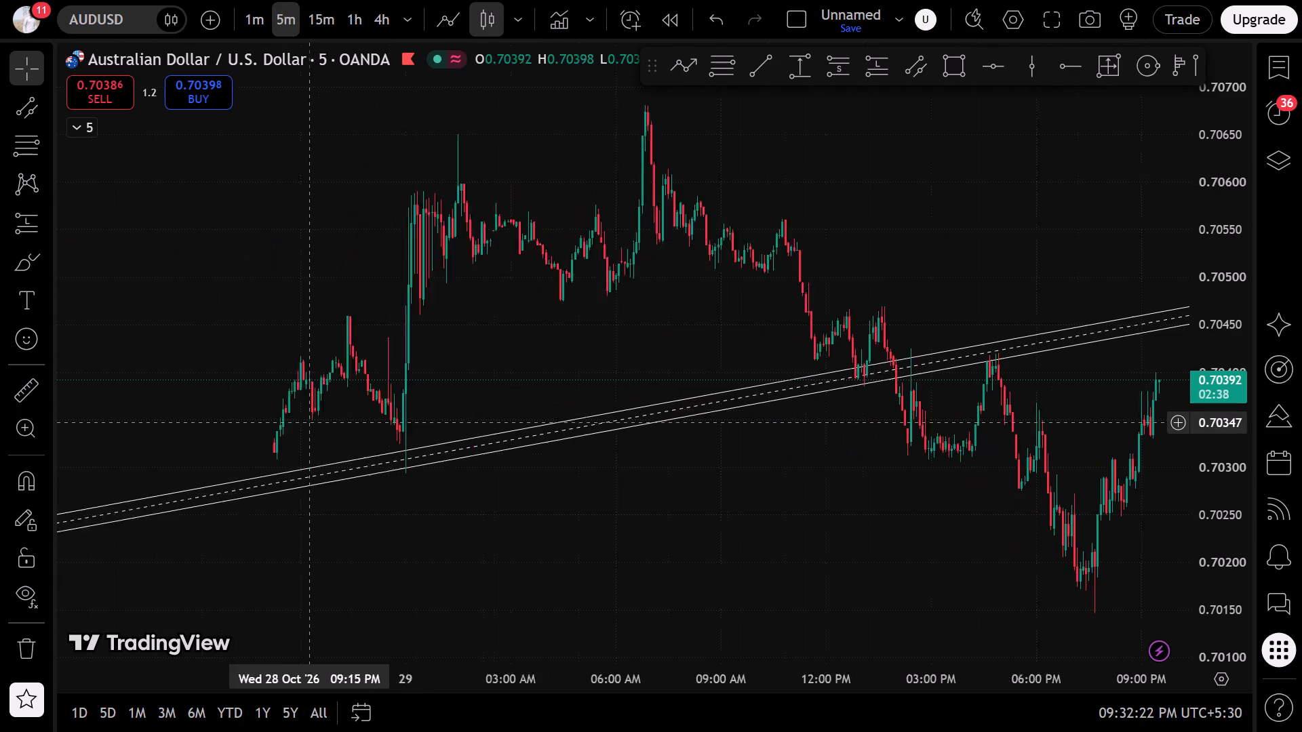
scroll(309, 422, up, 4)
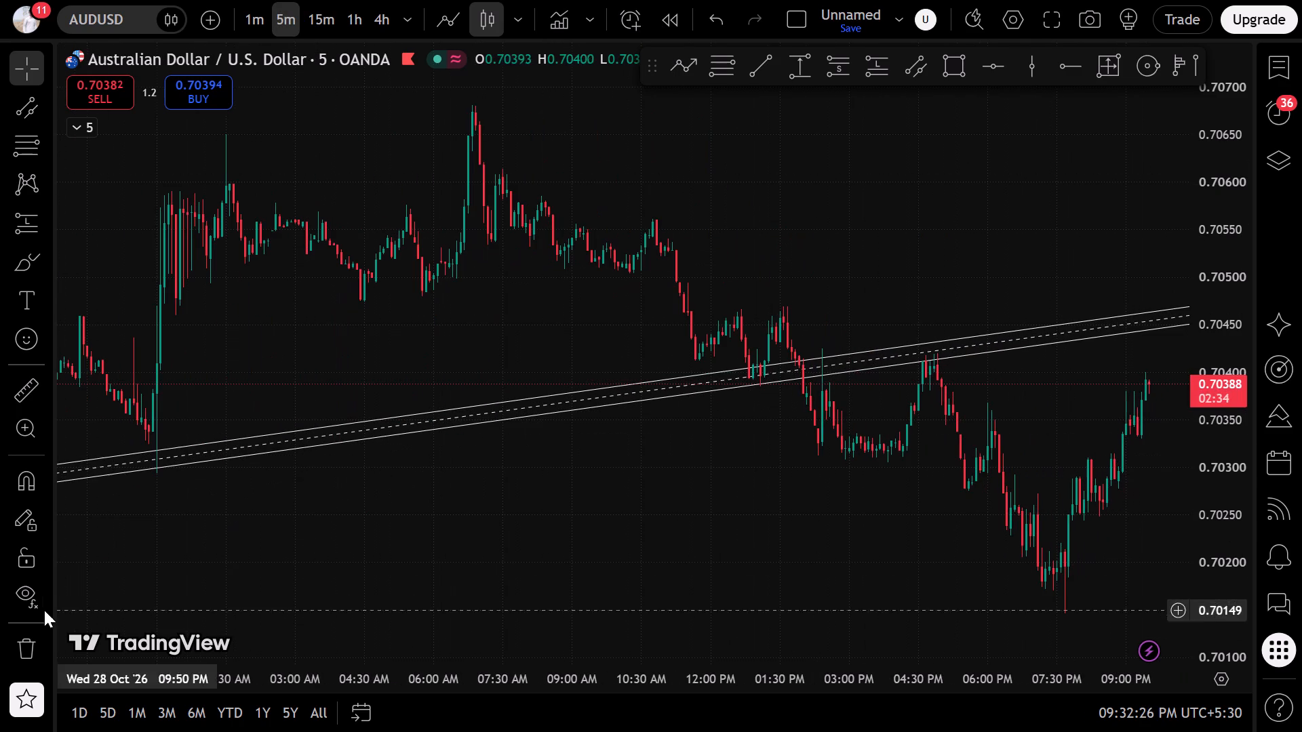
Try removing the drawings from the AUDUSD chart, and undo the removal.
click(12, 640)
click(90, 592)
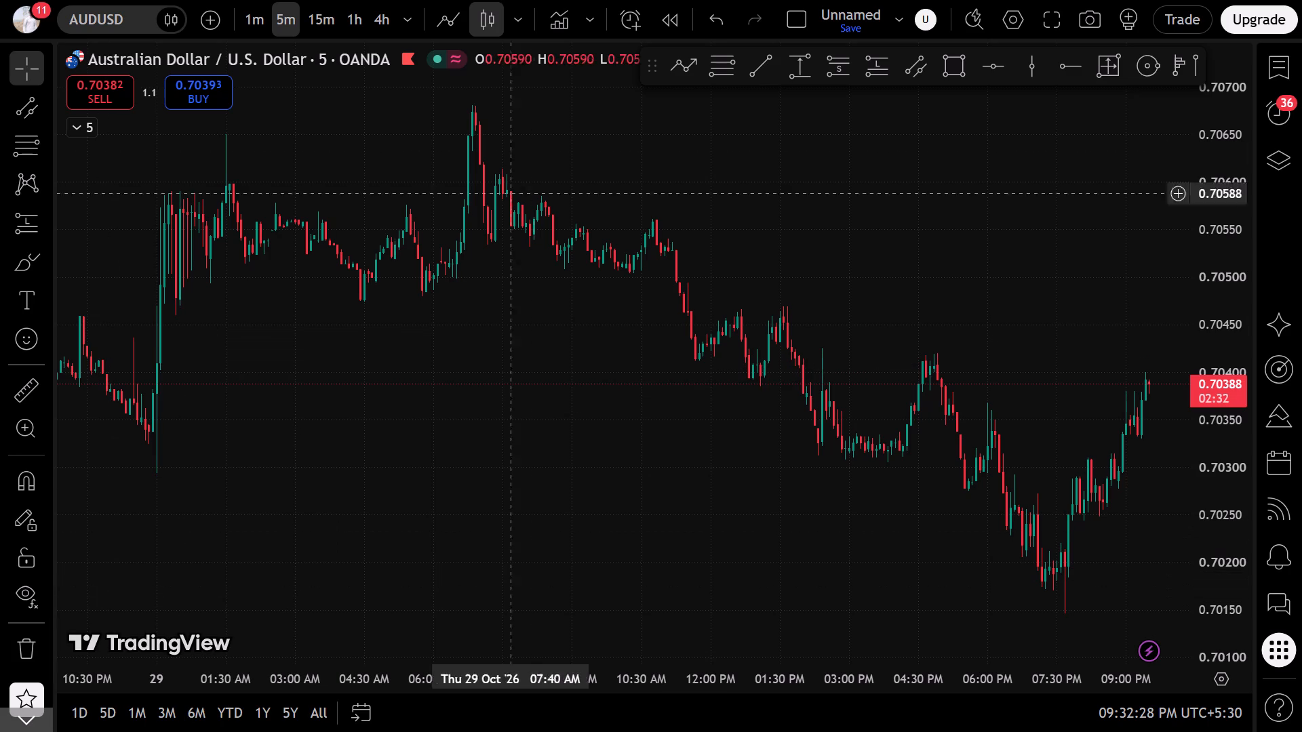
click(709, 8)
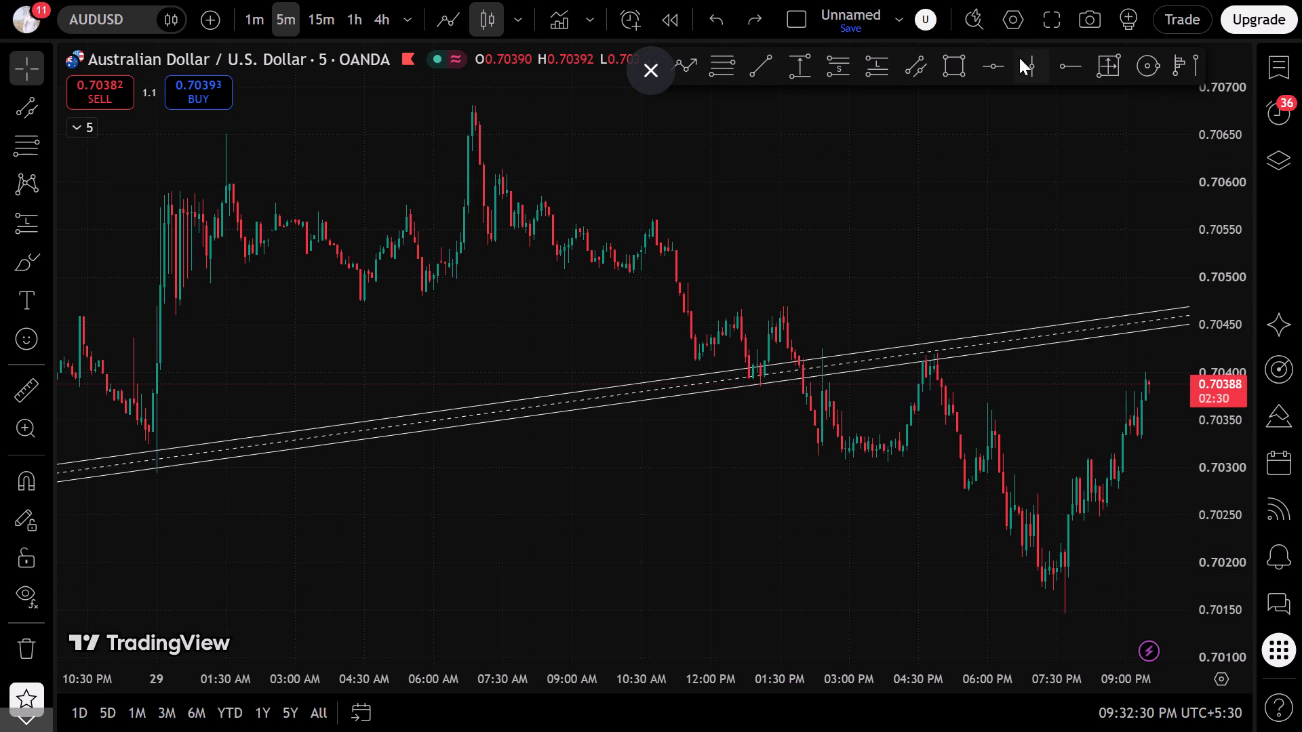
Start a falling parallel channel just above the 29 October swing high, at about 0.70695 at 06:35 AM.
click(829, 136)
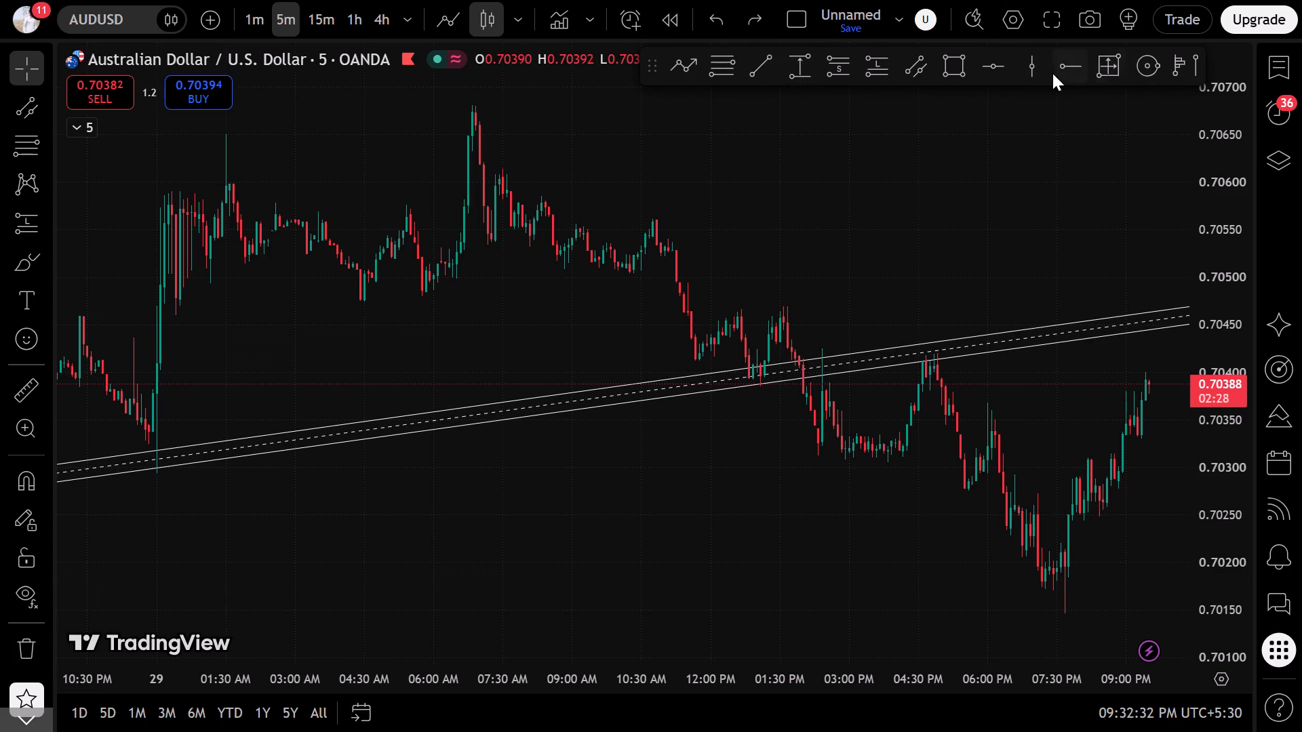
click(911, 64)
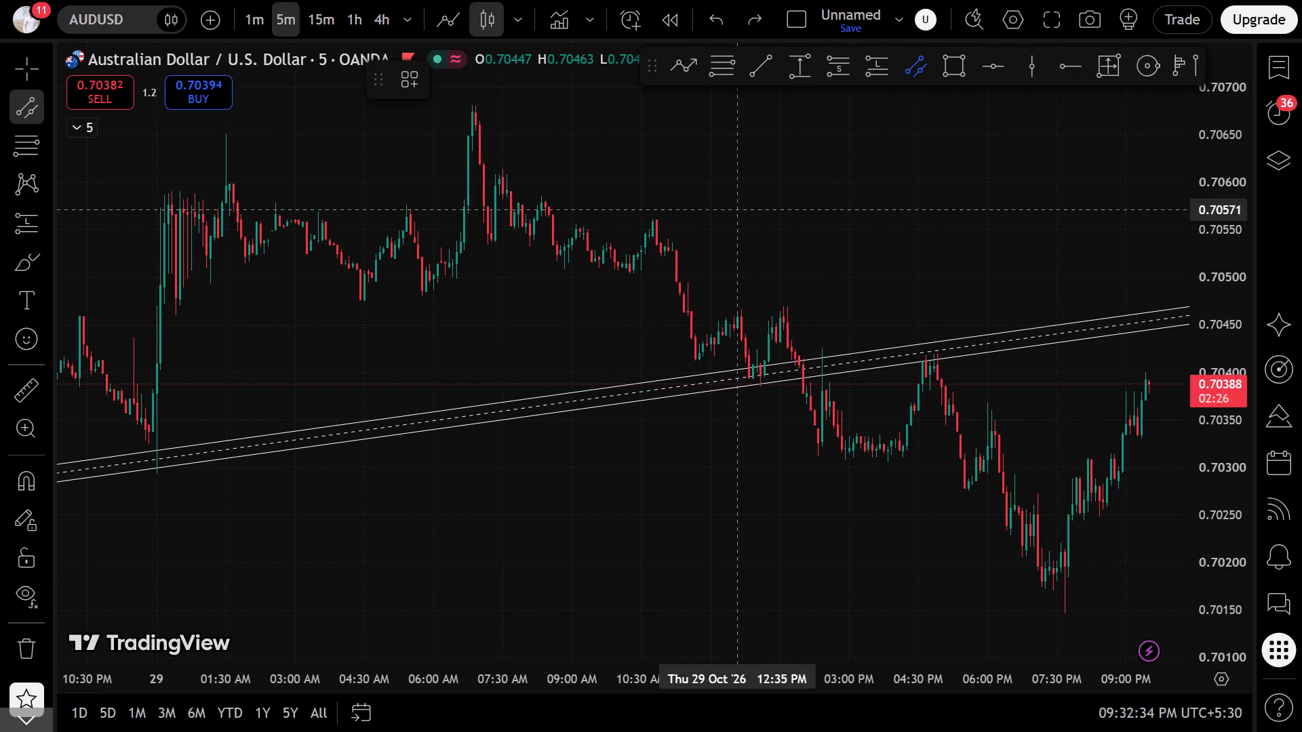
click(460, 92)
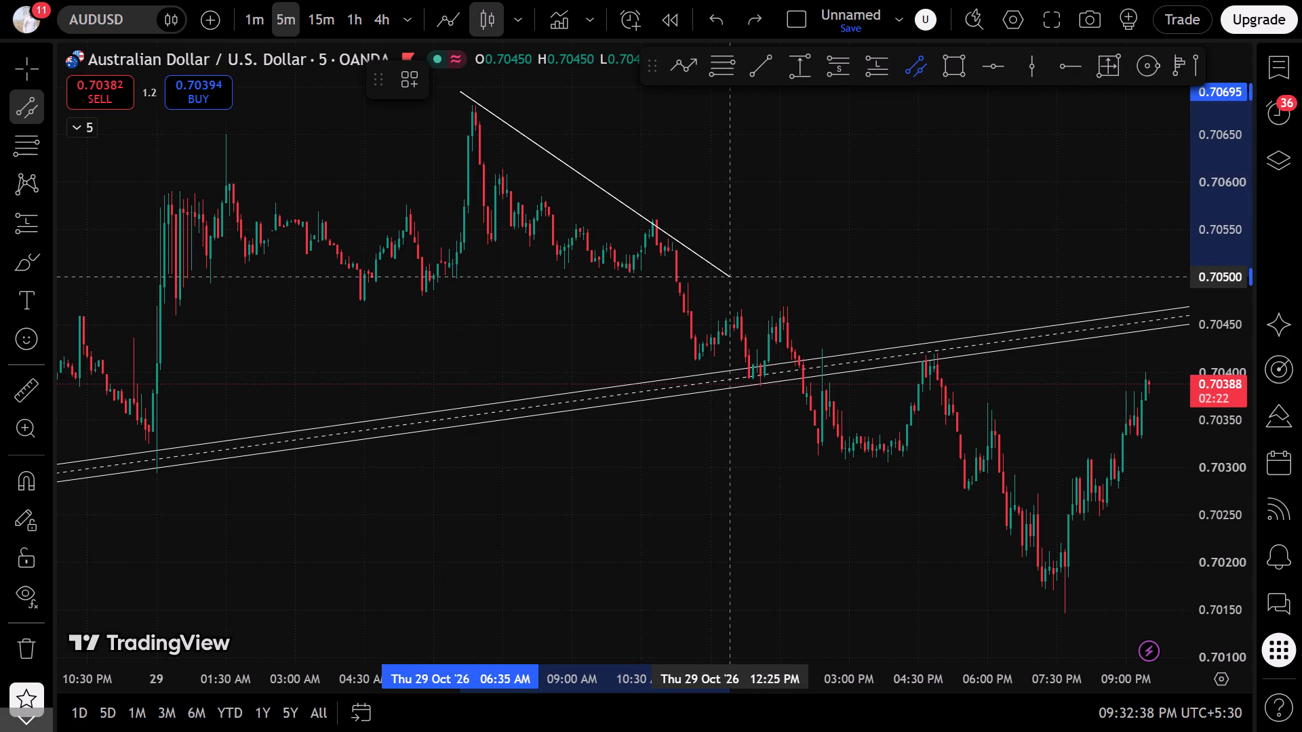
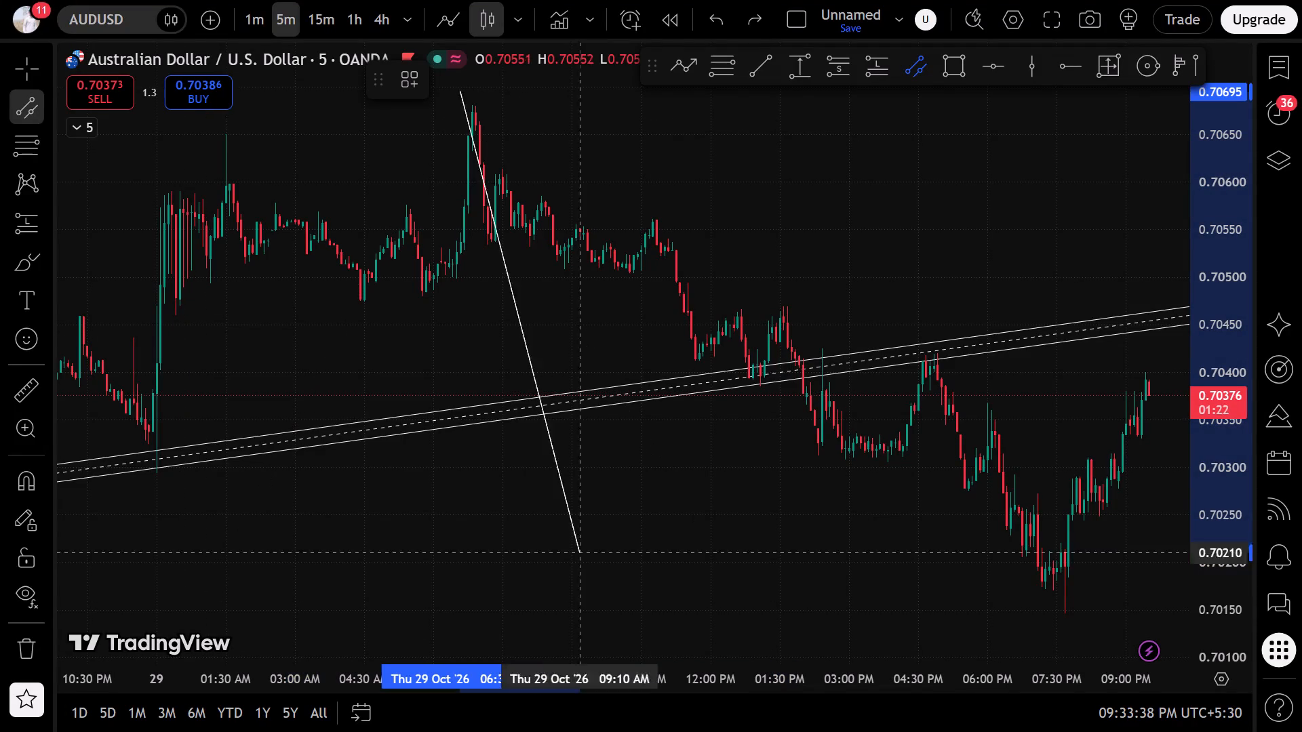
Finish the narrow falling parallel channel along the 29 October highs, ending at about 0.7028 near 07:30 PM.
click(943, 407)
click(973, 440)
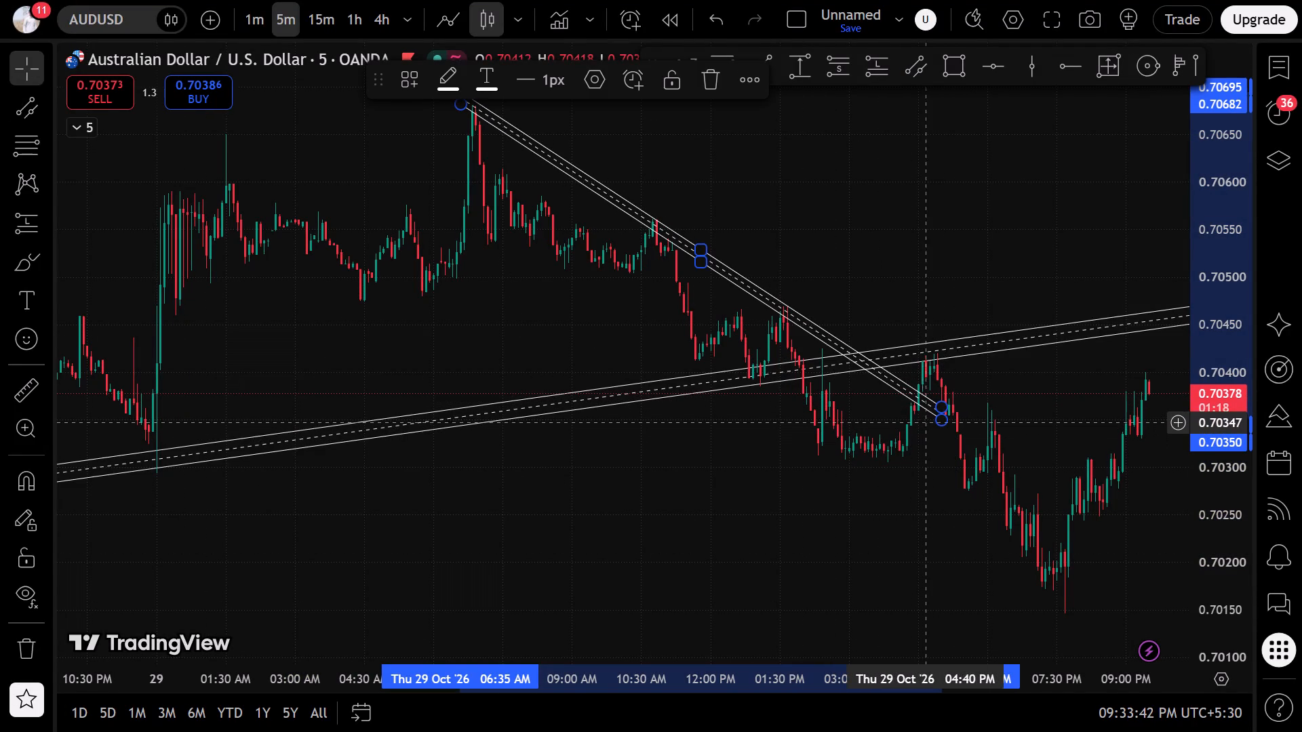
drag(939, 411, 1071, 490)
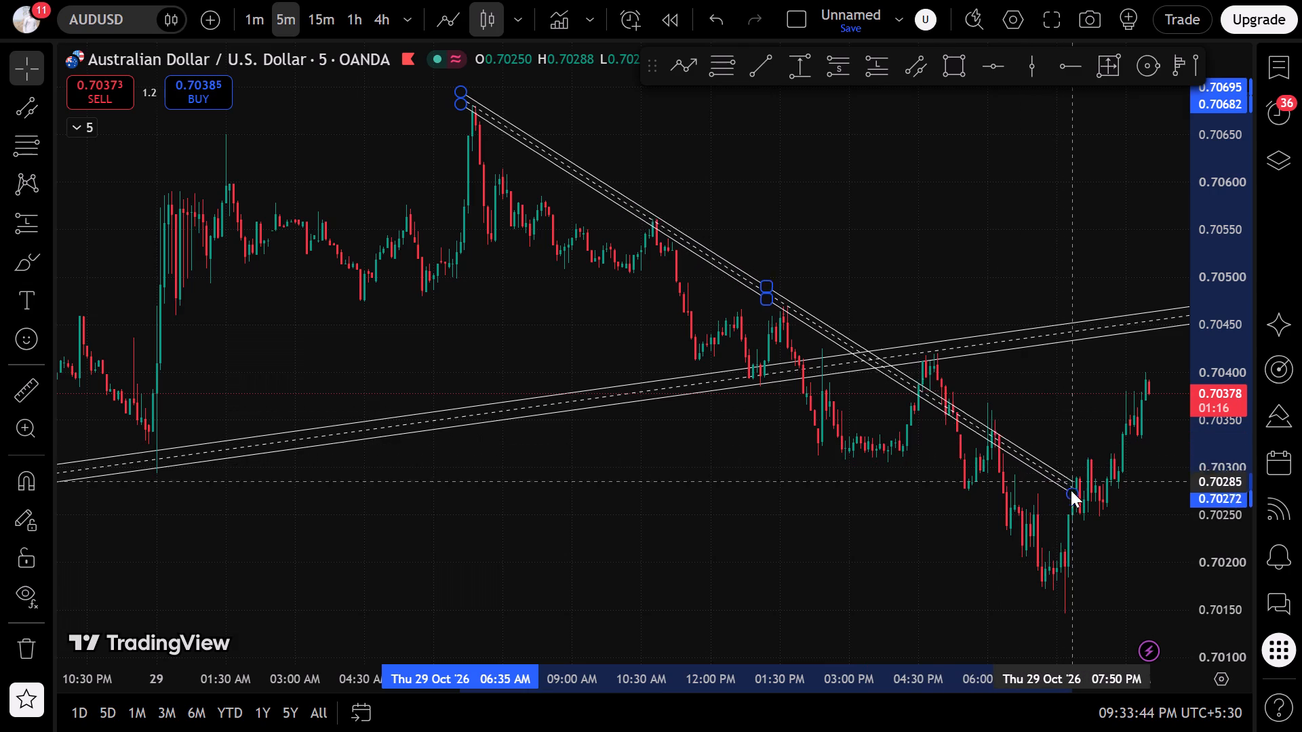
drag(1071, 490, 1056, 487)
click(840, 495)
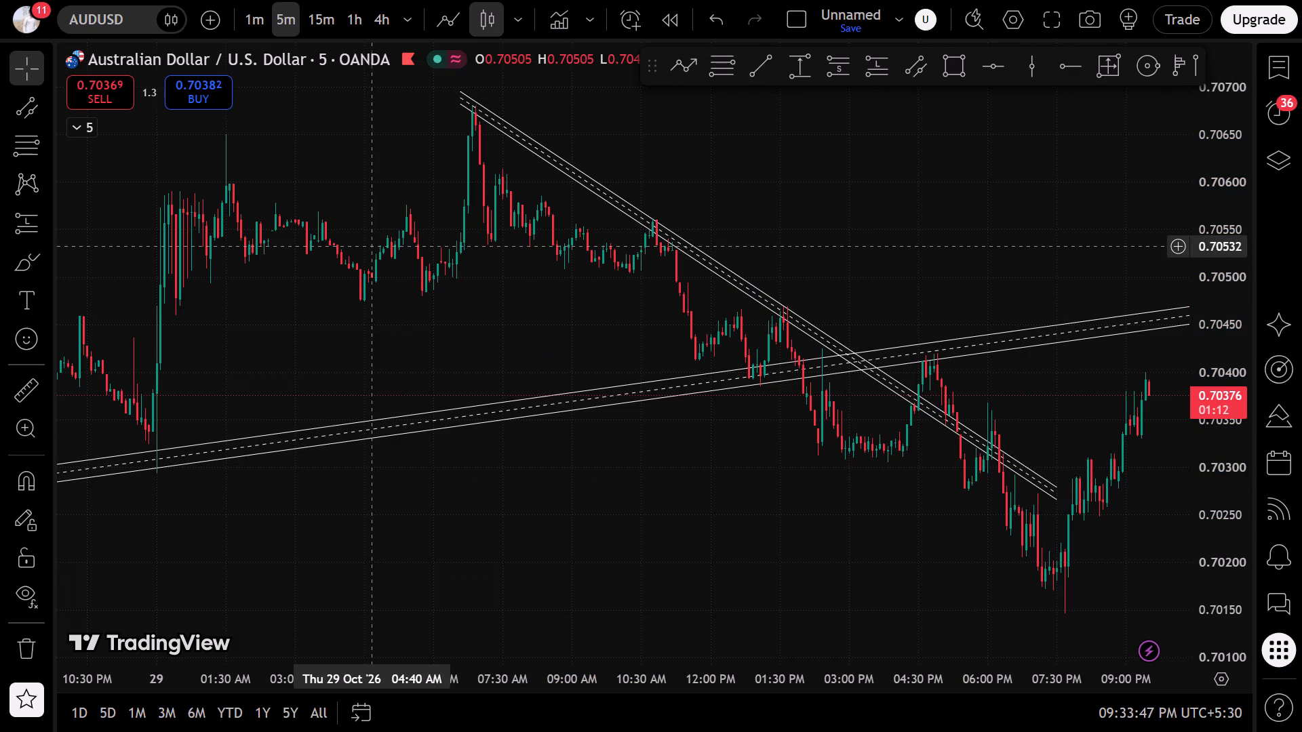
Switch AUDUSD to the 1-minute timeframe and examine 29 October afternoon price action around the falling and rising channels.
click(258, 16)
scroll(270, 68, down, 6)
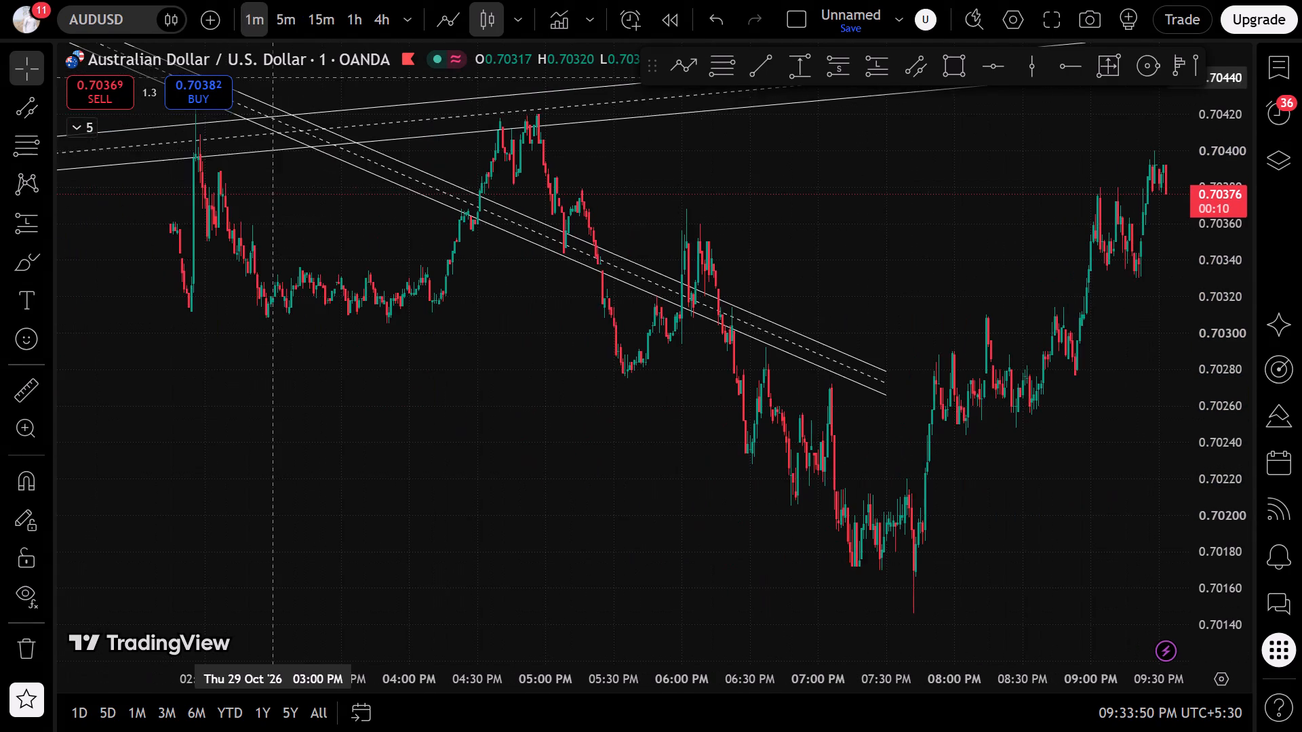
drag(286, 363, 686, 516)
scroll(631, 435, up, 3)
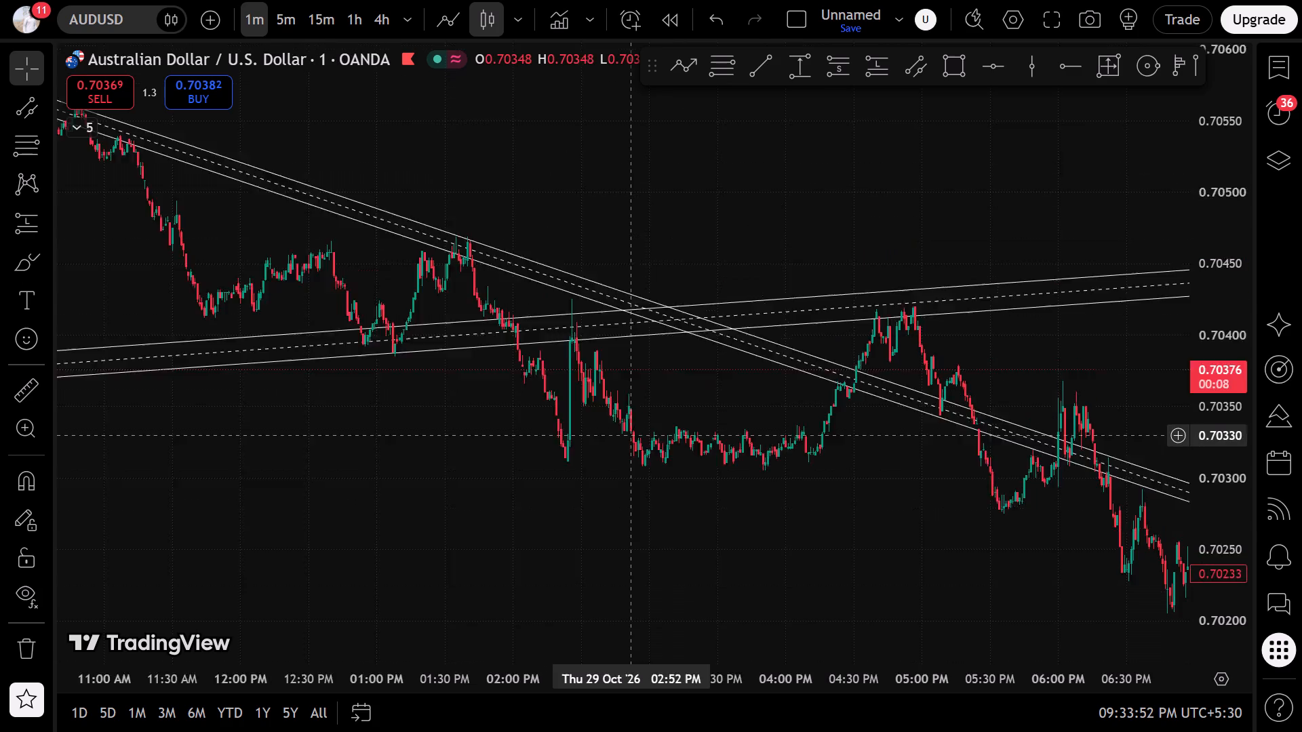
scroll(631, 434, up, 4)
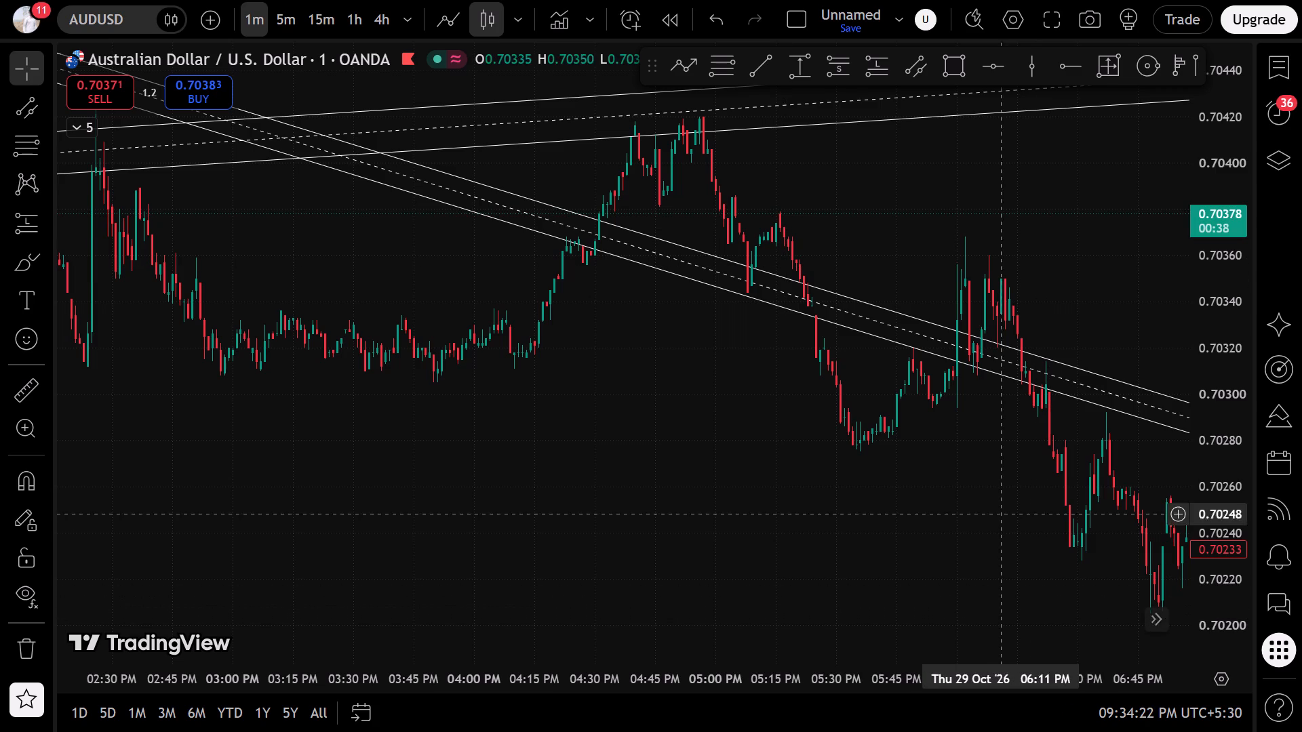
scroll(904, 451, down, 4)
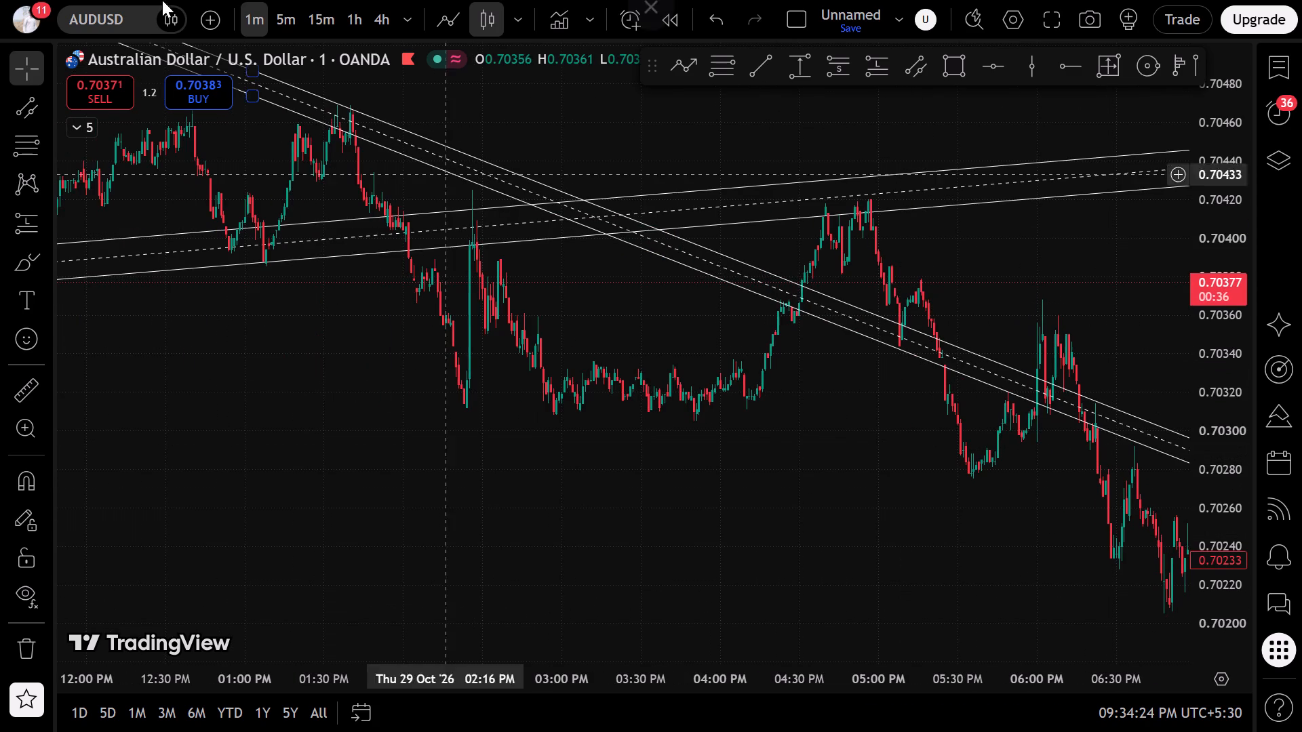
Switch AUDUSD to the 5-minute timeframe and extend the falling channel's lower end to about 0.7027 at 10:20 PM on 29 October.
click(280, 17)
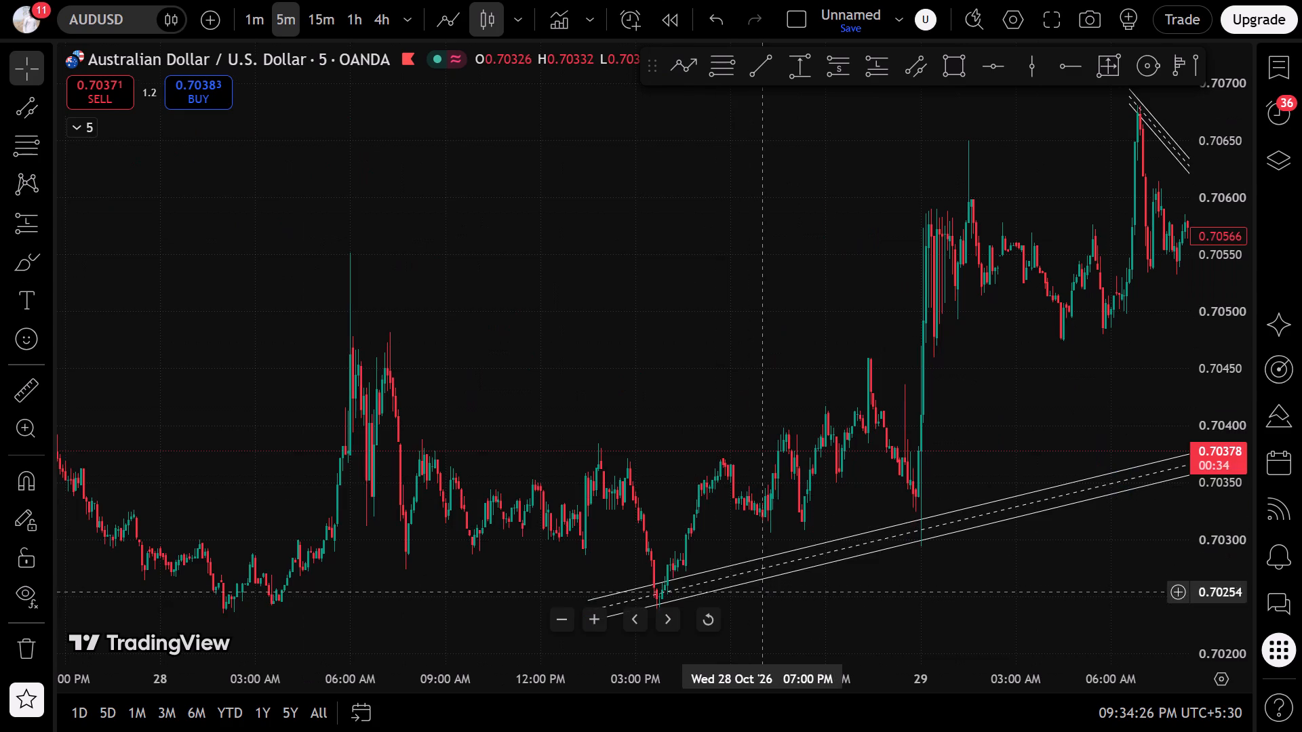
click(716, 621)
scroll(613, 439, down, 6)
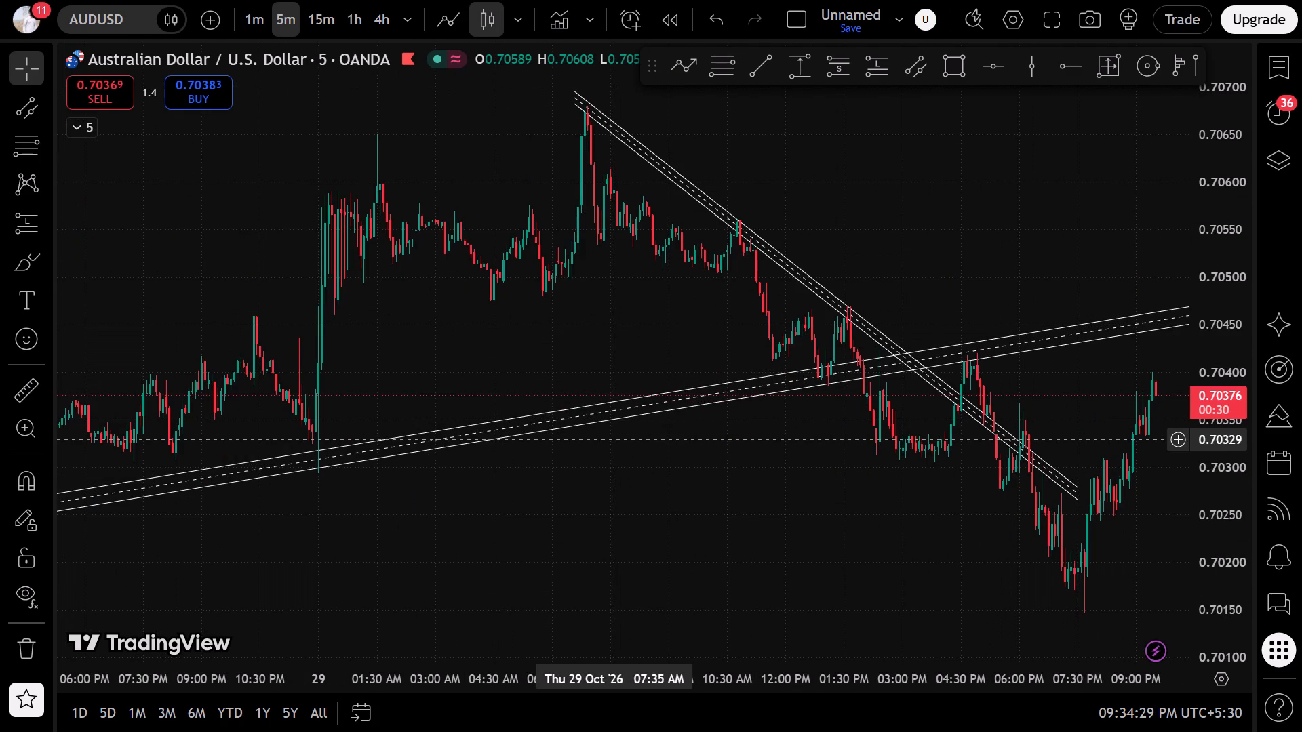
scroll(613, 439, down, 1)
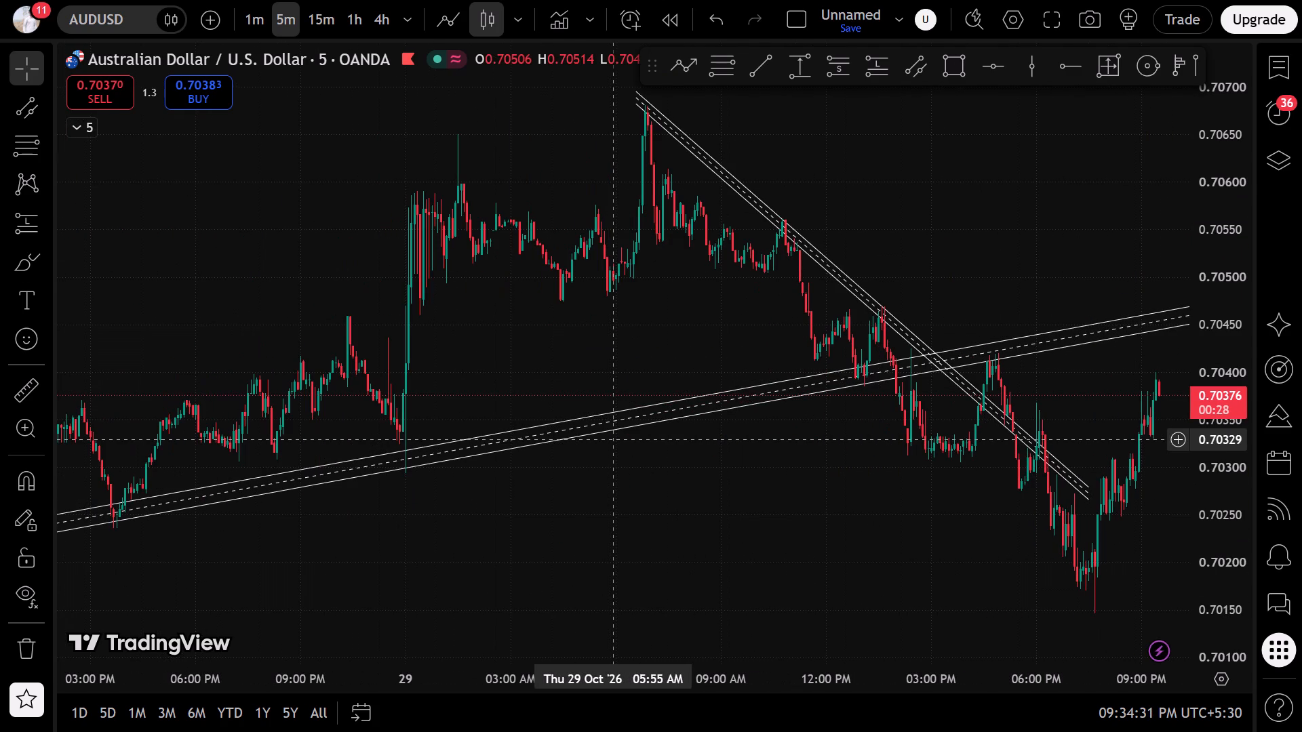
scroll(613, 439, up, 3)
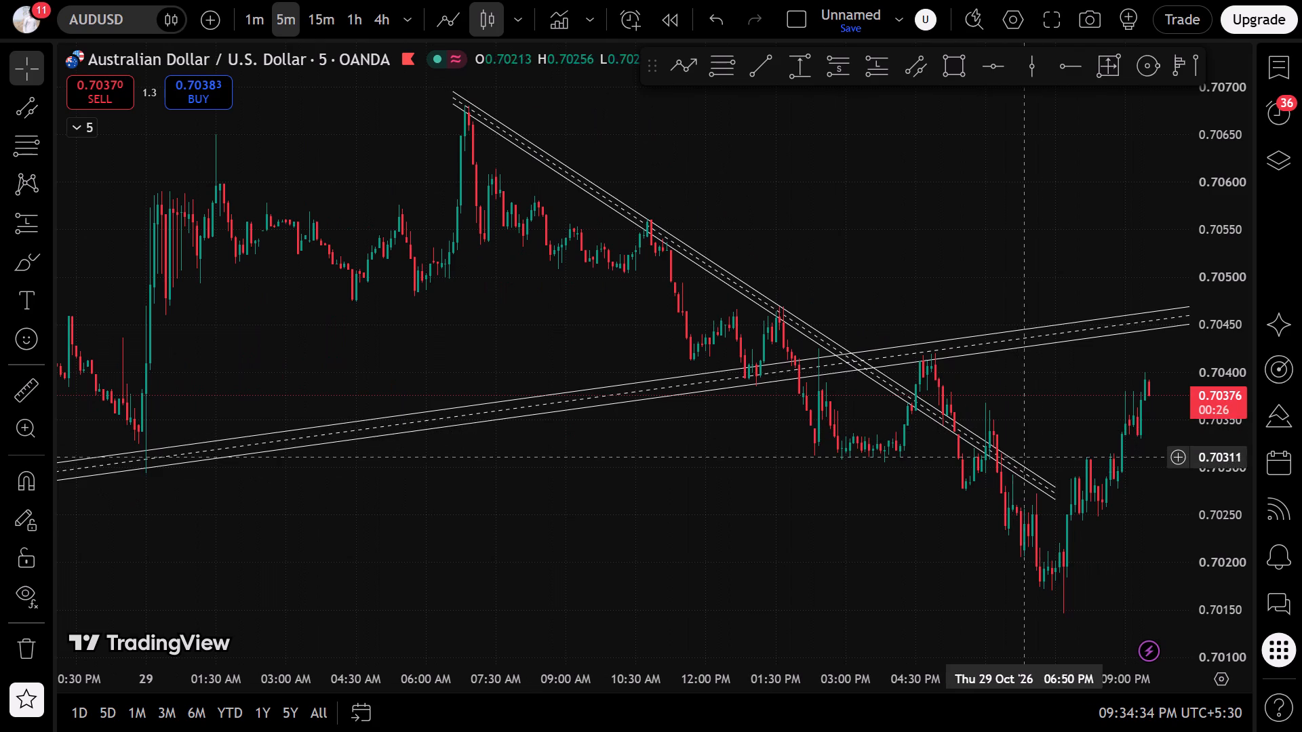
drag(1053, 496, 1221, 505)
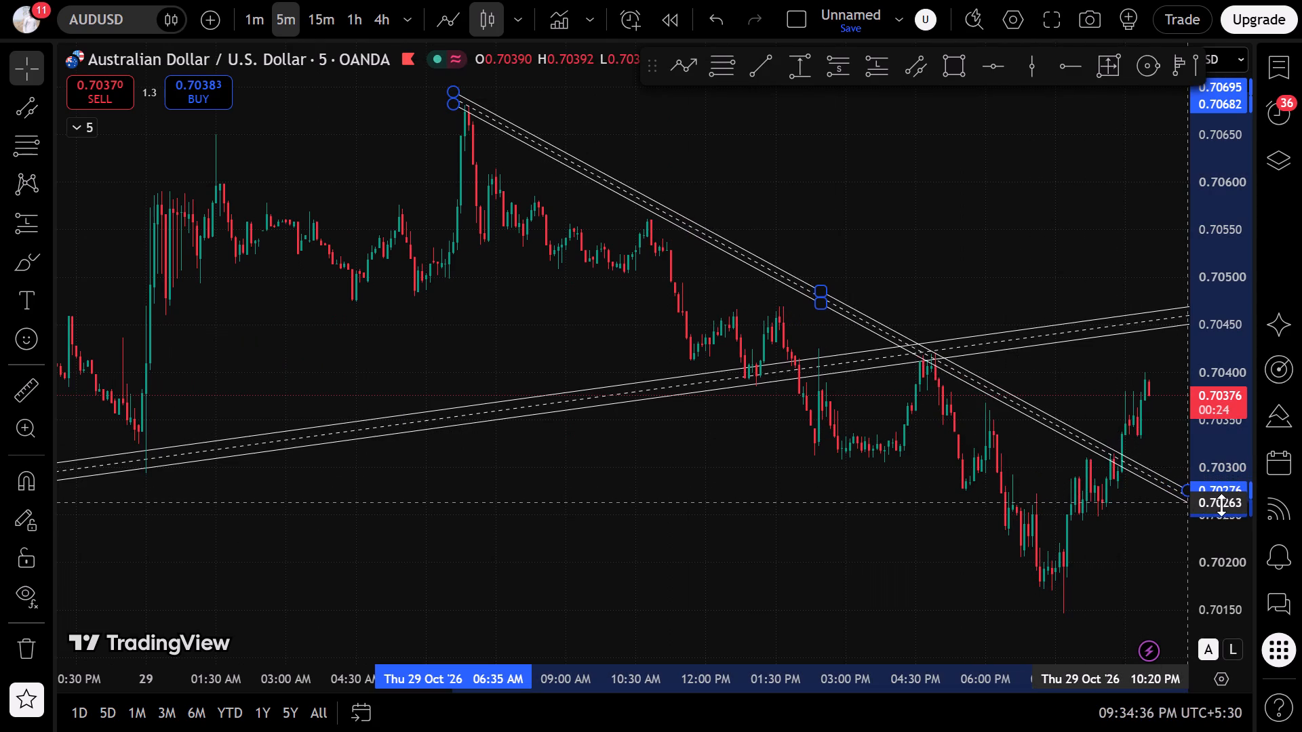
drag(1221, 505, 1248, 508)
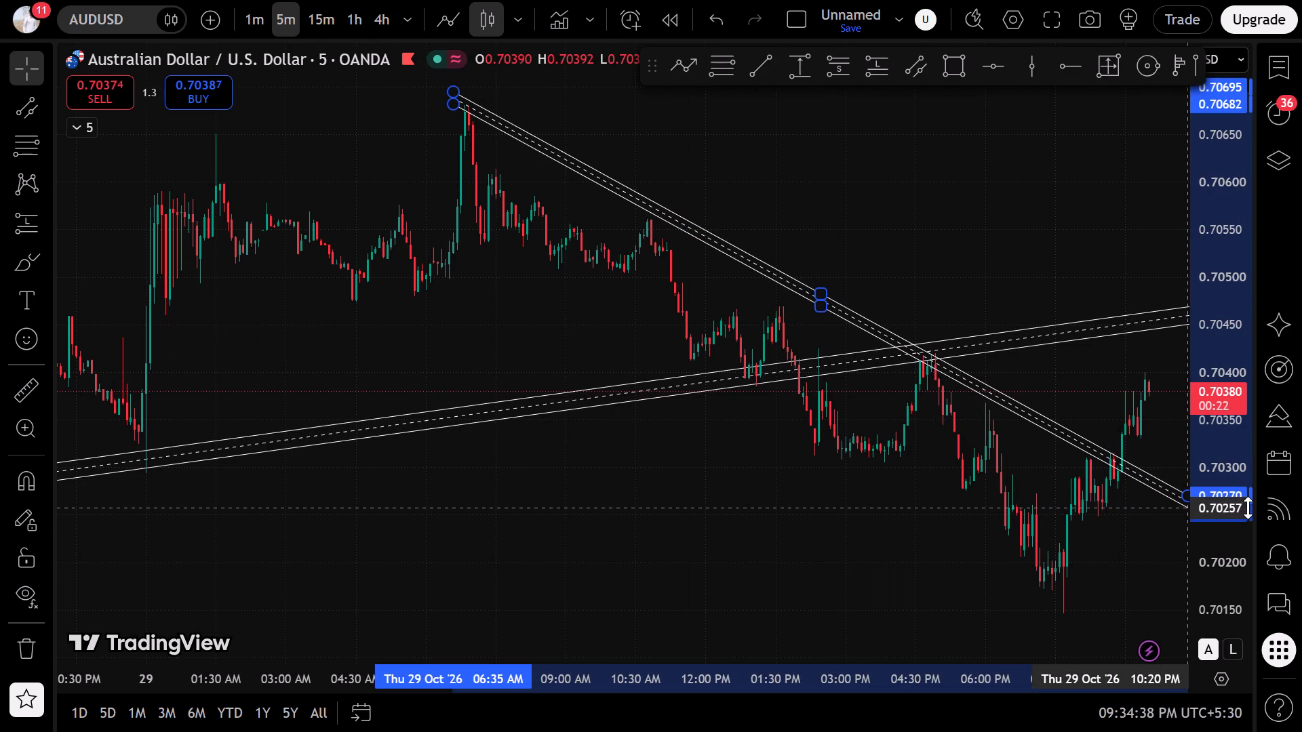
drag(1248, 508, 1257, 504)
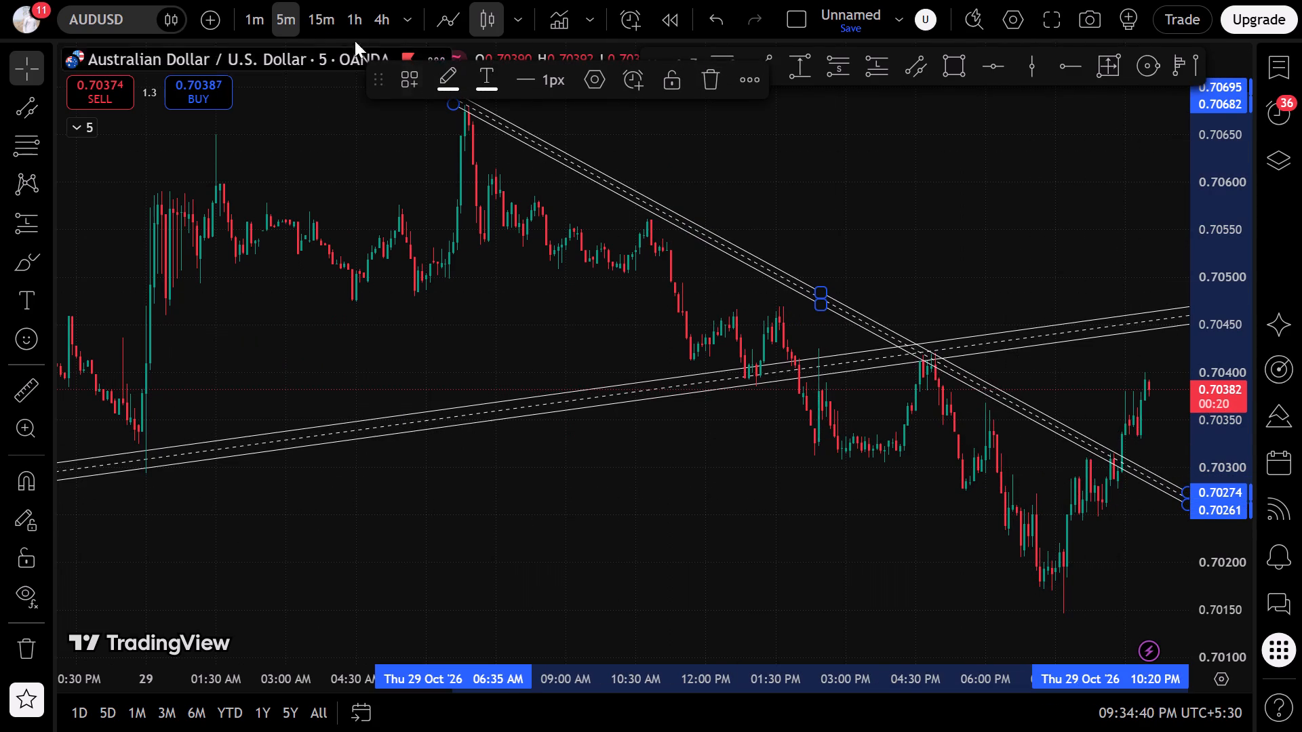
Switch AUDUSD to the 15-minute timeframe and move the falling channel's upper start to about 0.70706 at 05:45 AM on 29 October.
click(318, 10)
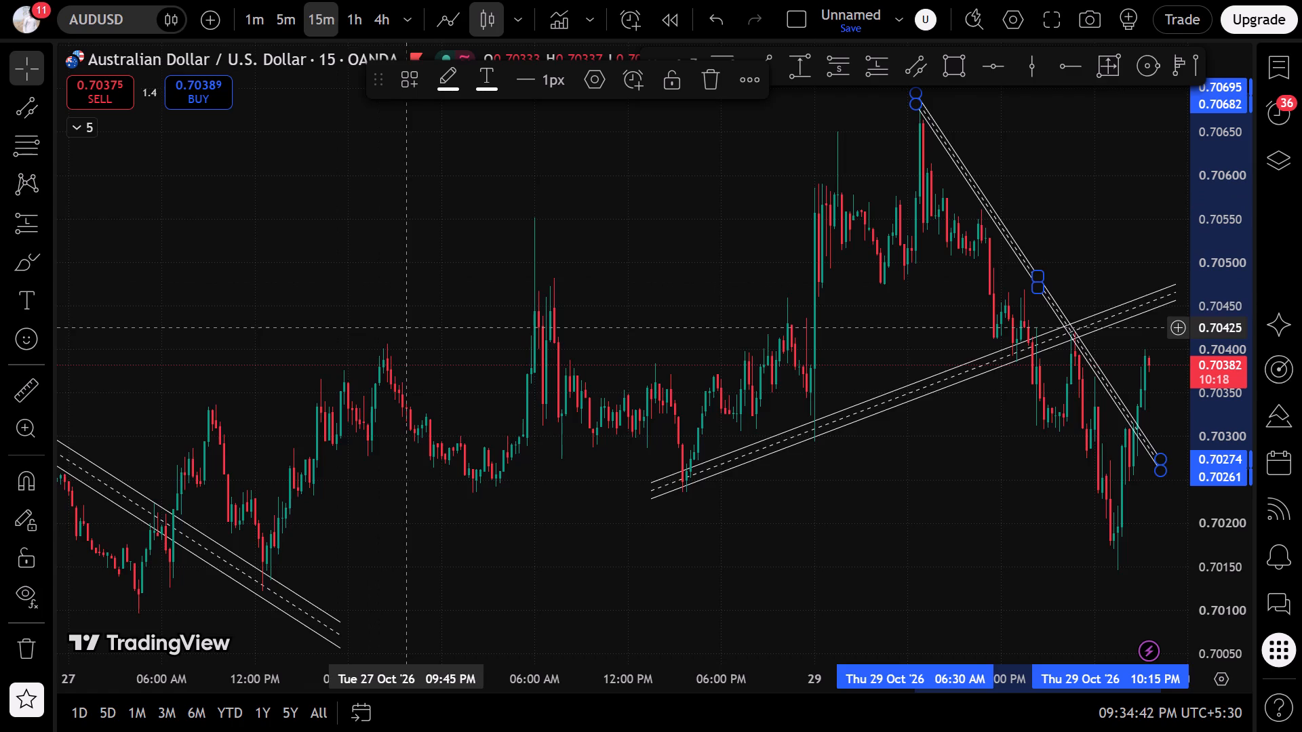
scroll(406, 328, up, 6)
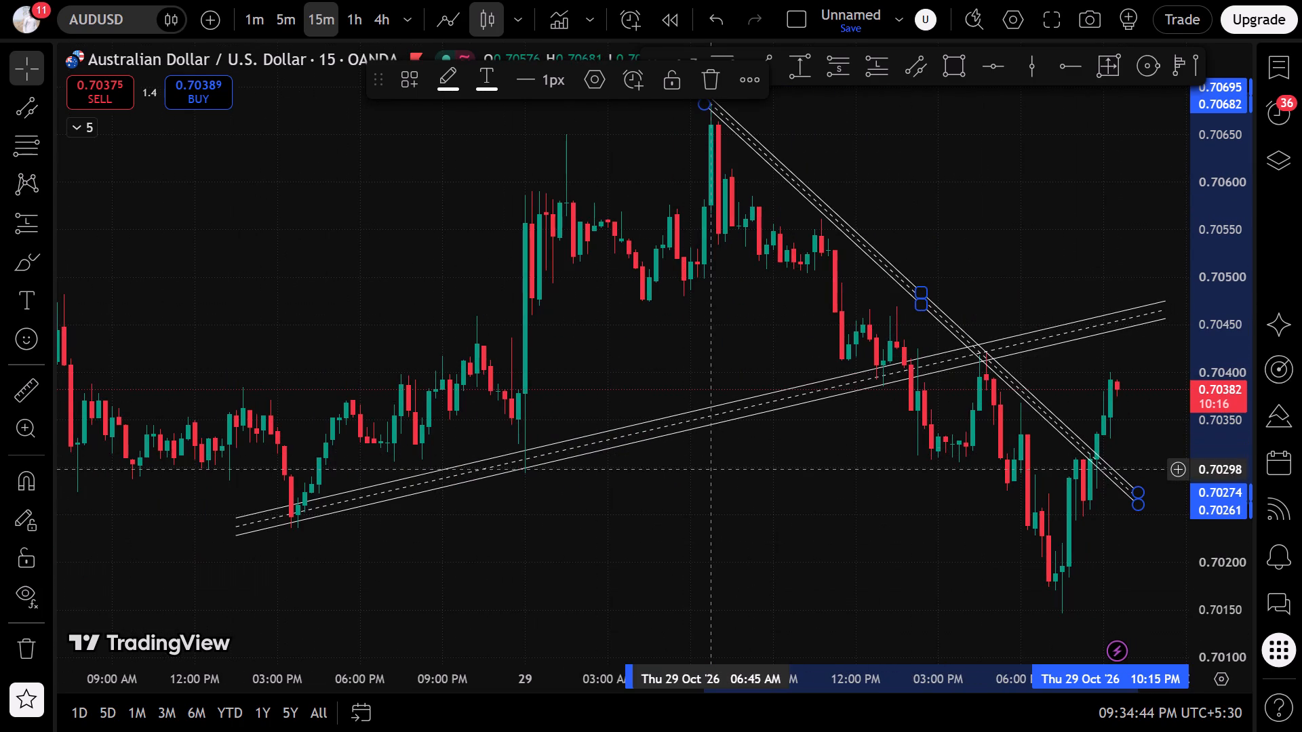
scroll(713, 455, up, 1)
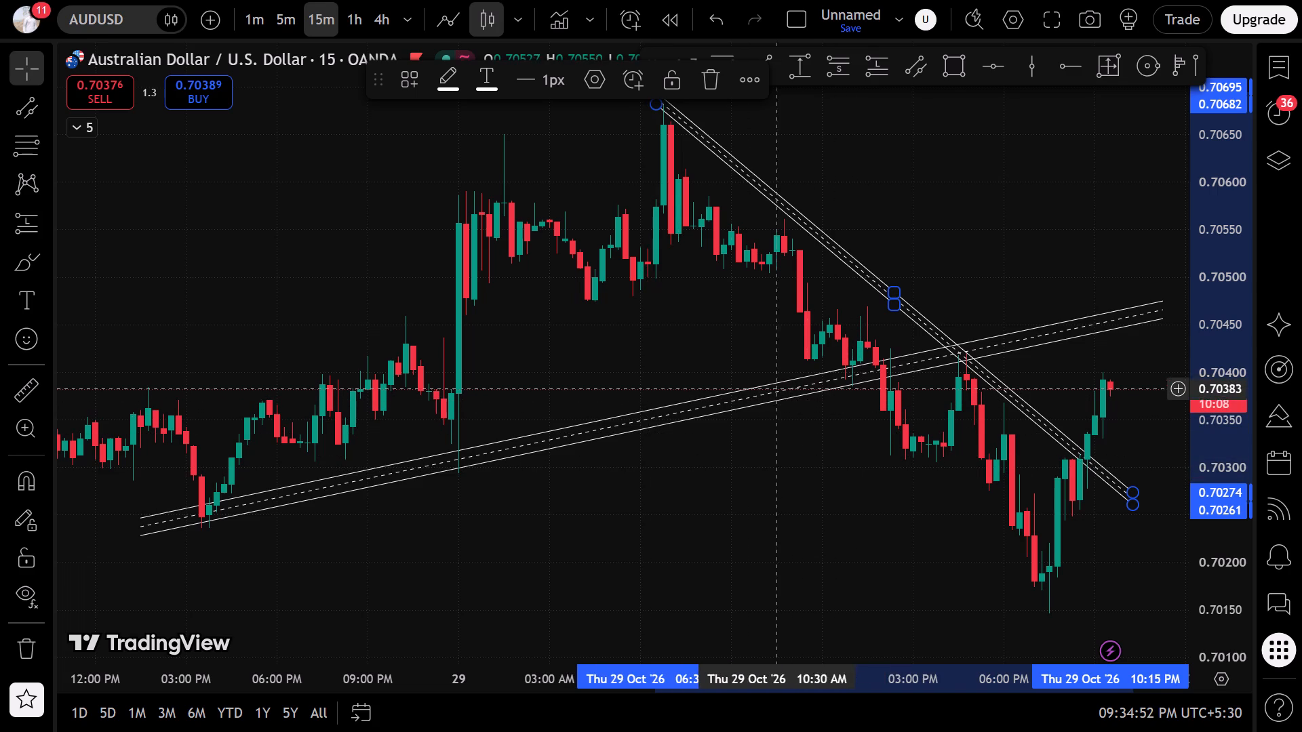
drag(722, 346, 692, 466)
drag(1203, 369, 1206, 385)
drag(1101, 441, 1101, 468)
scroll(1053, 470, up, 2)
drag(513, 119, 478, 94)
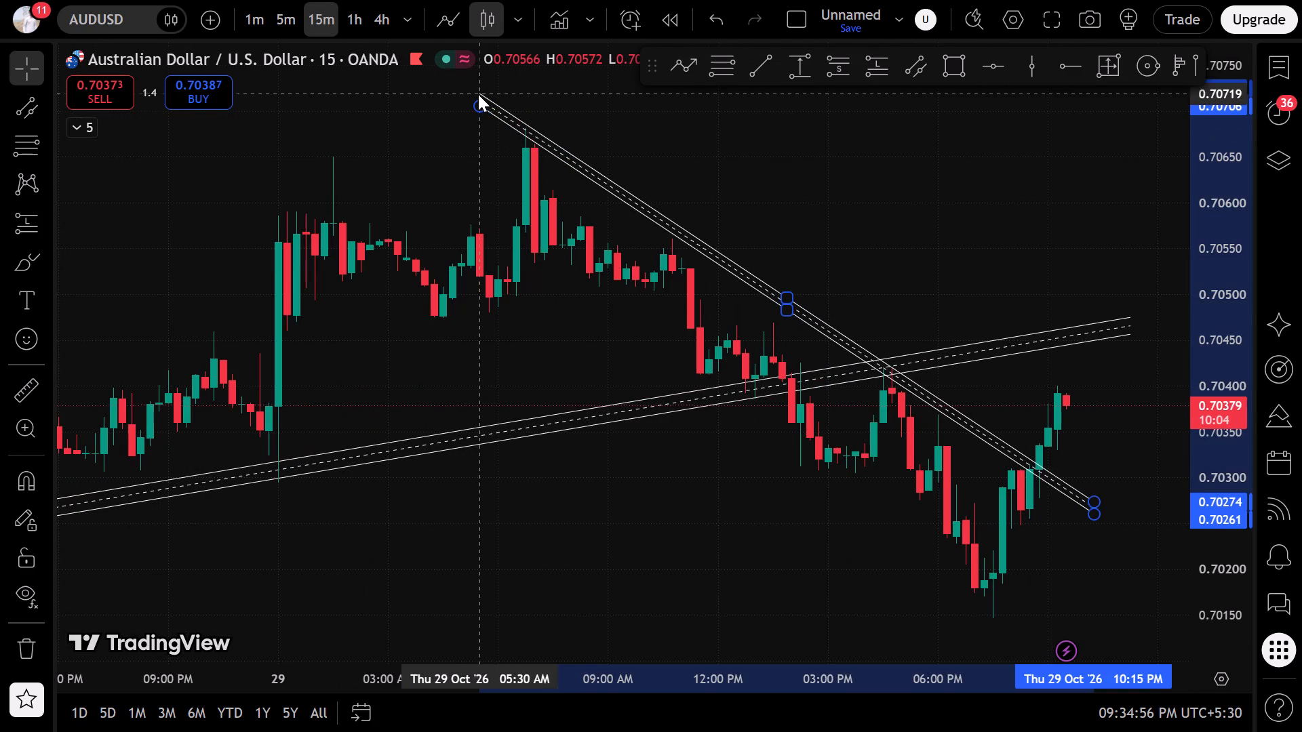
drag(478, 94, 504, 112)
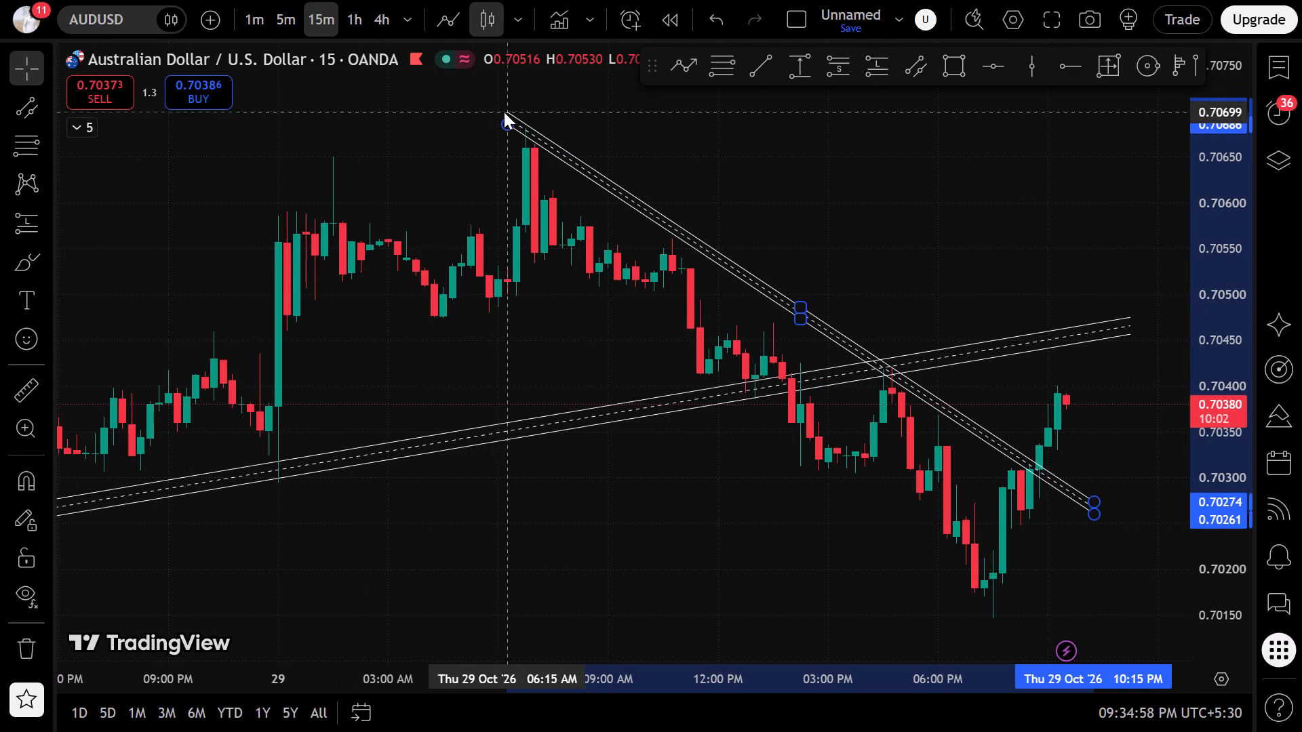
drag(504, 112, 492, 106)
click(521, 233)
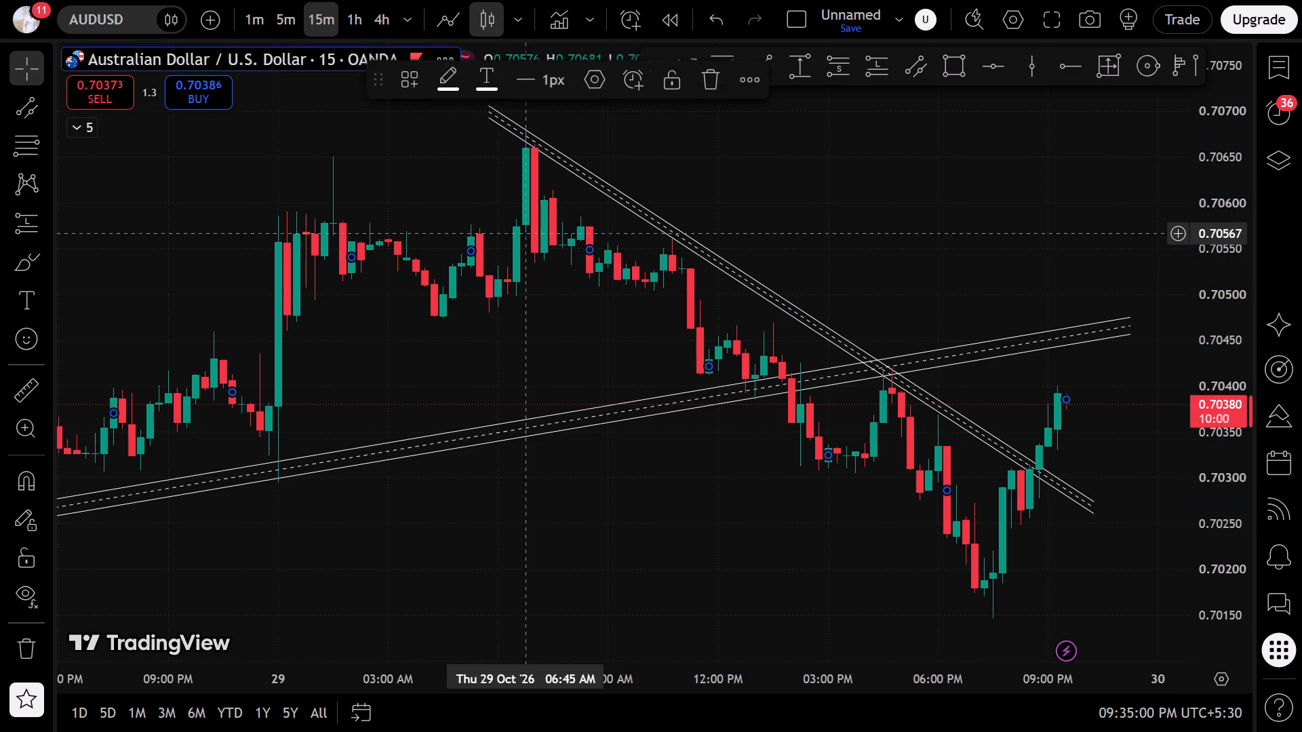
Widen the falling channel by moving its lower boundary further down, keeping the upper line in place.
click(801, 315)
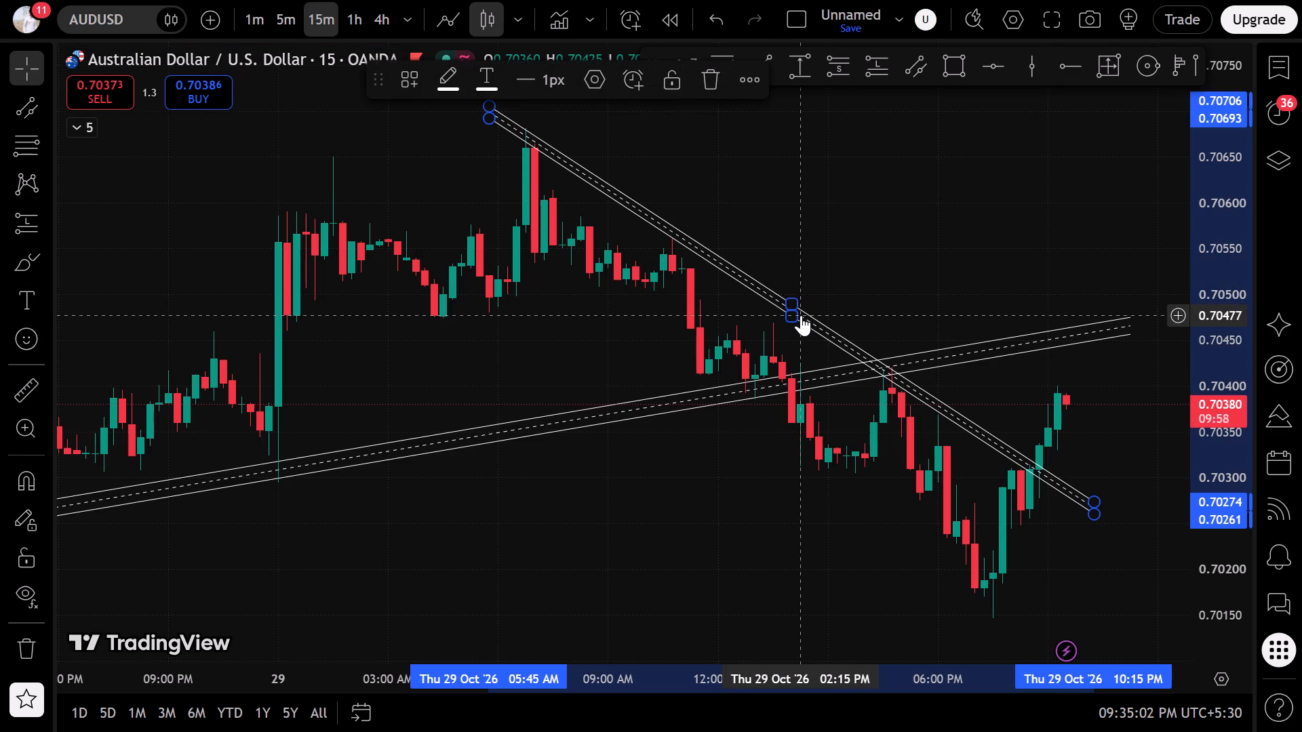
drag(791, 316, 787, 329)
click(631, 341)
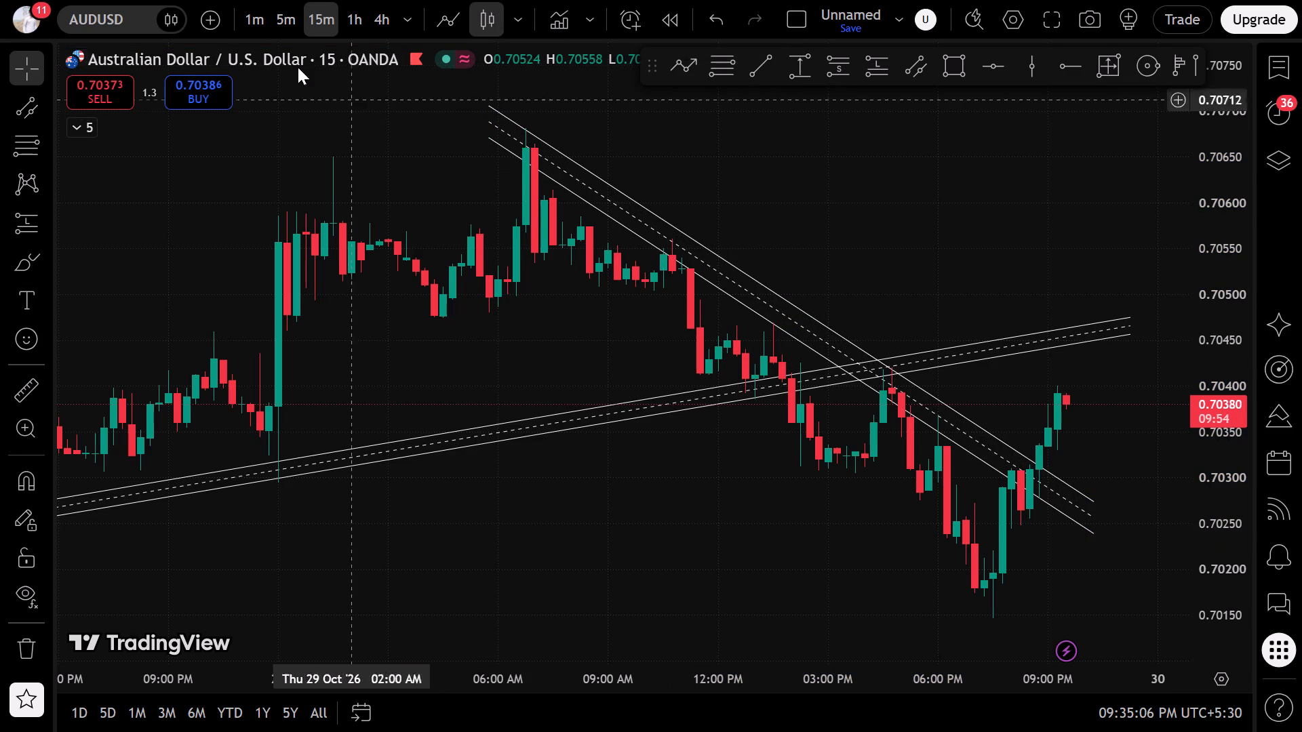
Draw a rectangle zone from about 0.70390 at 07:15 AM on 28 October to about 0.7036 near 01:30 AM on 29 October.
scroll(334, 202, down, 4)
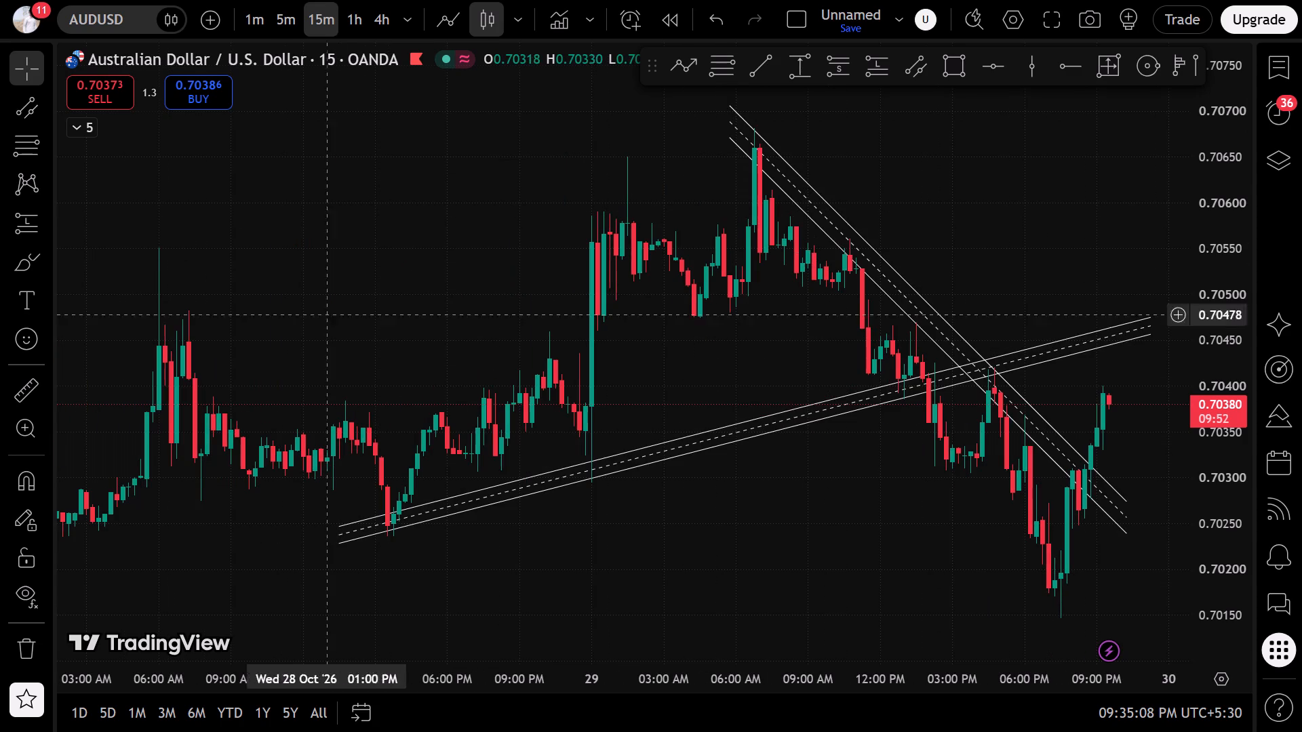
drag(271, 335, 698, 289)
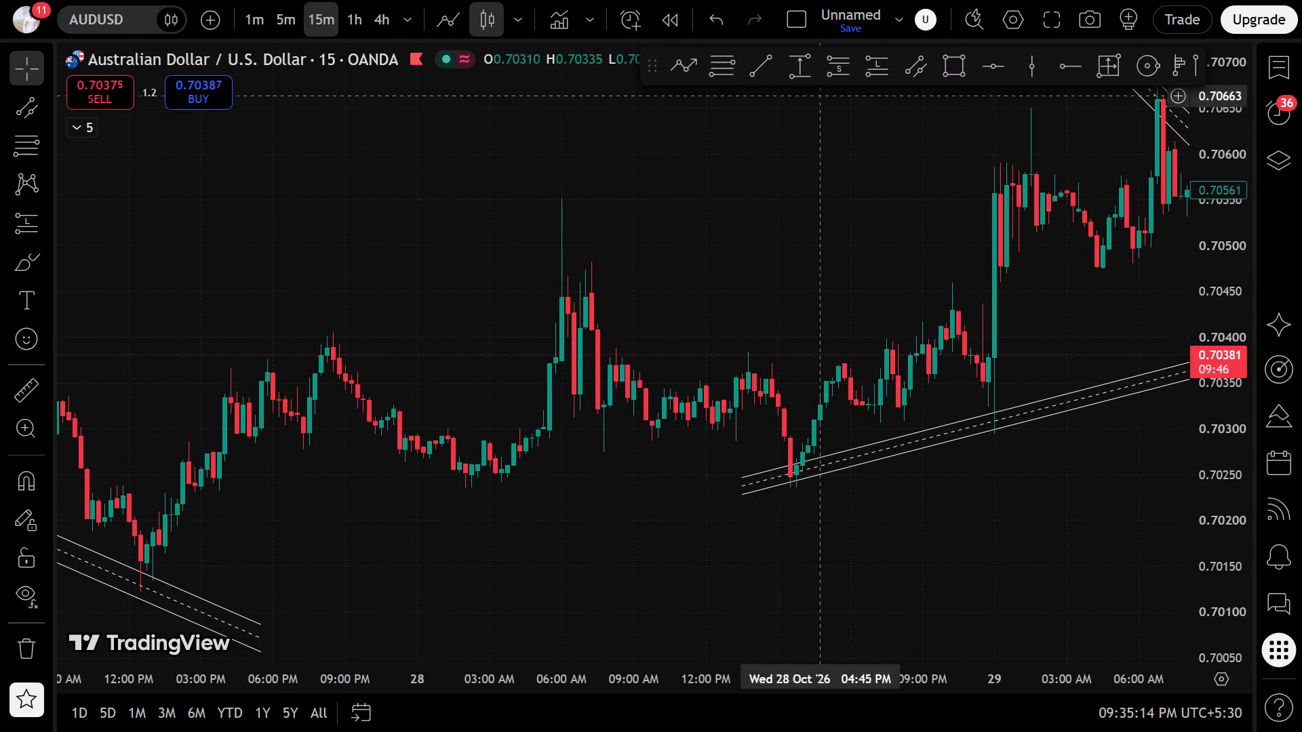
click(943, 55)
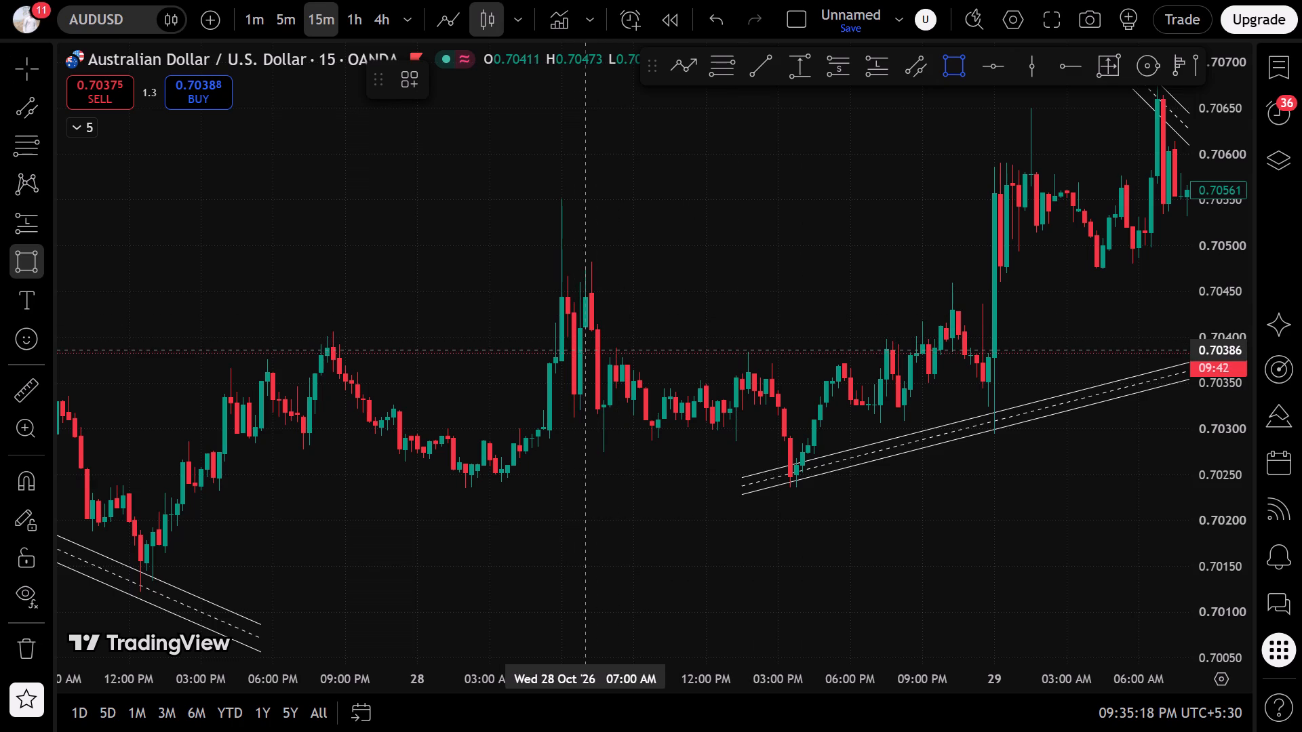
click(594, 346)
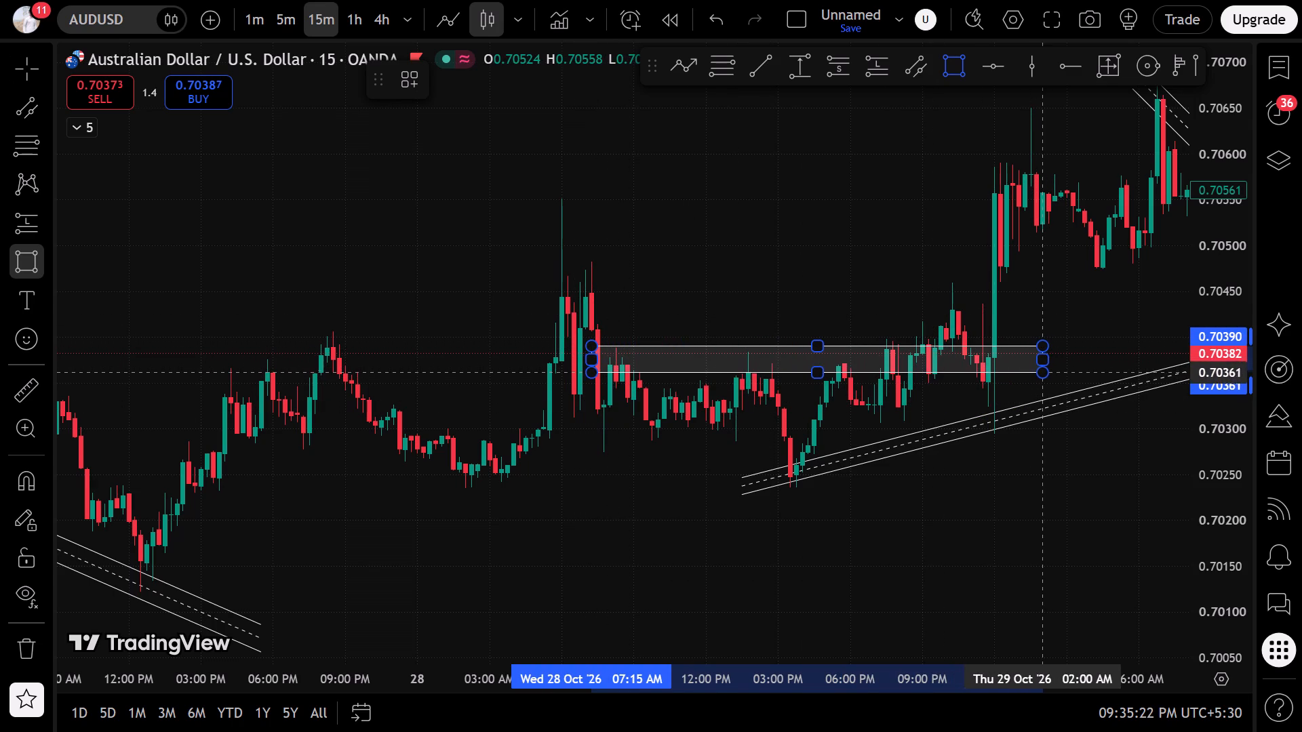
click(1029, 377)
click(633, 450)
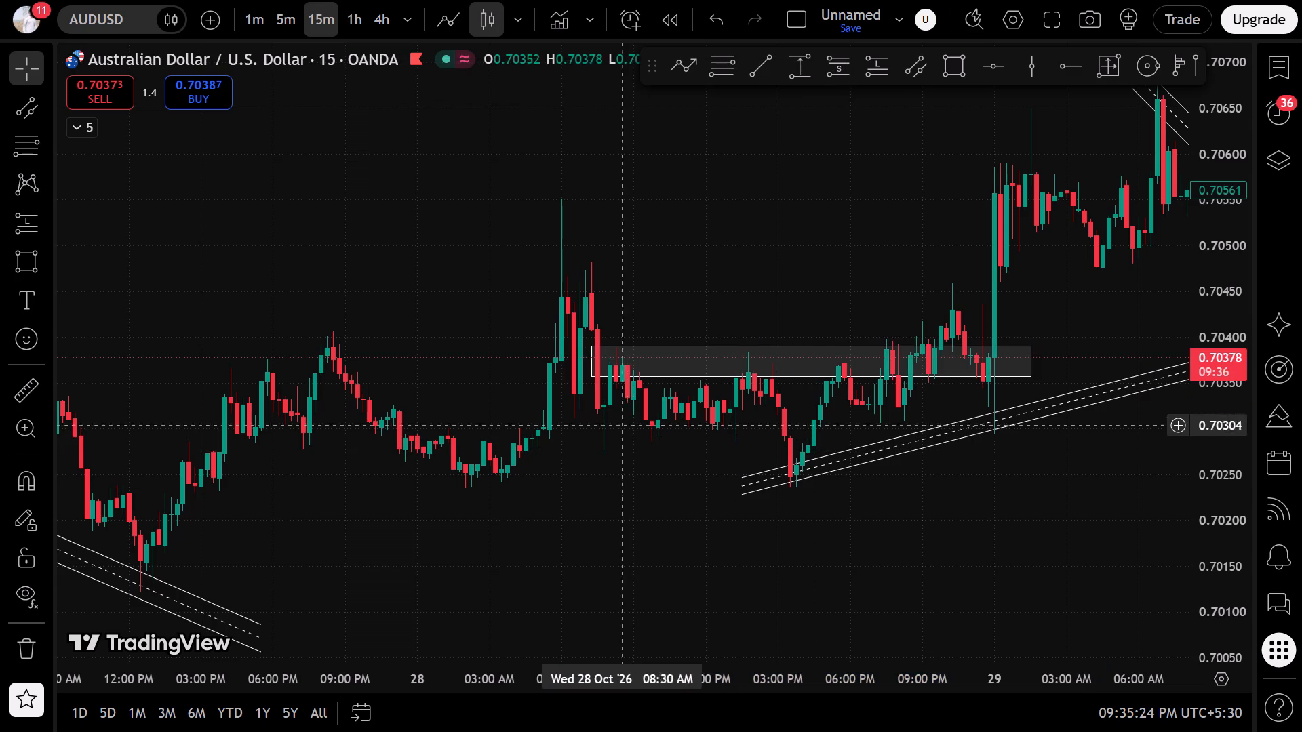
Switch AUDUSD to the 1-minute timeframe and examine price around the rectangle zone and rising channel from 28 October into early 29 October.
click(237, 22)
click(247, 20)
scroll(334, 202, down, 20)
scroll(334, 202, down, 12)
drag(357, 217, 409, 241)
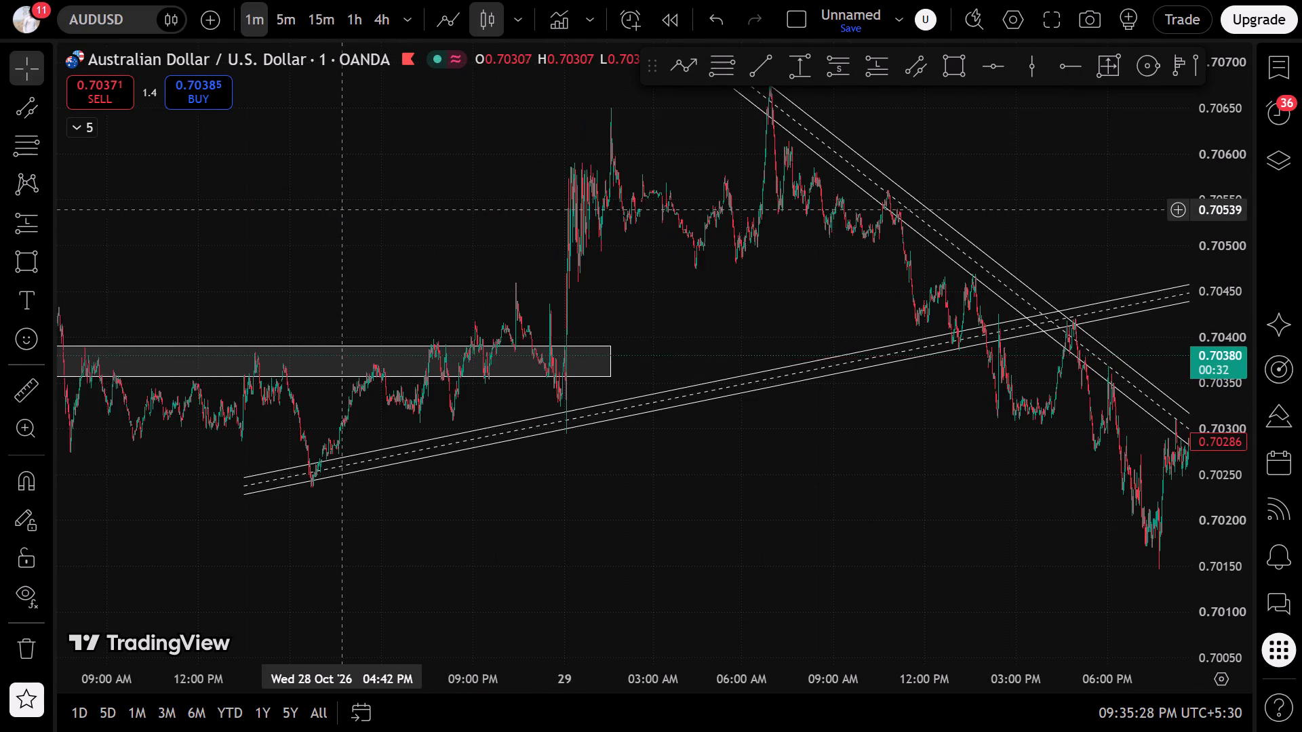
drag(409, 241, 904, 237)
scroll(691, 302, up, 14)
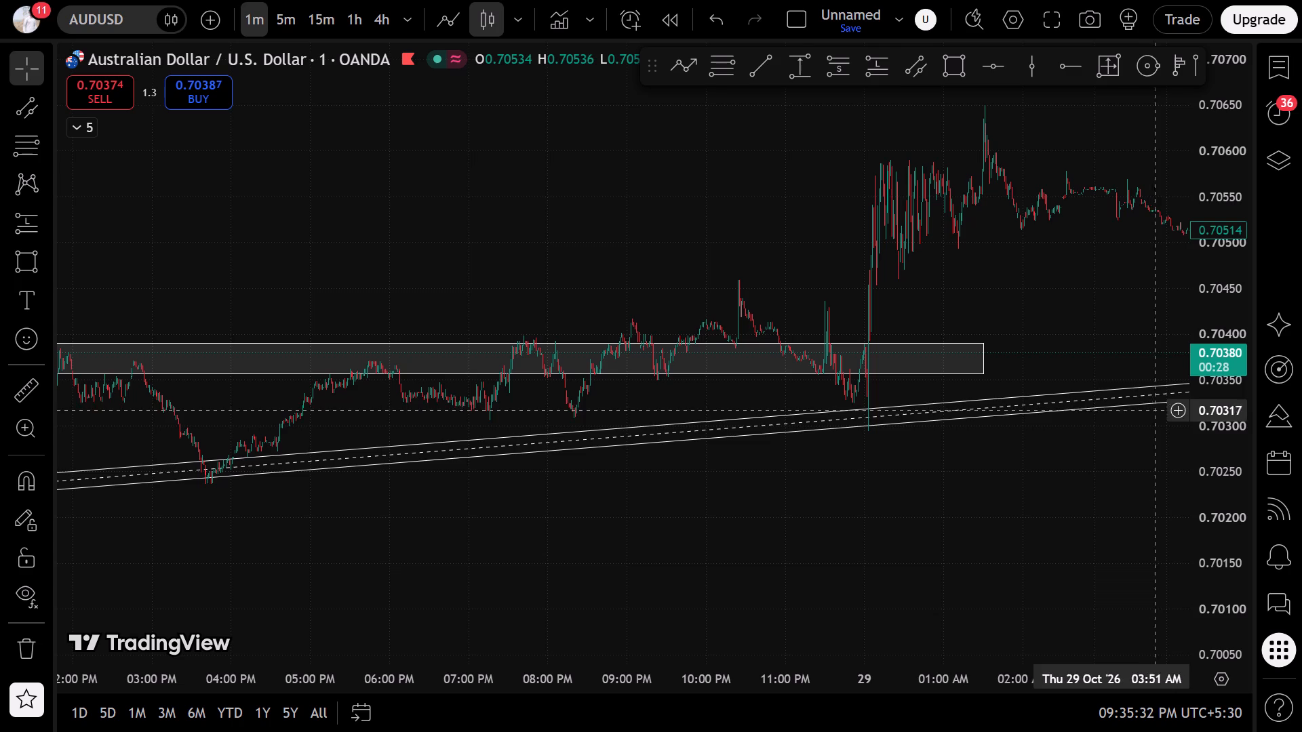
drag(1244, 523, 1193, 255)
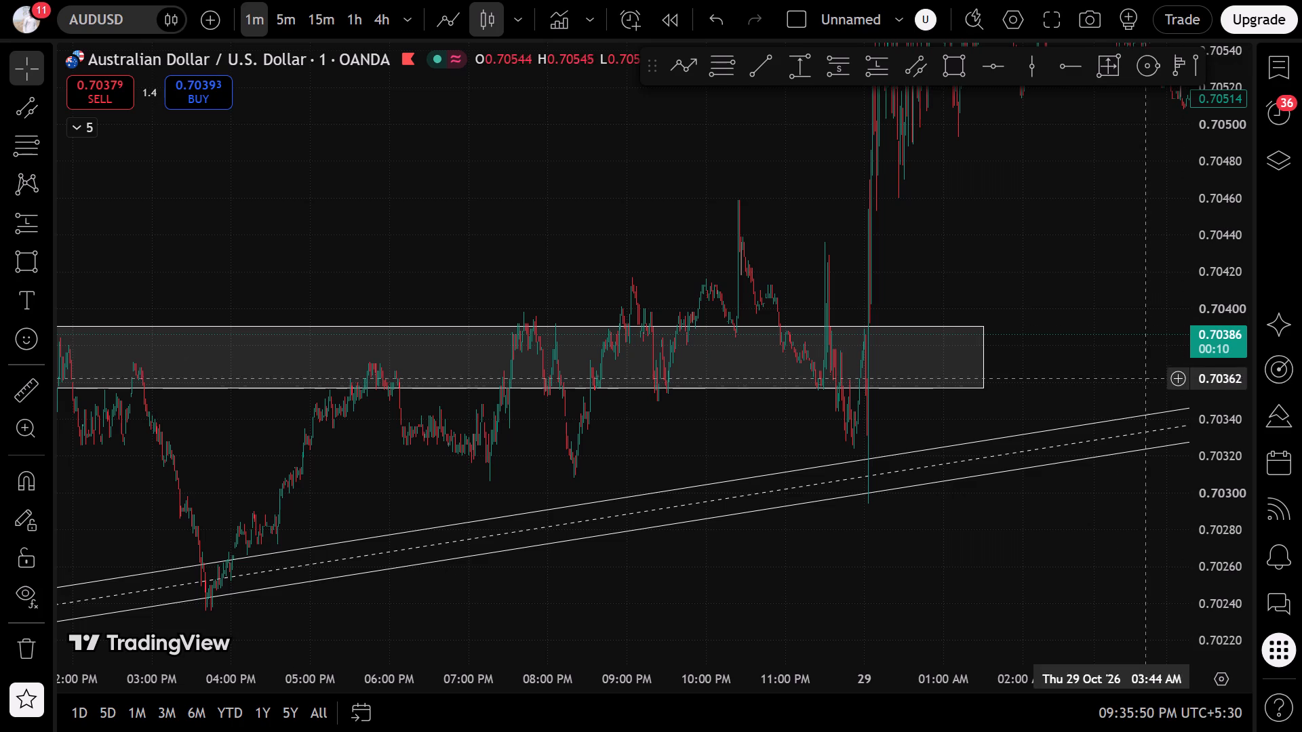
scroll(676, 282, up, 5)
drag(654, 285, 1249, 200)
scroll(1014, 256, up, 5)
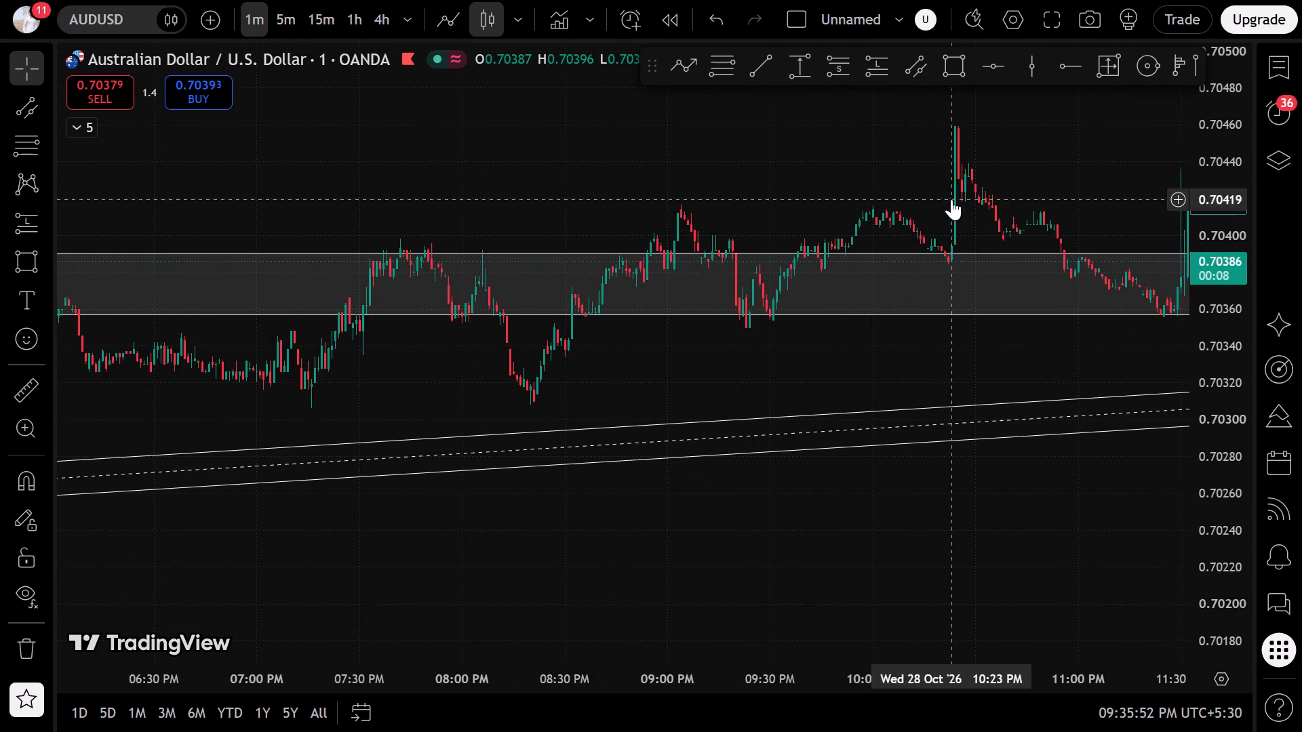
drag(951, 199, 785, 240)
scroll(821, 333, down, 6)
drag(901, 266, 750, 290)
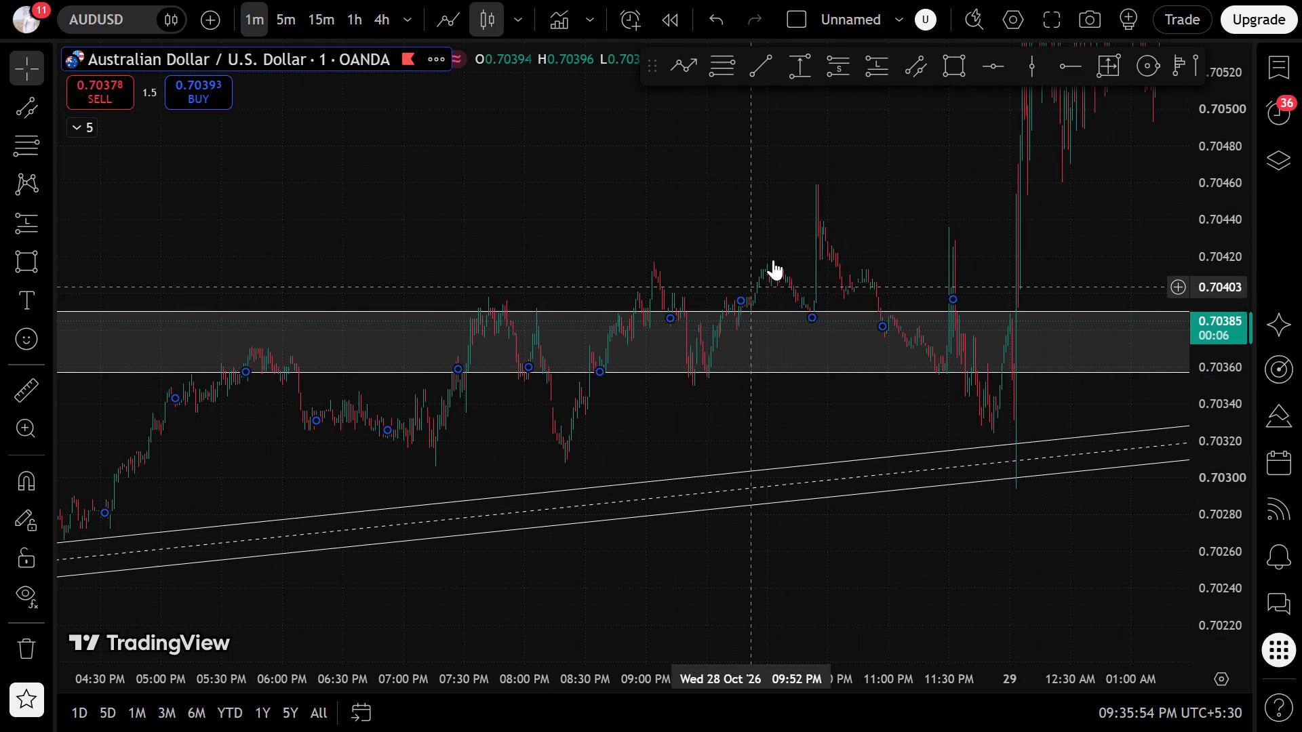
scroll(926, 353, up, 7)
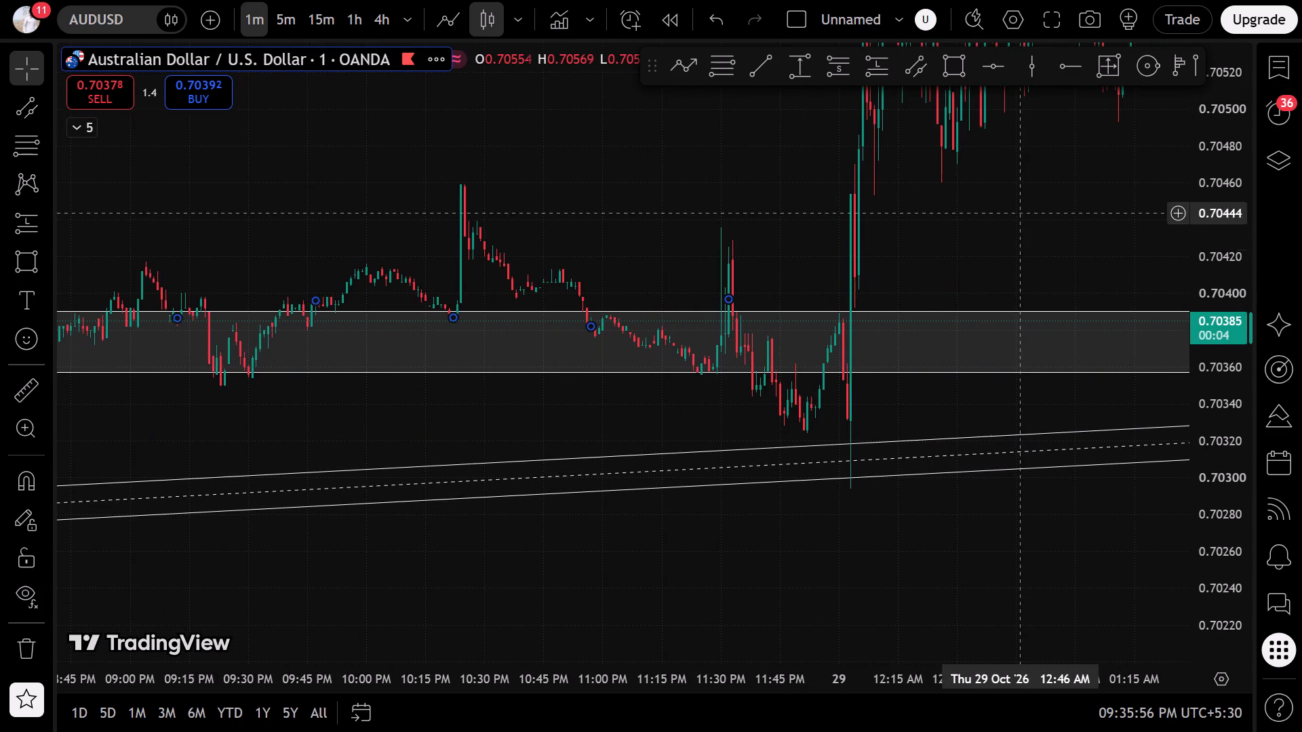
drag(1019, 226, 935, 501)
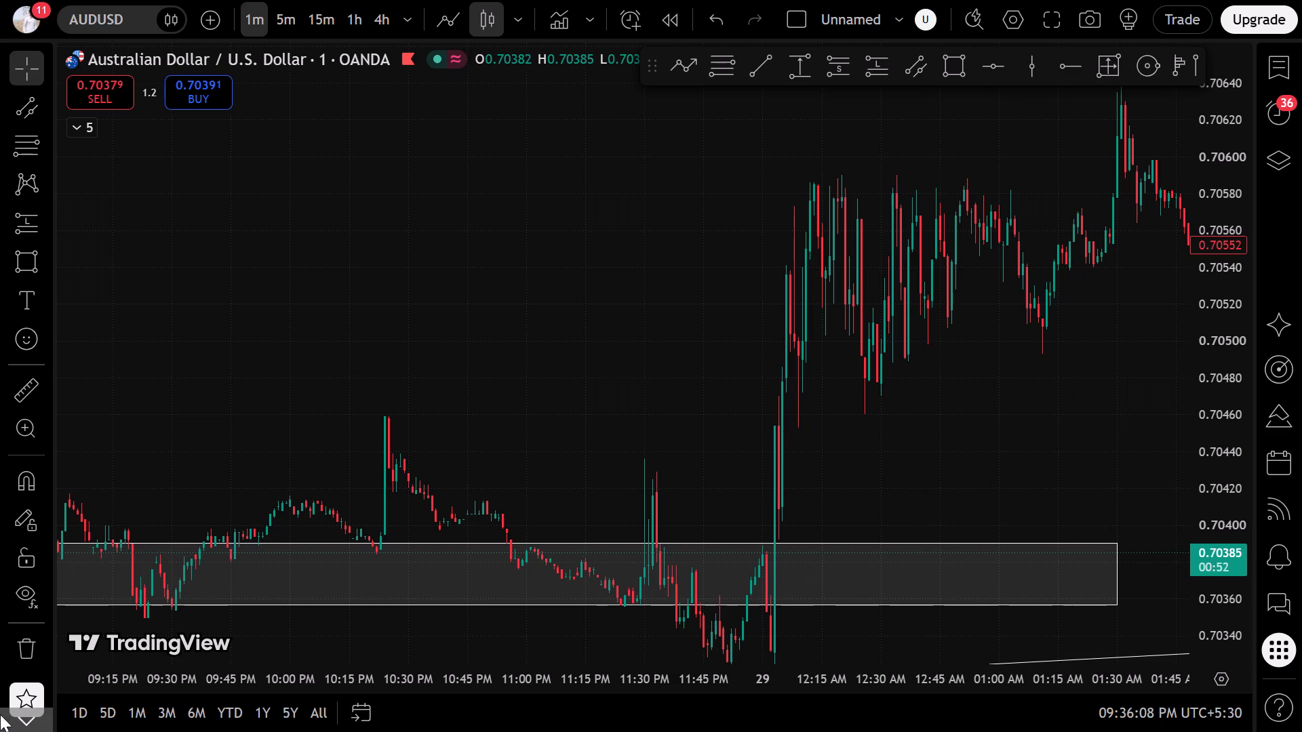
Leave the full-screen chart view and open the WhatsApp desktop app.
click(666, 65)
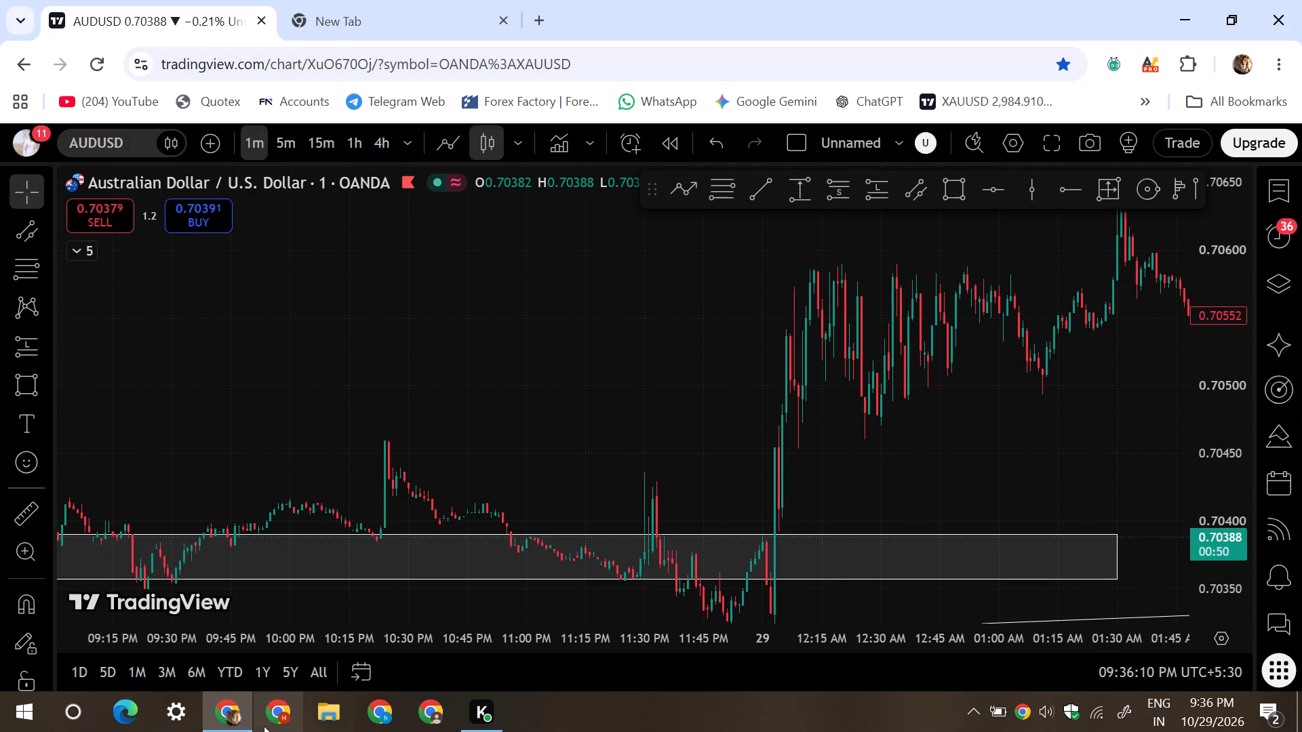
click(0, 716)
scroll(147, 550, down, 14)
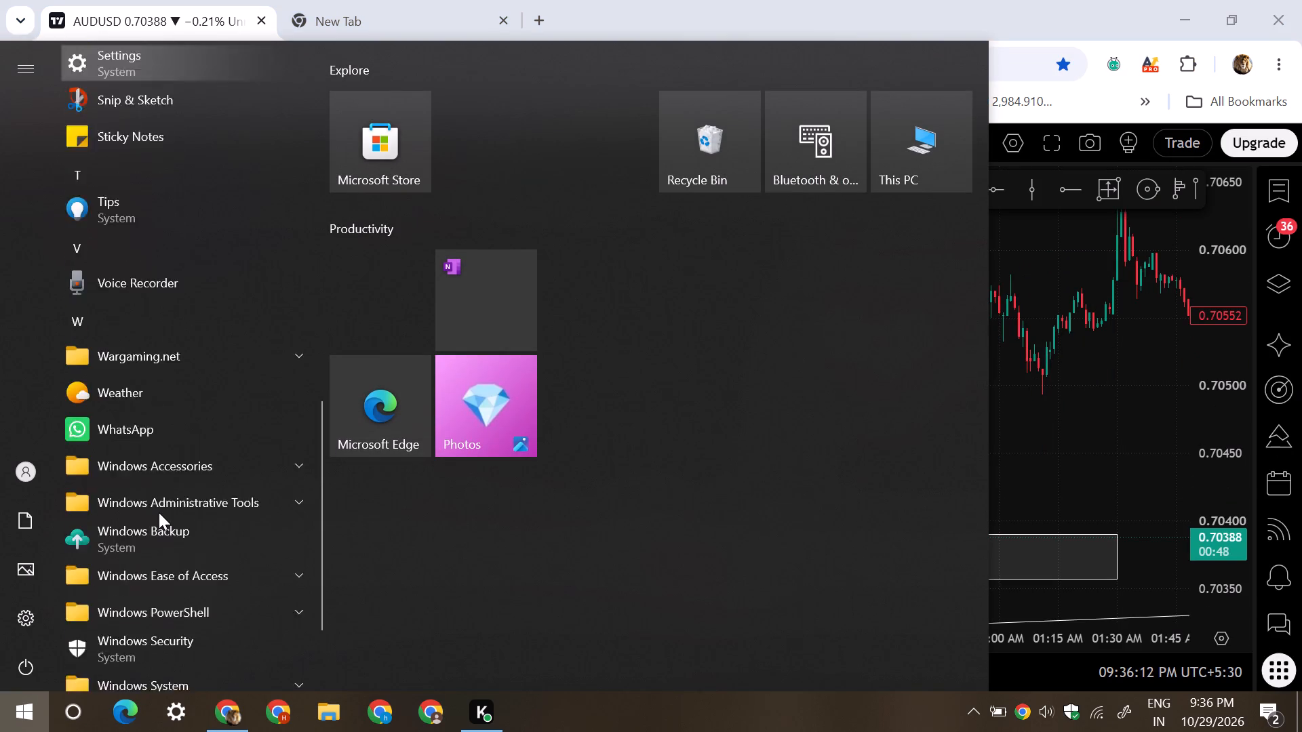
scroll(159, 512, down, 9)
click(134, 291)
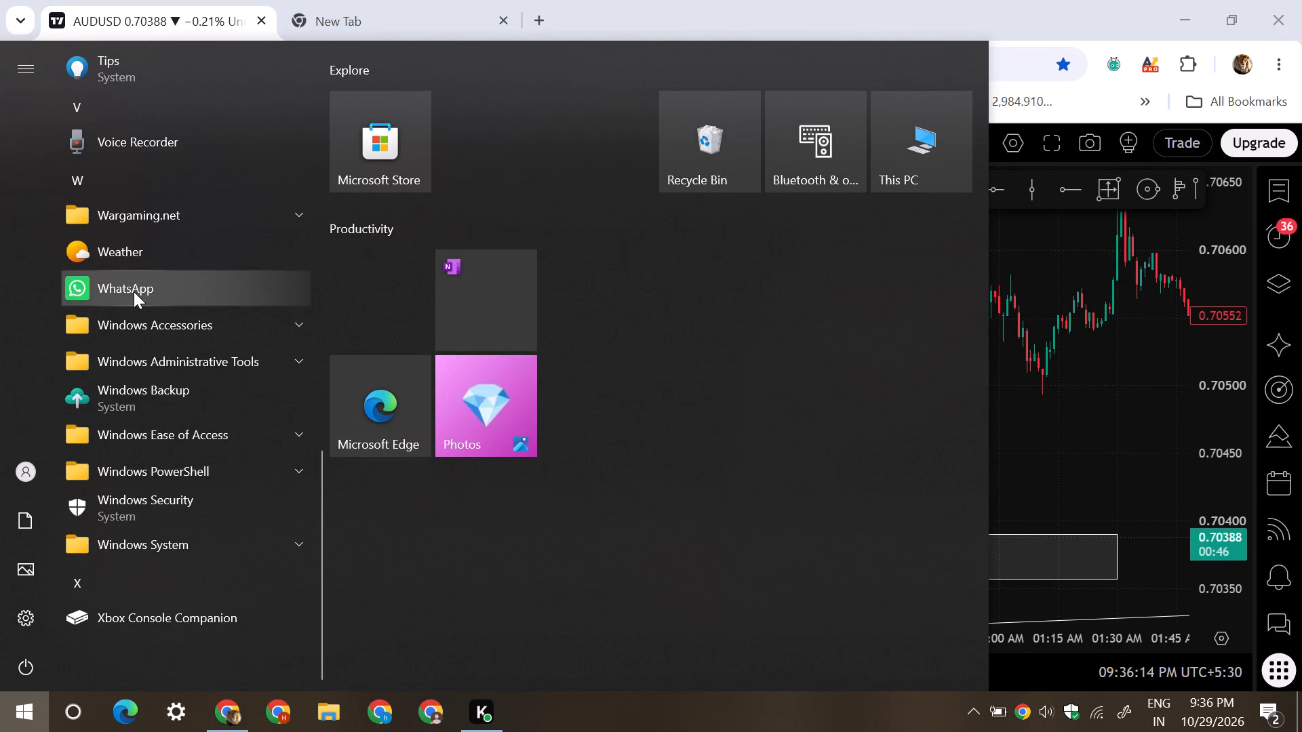
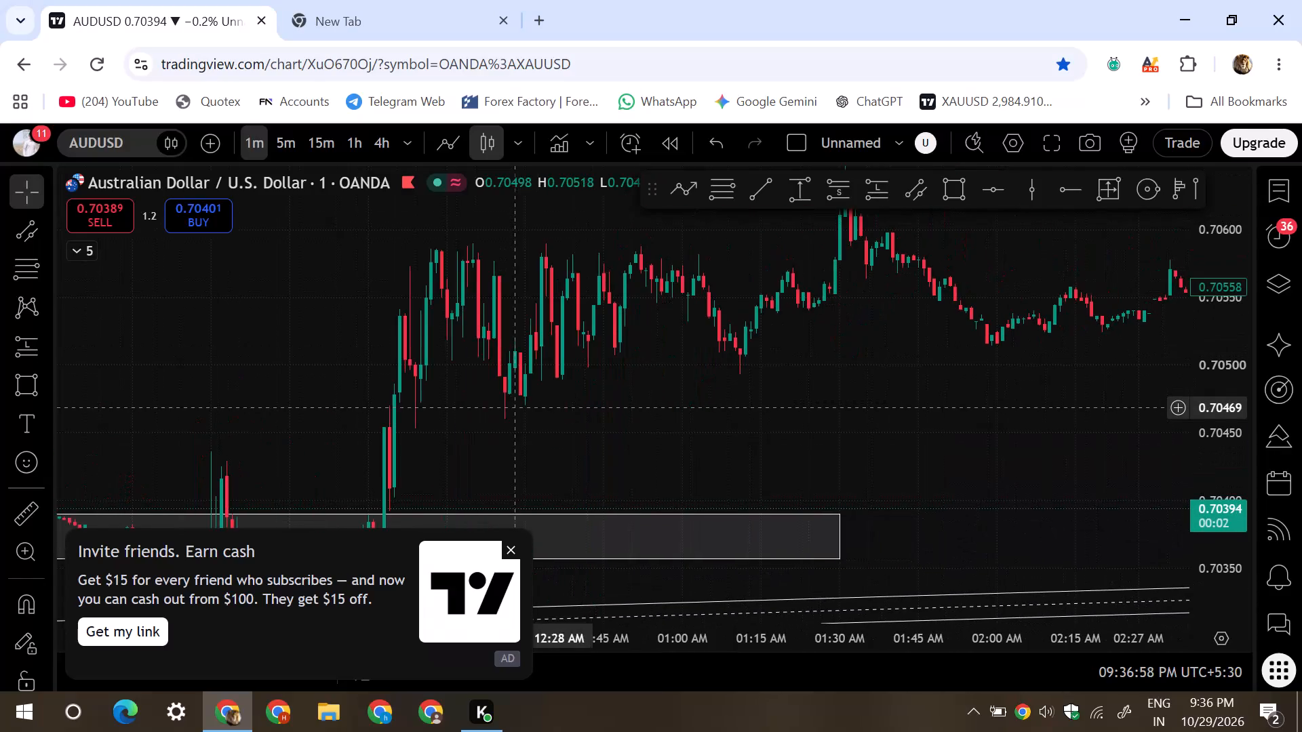
Dismiss the invite-friends advertisement covering the lower part of the AUDUSD chart.
drag(604, 405, 616, 399)
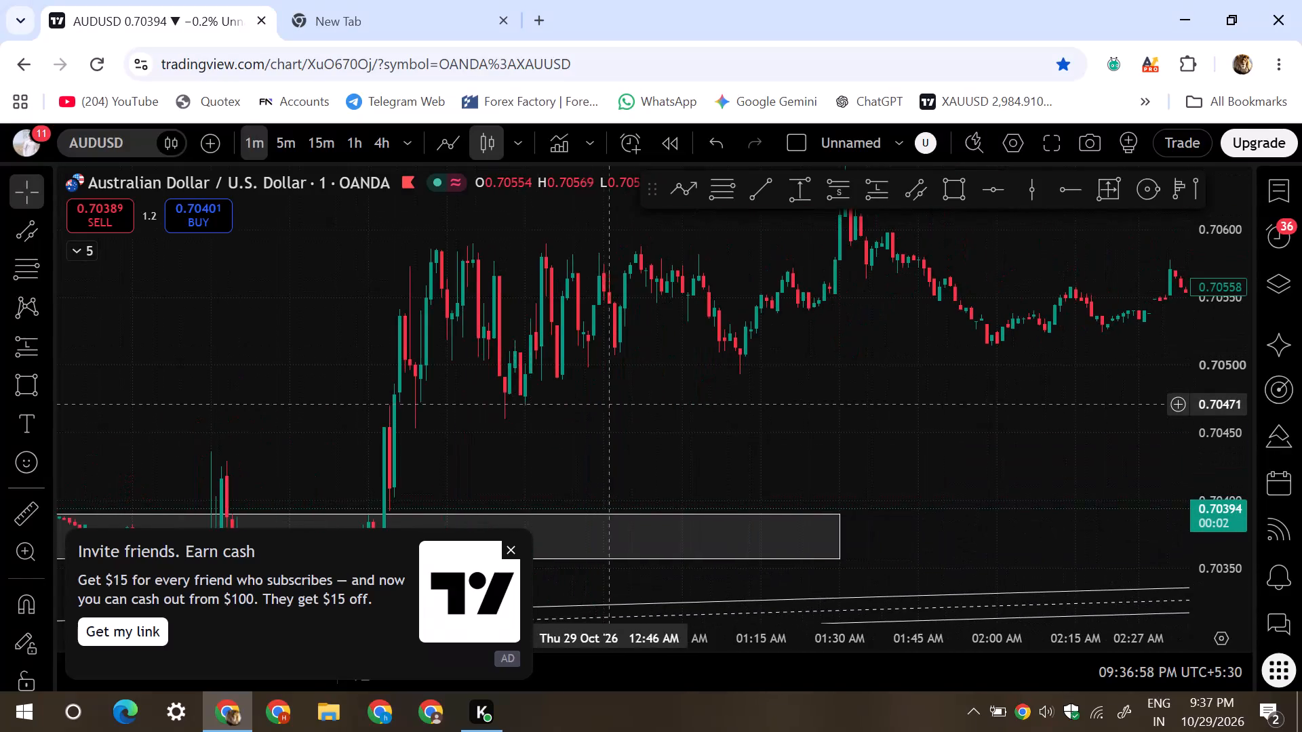
drag(616, 399, 771, 341)
click(510, 550)
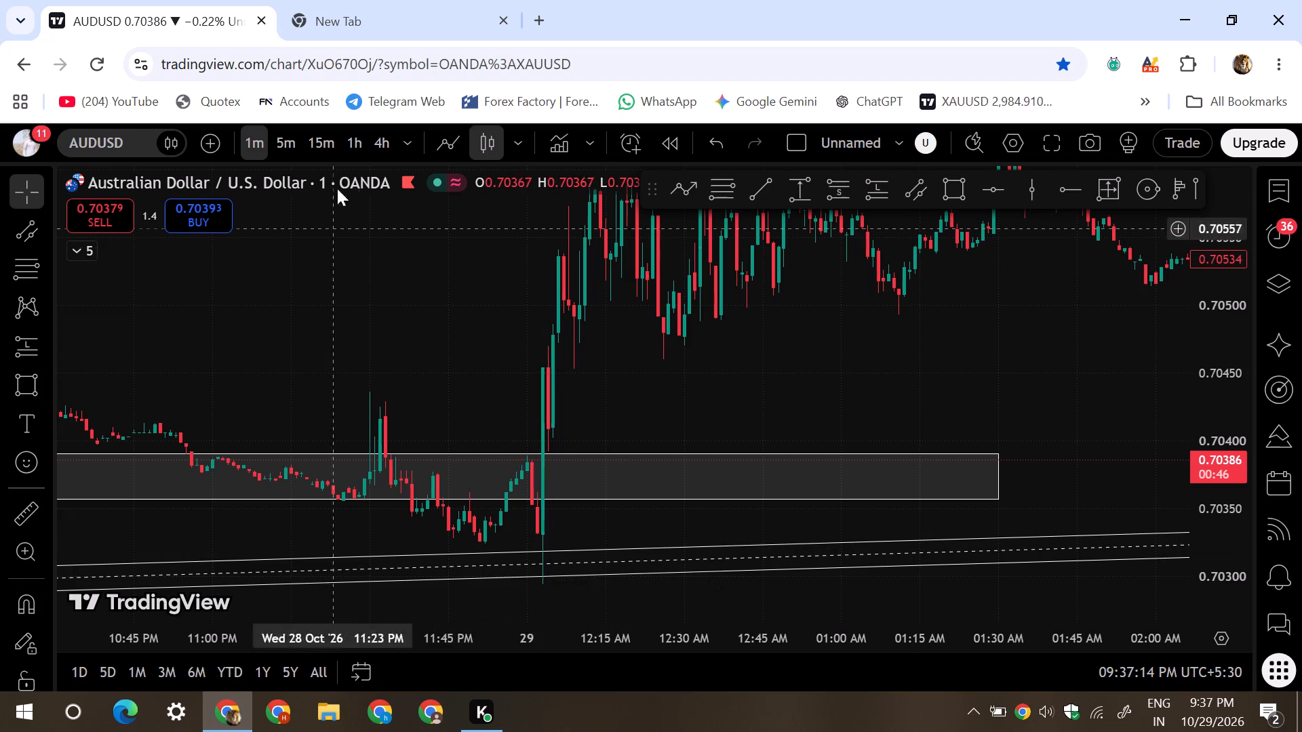
Switch AUDUSD to the 15-minute timeframe and show the chart in full screen.
click(322, 145)
click(1281, 62)
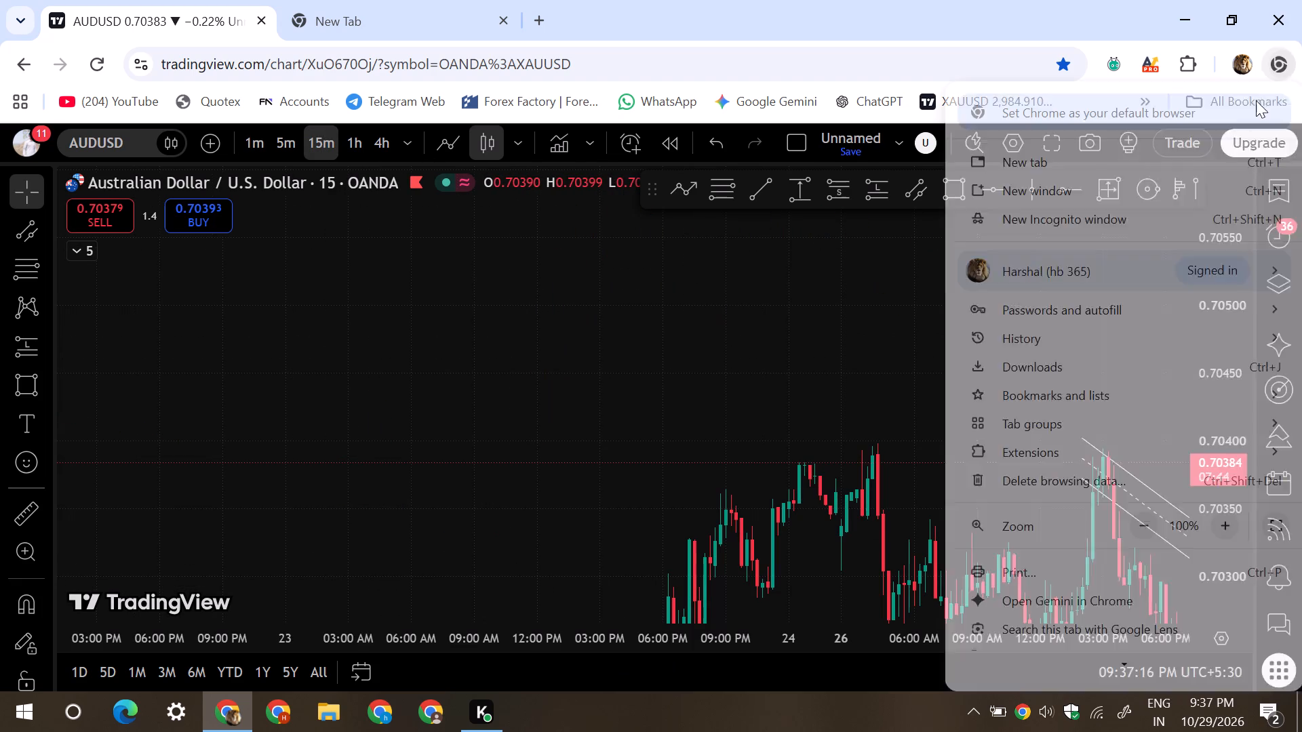
click(1279, 521)
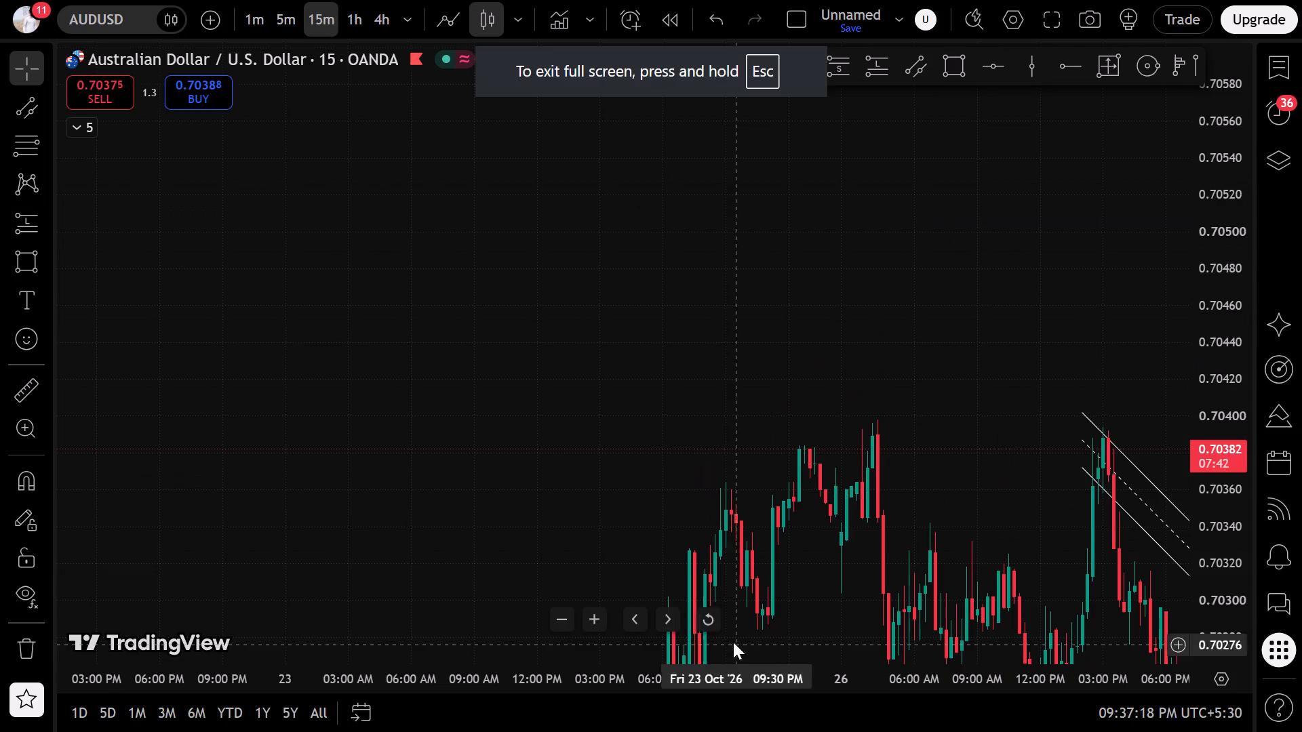
Reset the chart view and examine AUDUSD price around the falling channel of 26–27 October on the 15-minute timeframe.
click(714, 627)
scroll(610, 422, down, 5)
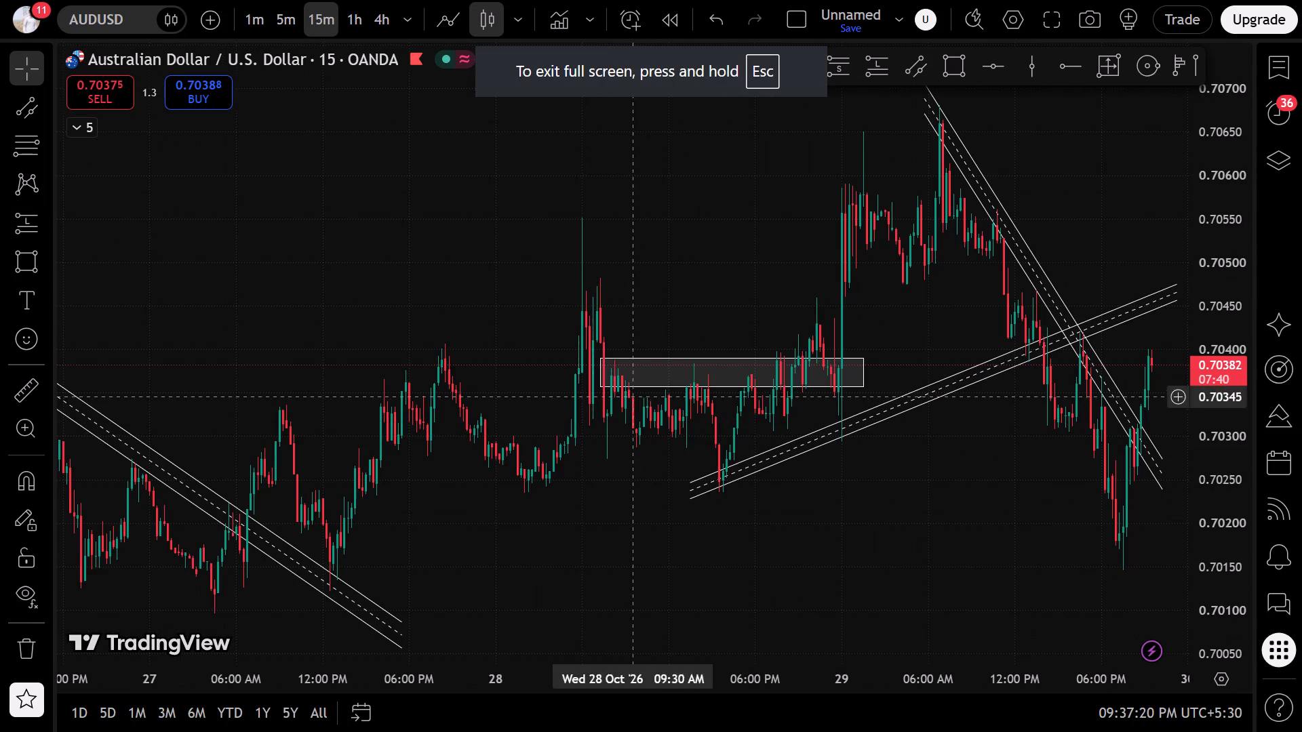
drag(525, 480, 1031, 442)
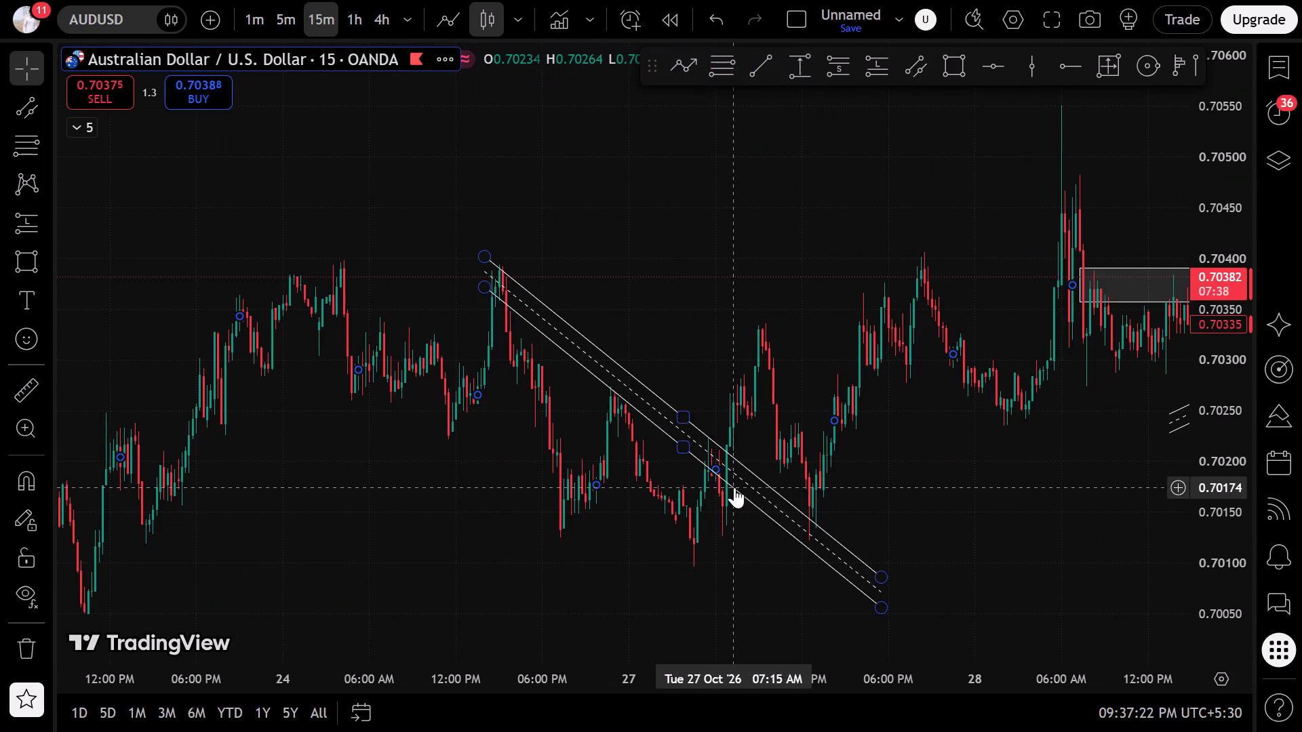
click(234, 38)
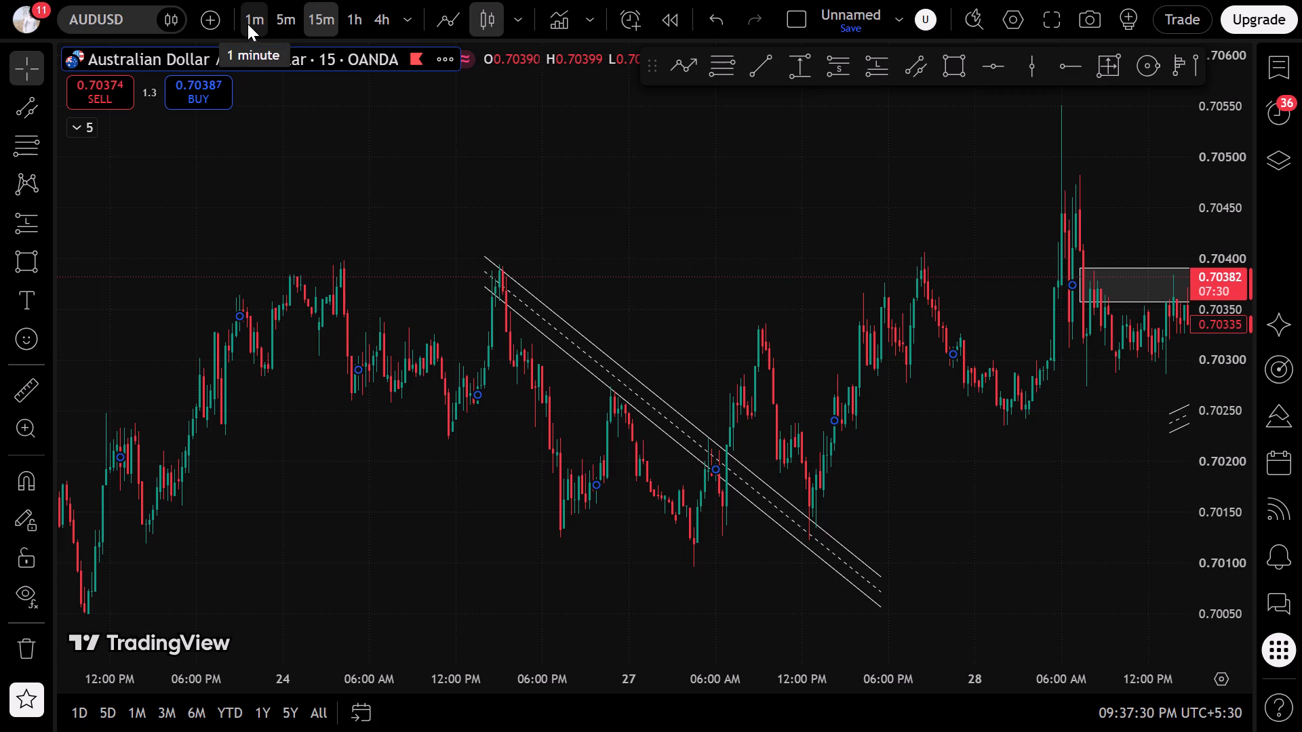
drag(631, 201, 578, 242)
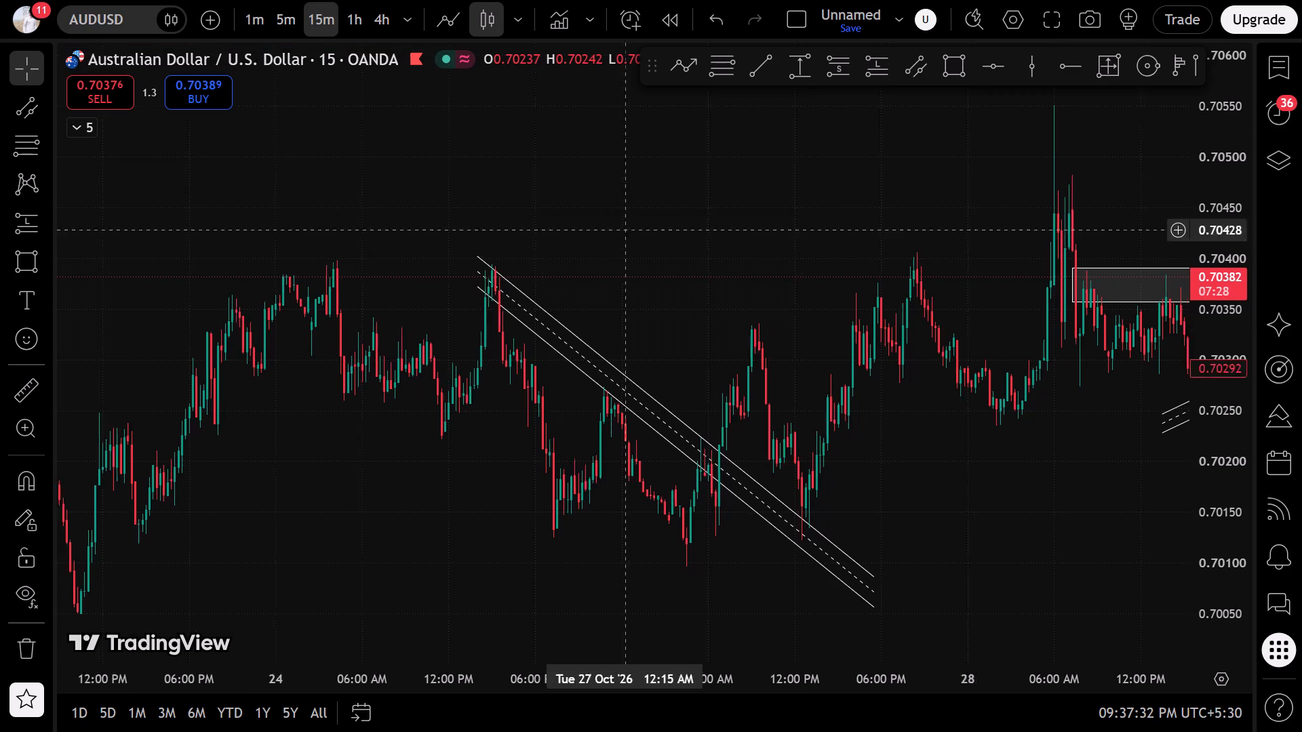
drag(578, 242, 283, 226)
scroll(285, 256, down, 2)
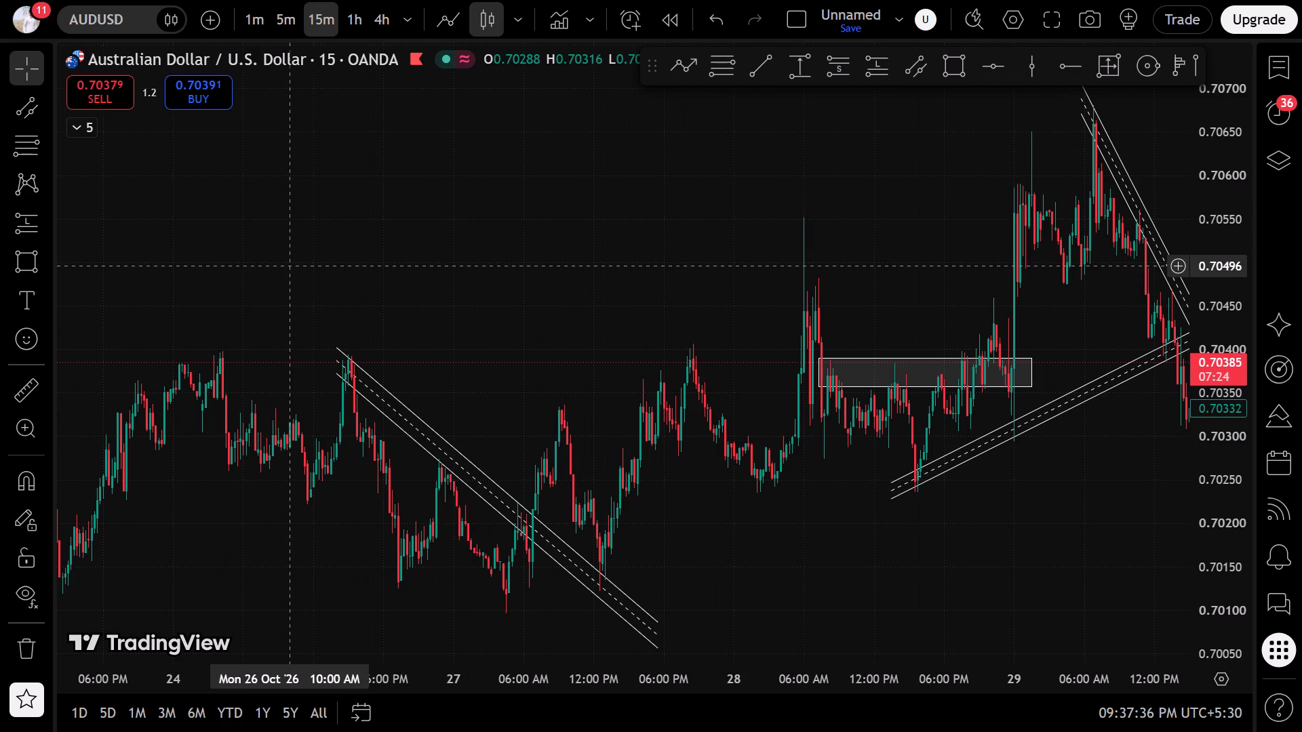
Switch AUDUSD to the 1-minute timeframe and examine price meeting the falling channel around midday on 27 October.
click(263, 12)
scroll(510, 325, down, 6)
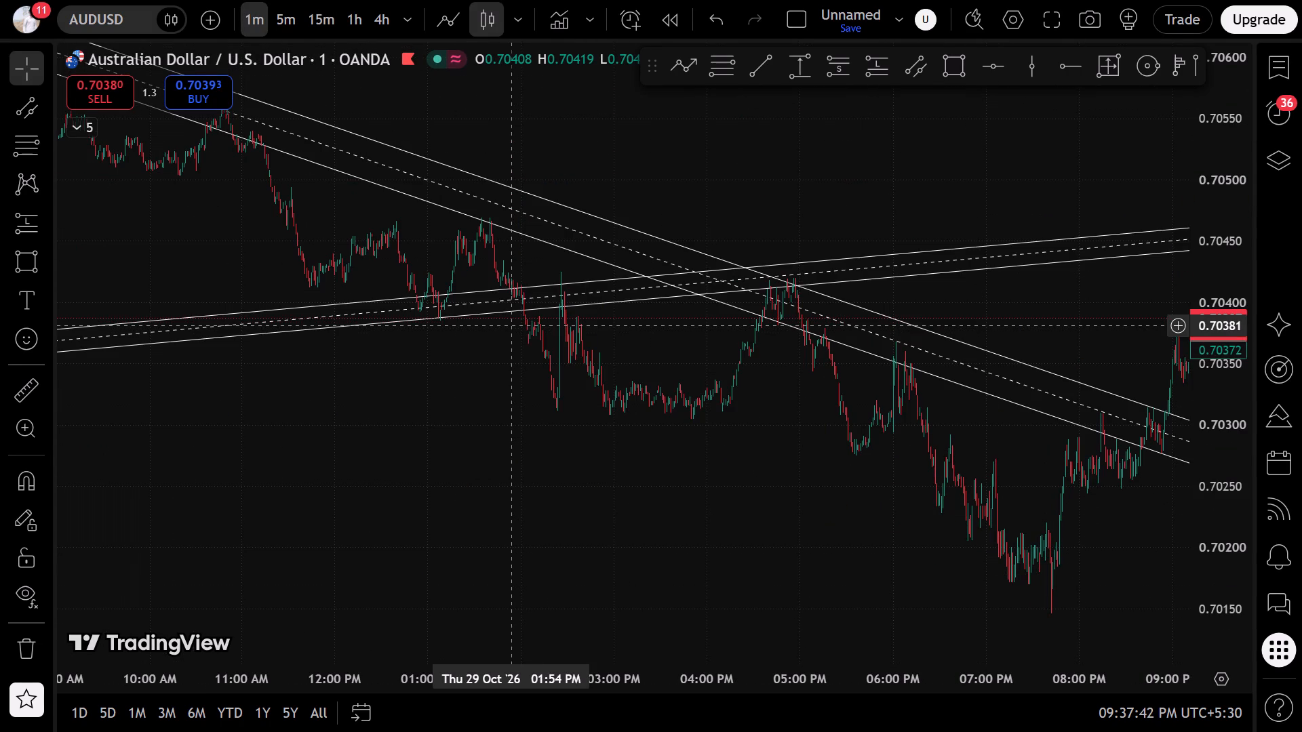
scroll(585, 453, down, 20)
scroll(585, 453, down, 18)
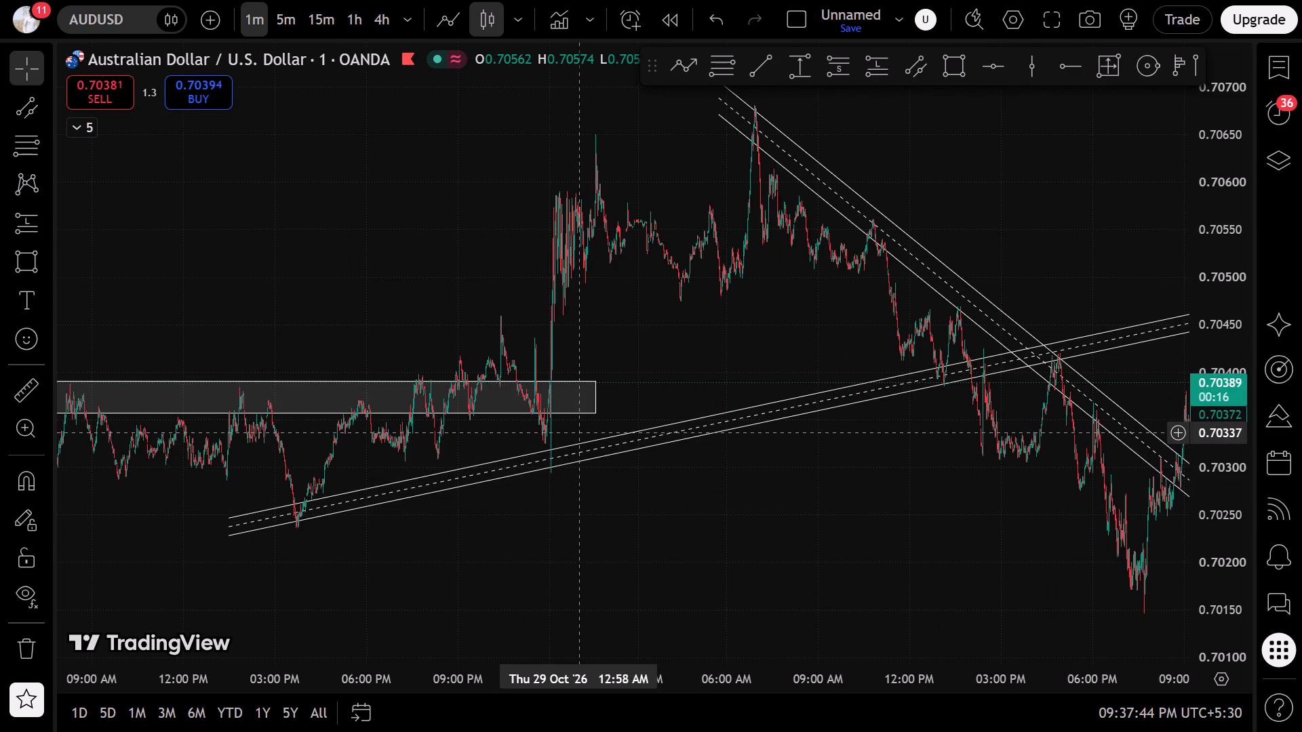
scroll(579, 432, down, 2)
drag(474, 267, 1301, 251)
drag(484, 439, 1239, 376)
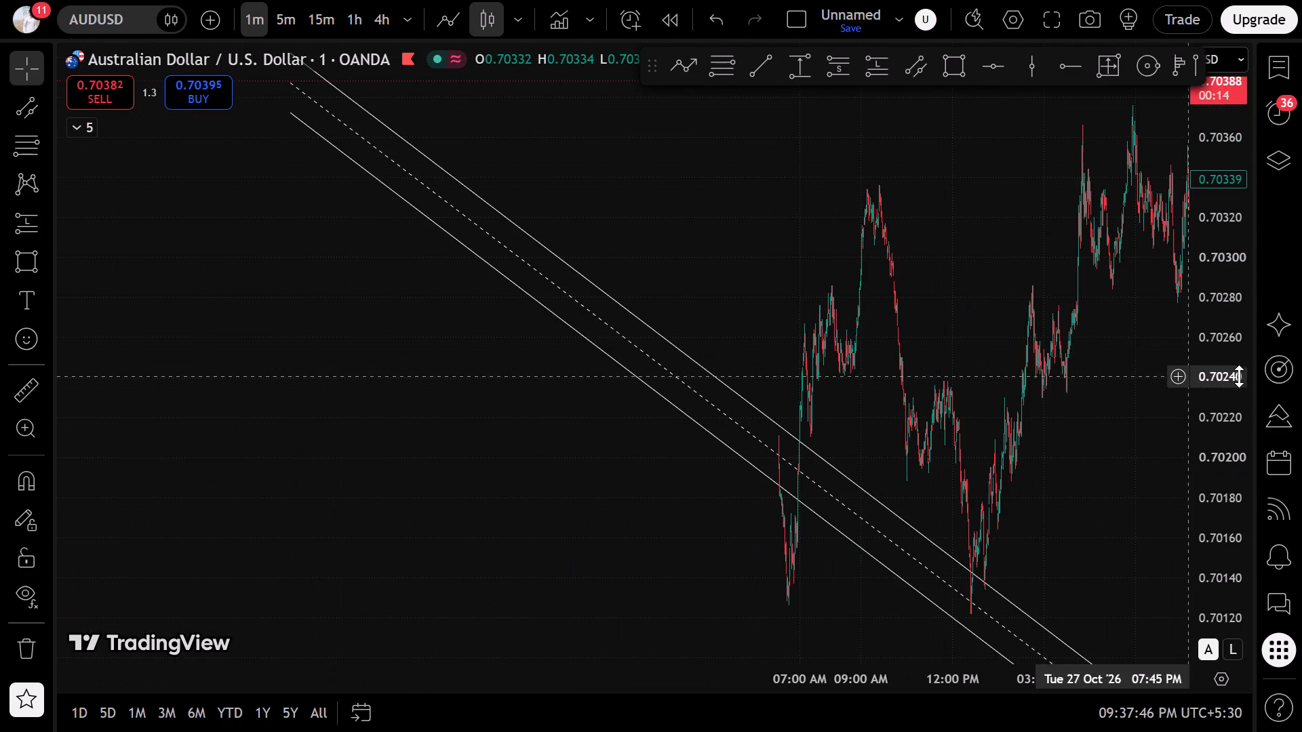
scroll(839, 329, down, 7)
drag(1236, 200, 1236, 264)
scroll(906, 304, up, 4)
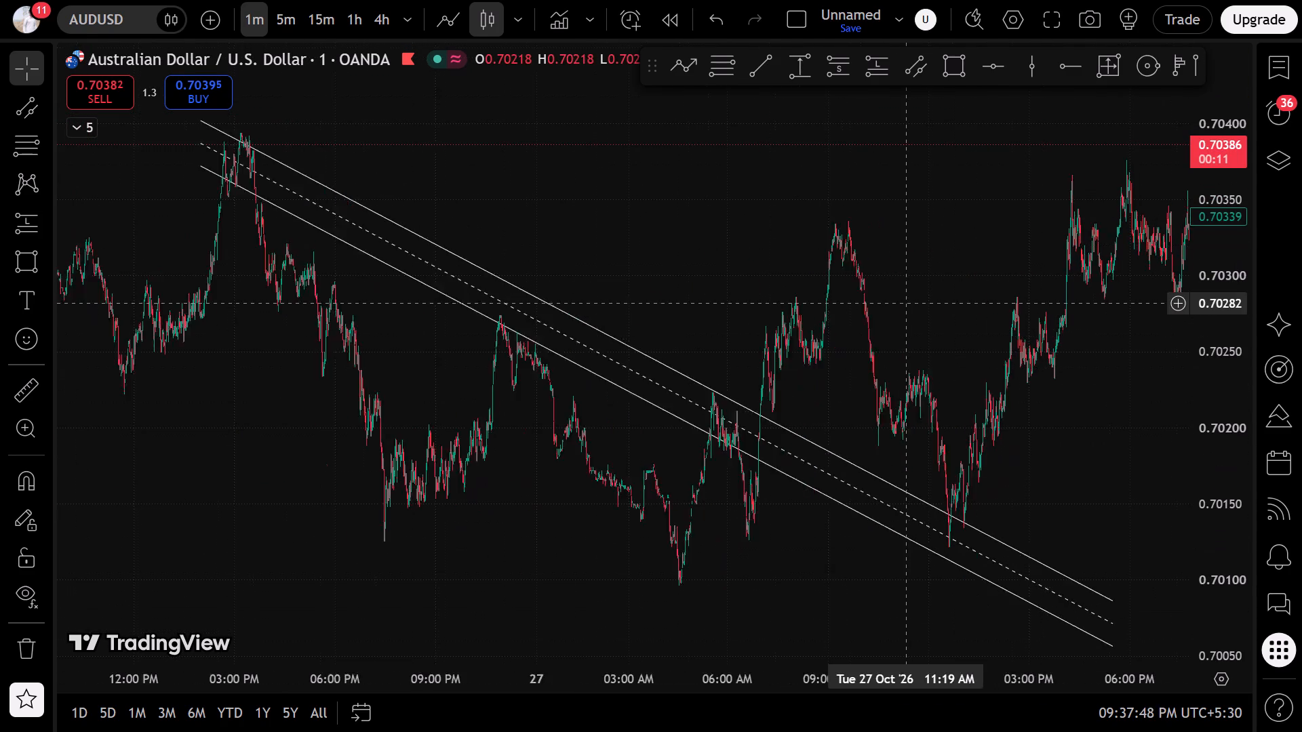
scroll(906, 304, up, 9)
drag(658, 322, 1240, 234)
drag(1189, 529, 1216, 345)
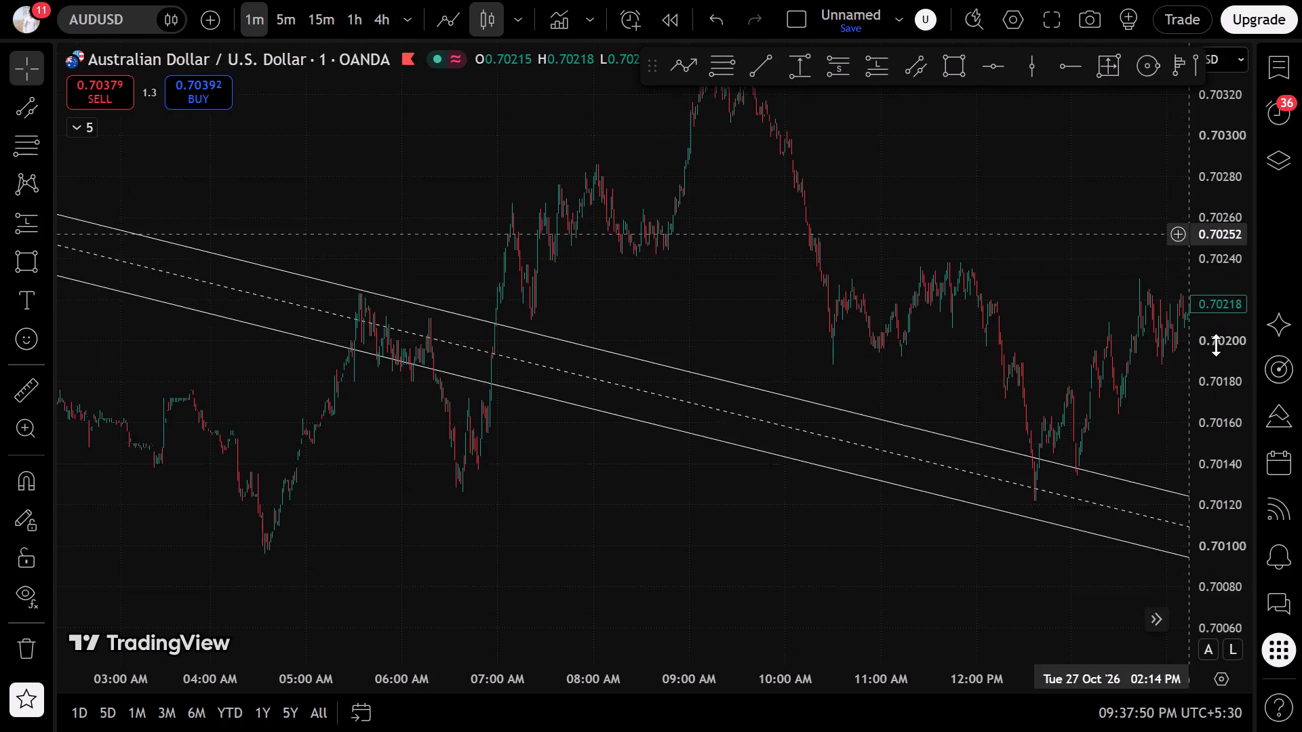
drag(1216, 345, 1216, 335)
scroll(936, 363, up, 13)
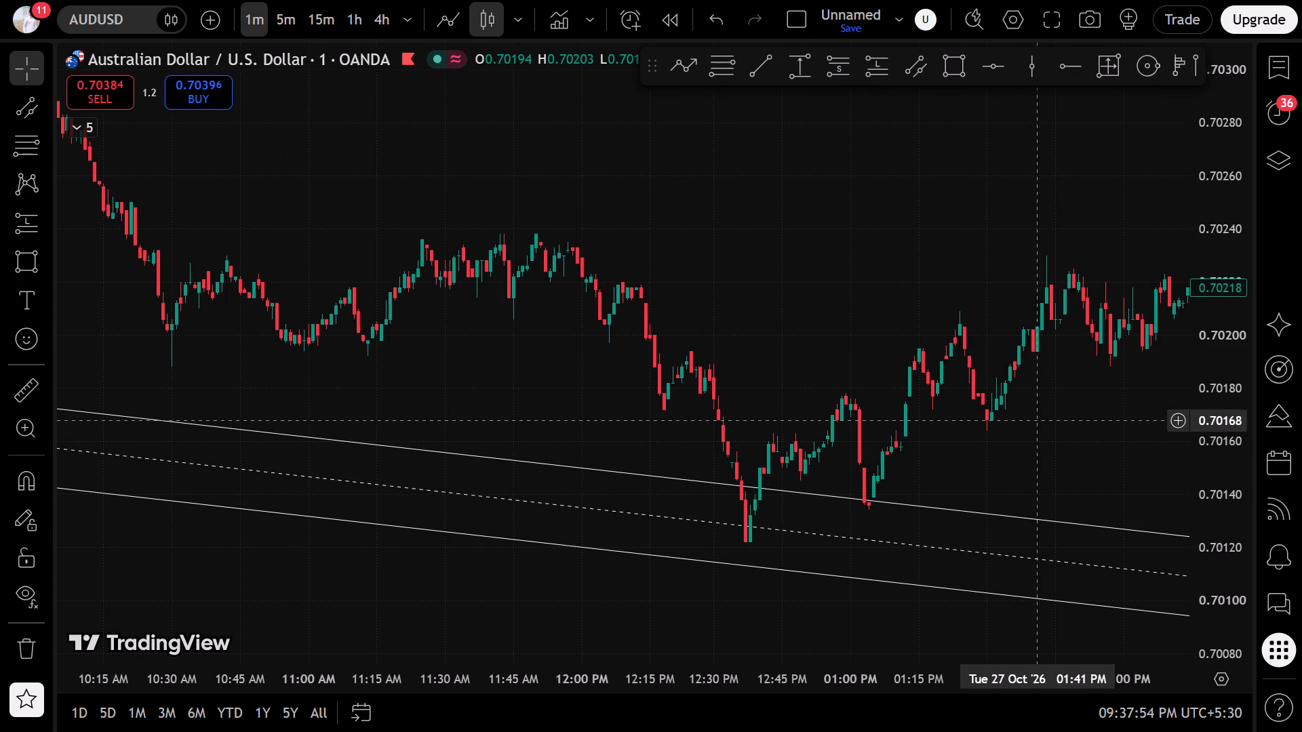
drag(1025, 430, 885, 450)
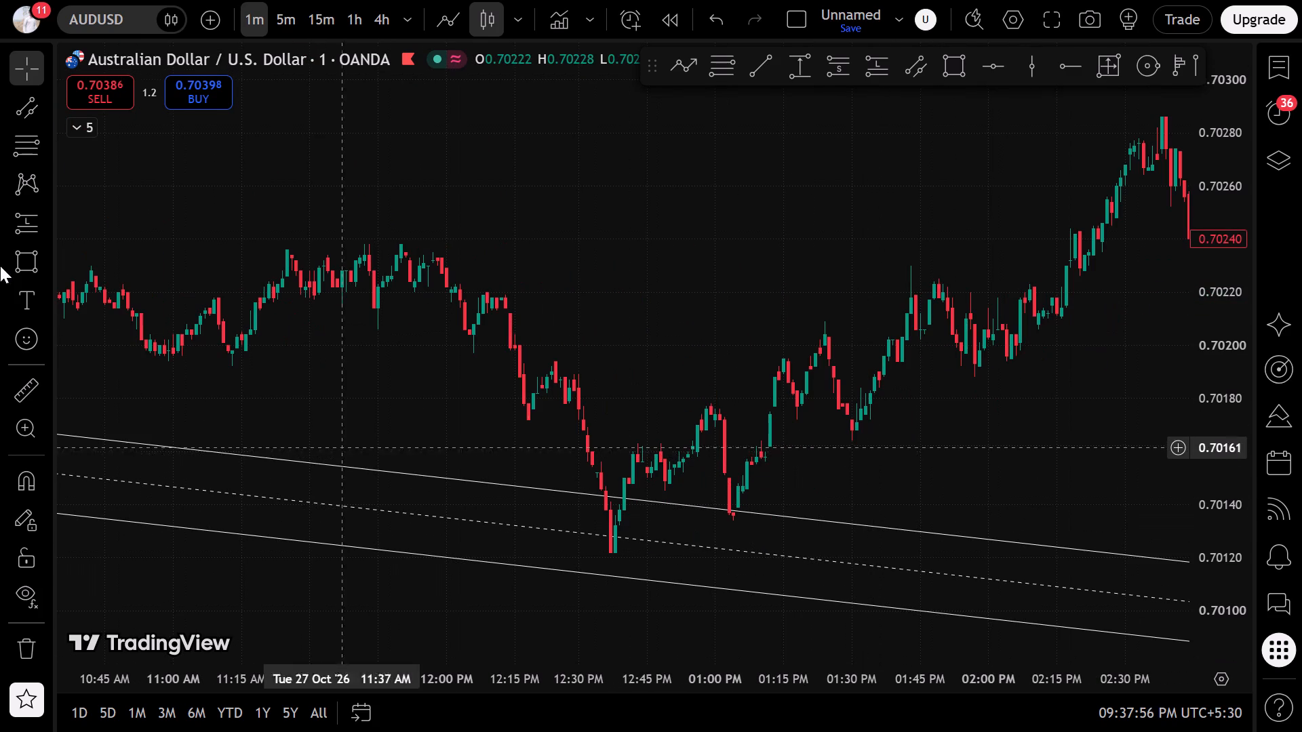
Draw a Fib retracement from about 0.70134 at 01:00 PM to about 0.70209 at 01:50 PM on 27 October.
click(33, 139)
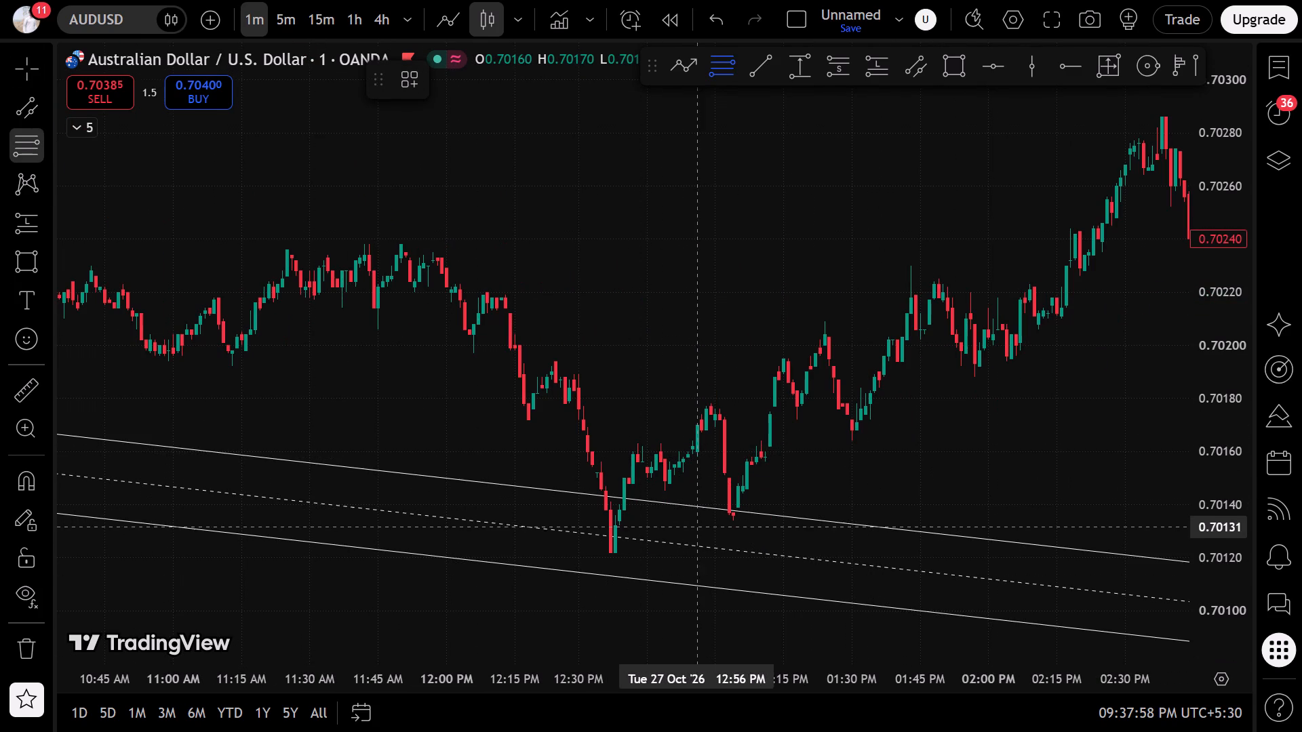
click(715, 521)
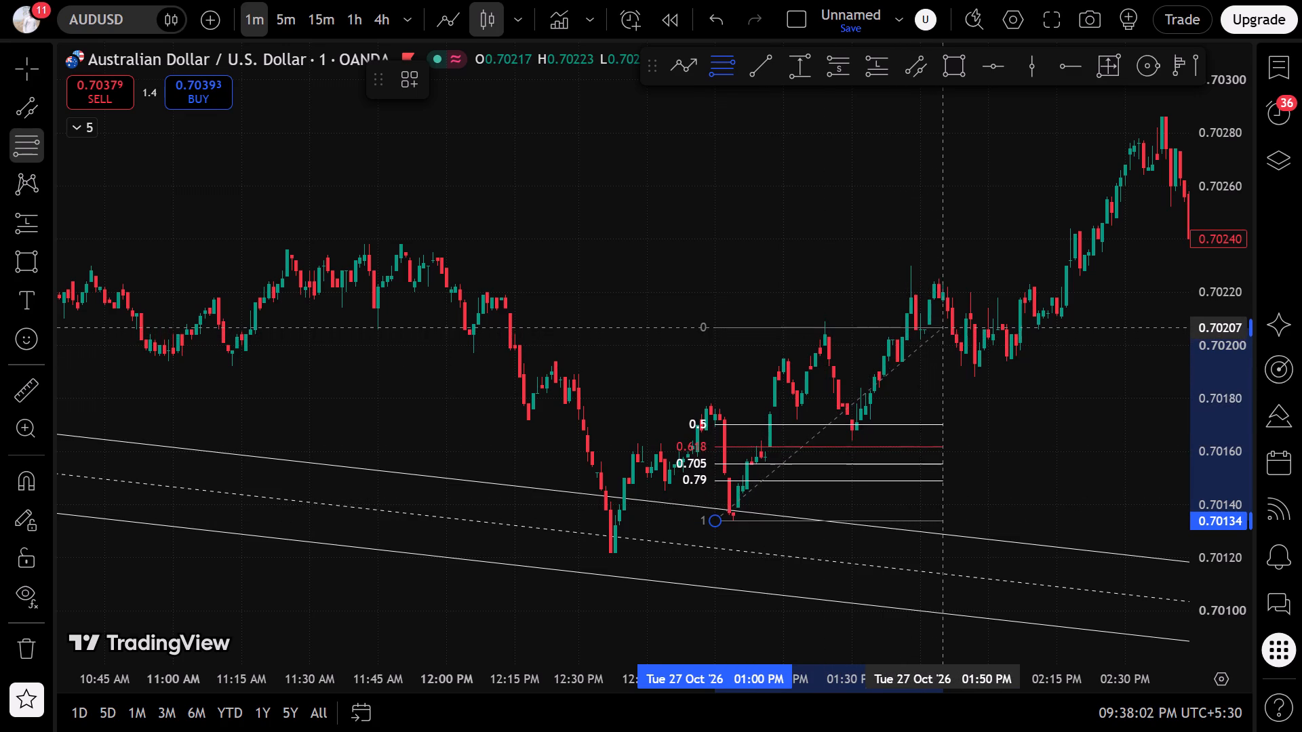
drag(956, 320, 967, 321)
click(967, 321)
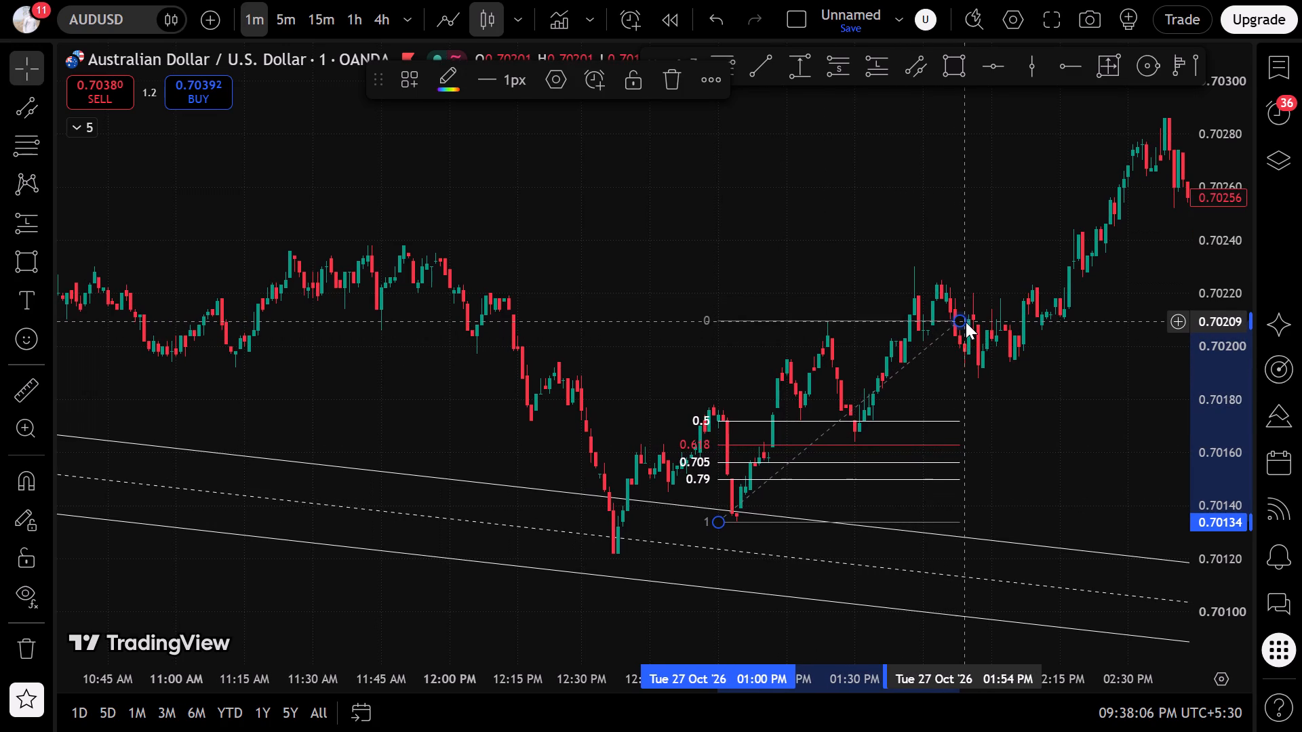
drag(965, 322, 949, 322)
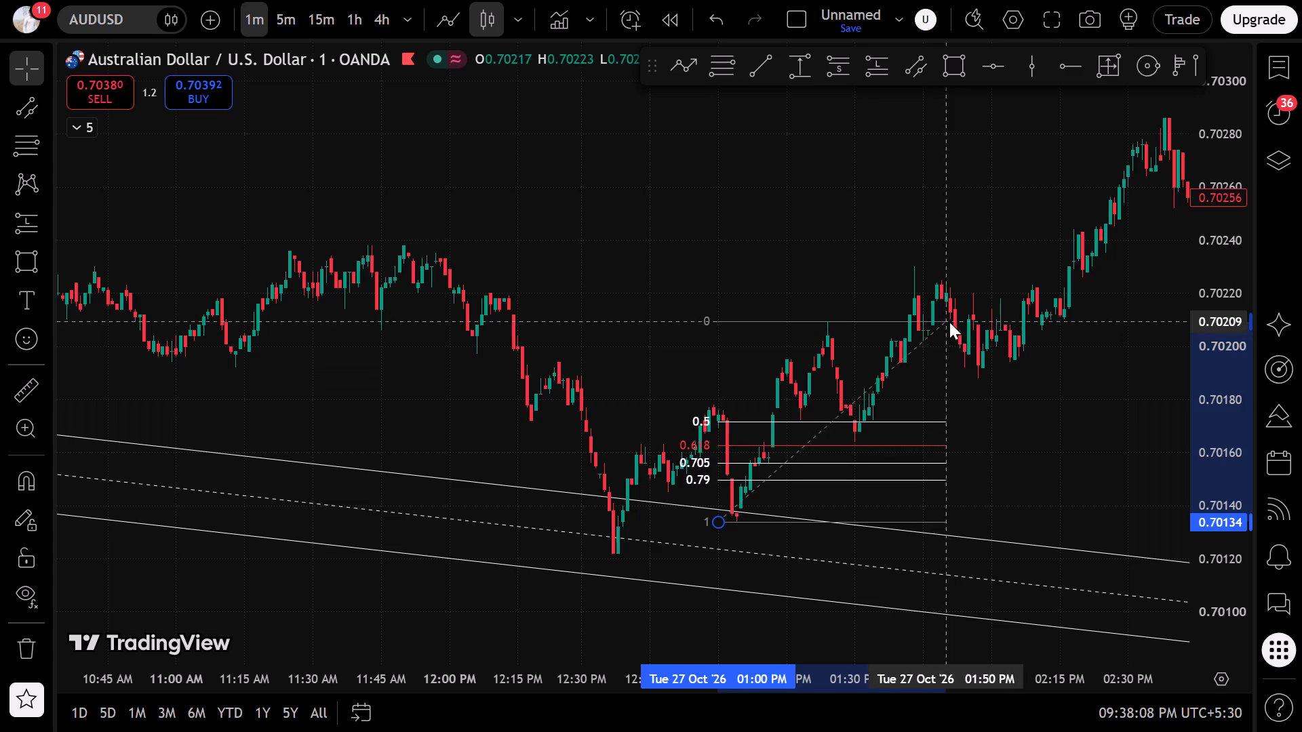
drag(949, 322, 951, 322)
Place a long position near the 0.5 Fib level with entry 0.70171, stop 0.70149 and target 0.70273, ending at 03:15 PM.
drag(1023, 375, 1031, 378)
scroll(1035, 383, down, 12)
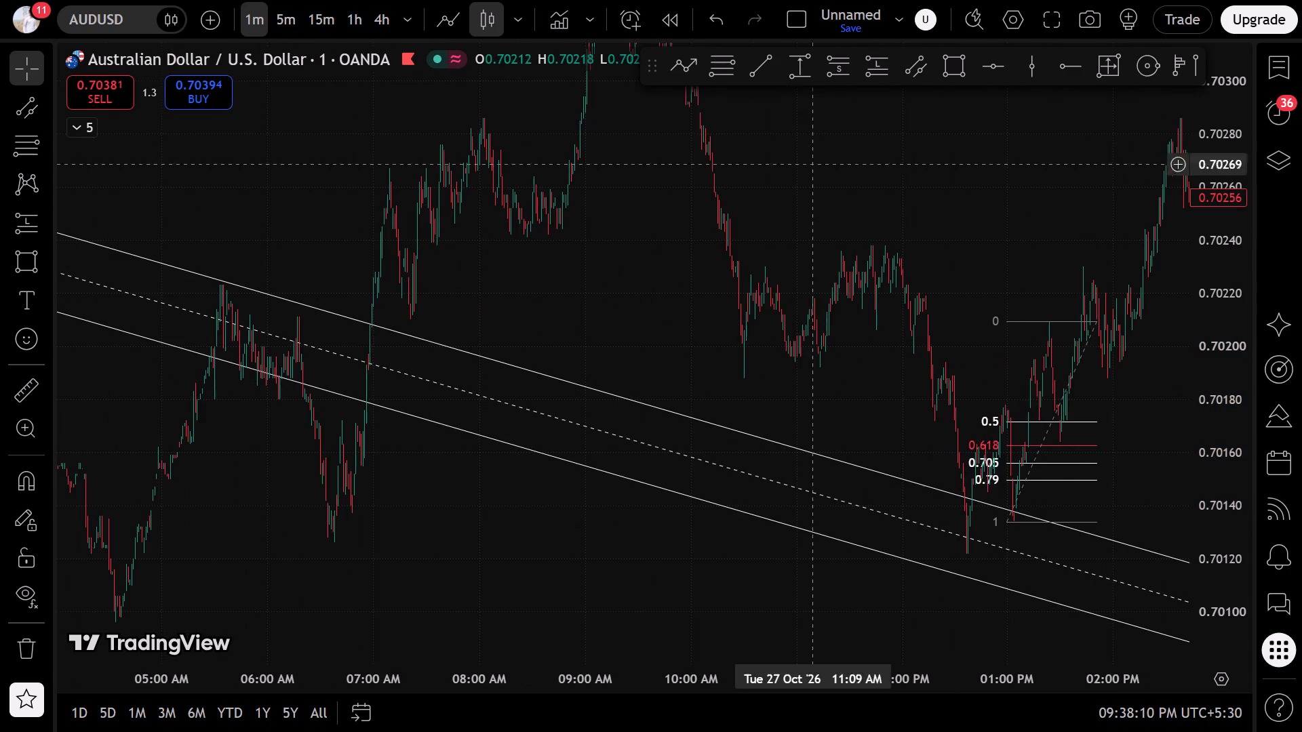
click(882, 60)
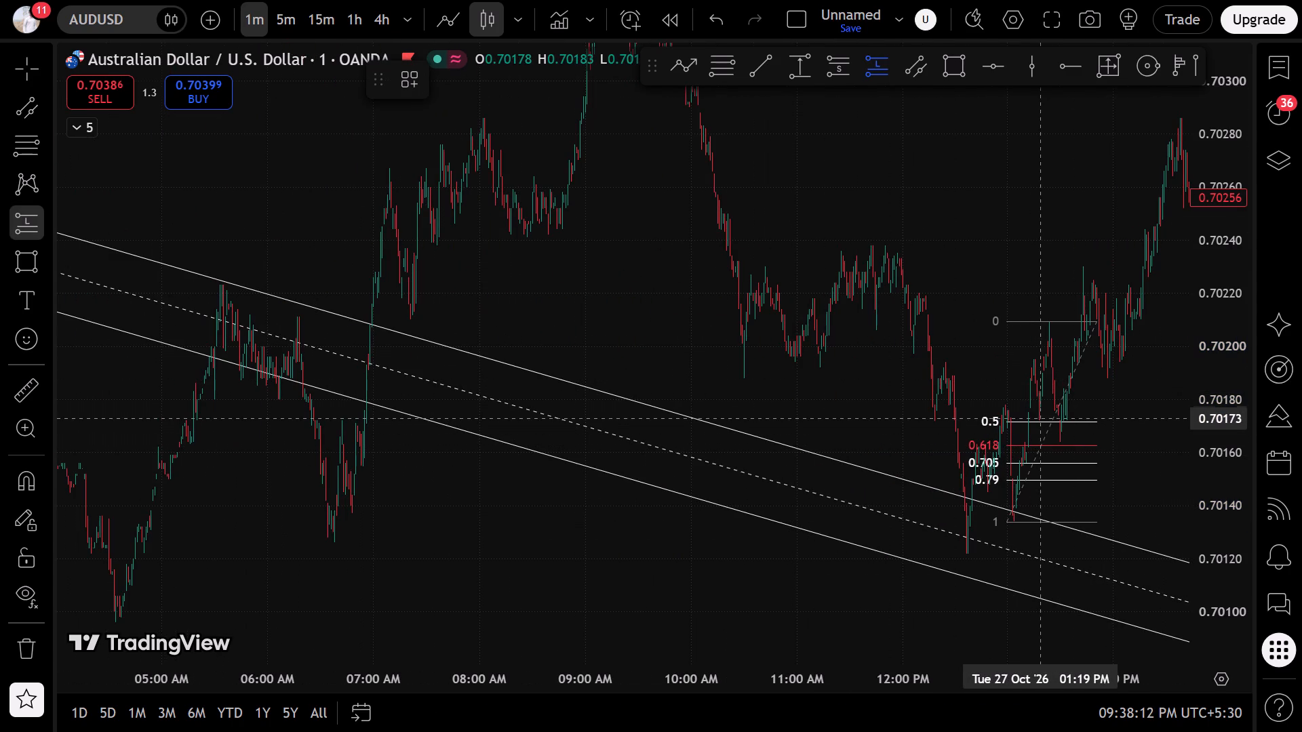
click(1027, 424)
drag(840, 565, 468, 565)
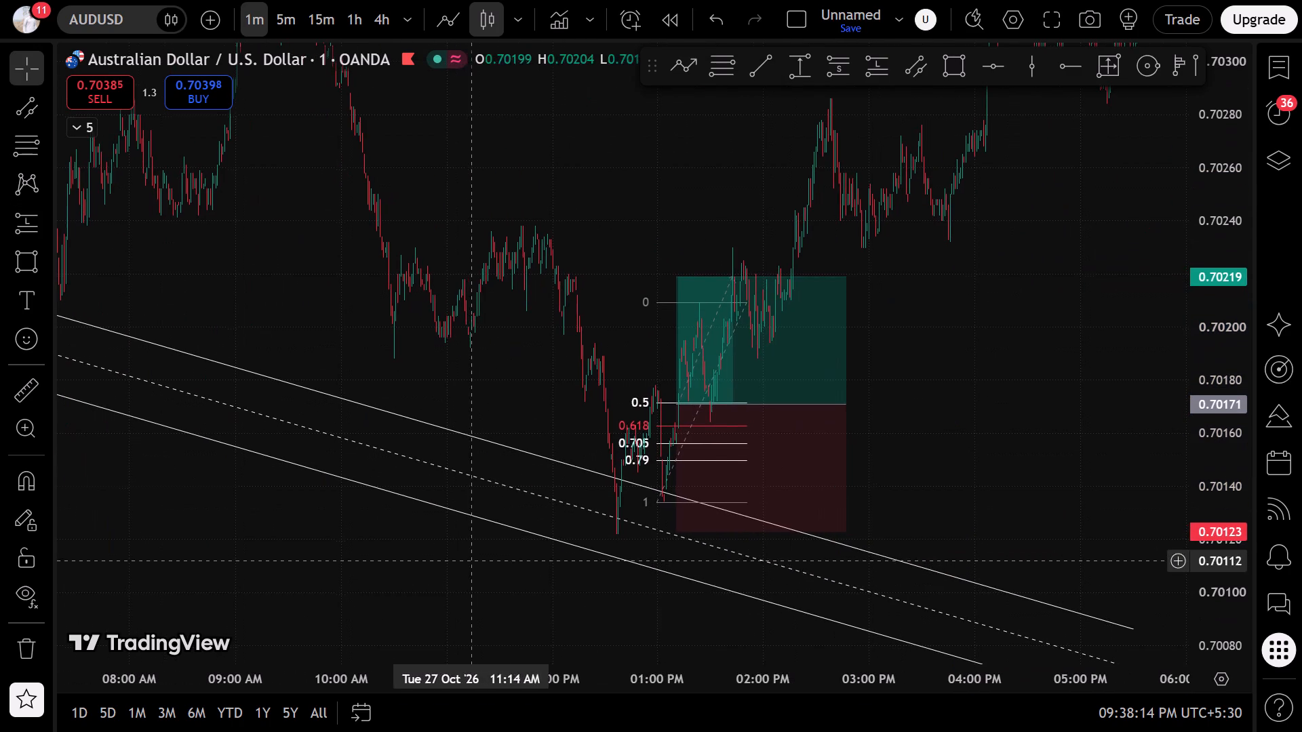
drag(675, 535, 669, 466)
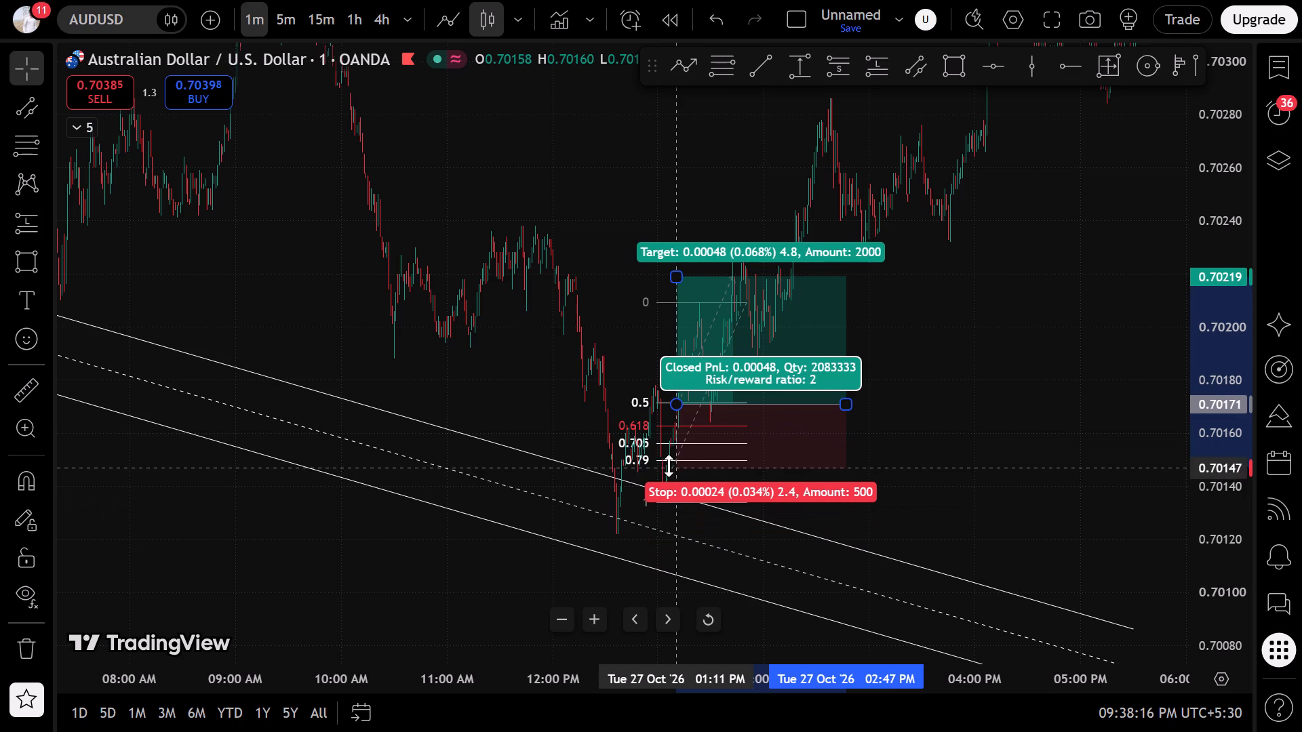
drag(669, 466, 673, 463)
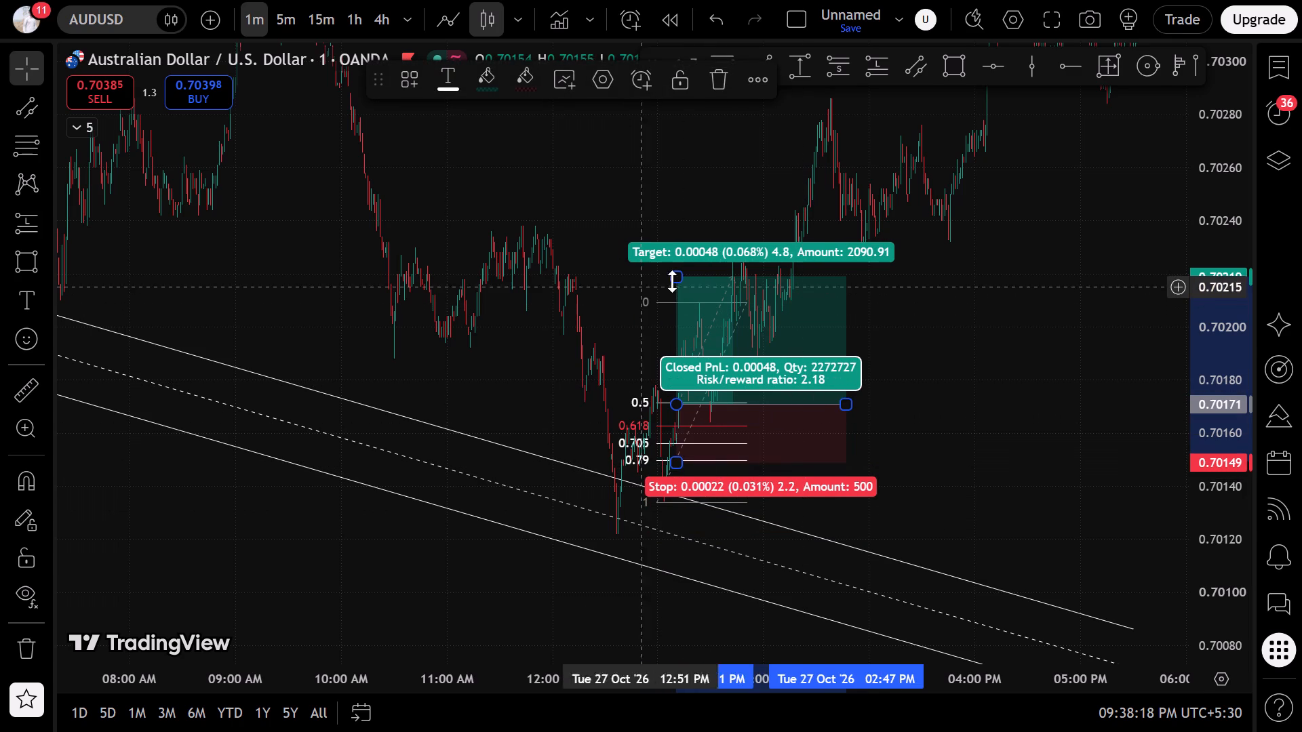
drag(678, 279, 697, 132)
drag(842, 406, 901, 406)
Switch AUDUSD to the 15-minute timeframe and raise the long position's target to about 0.70359.
click(317, 36)
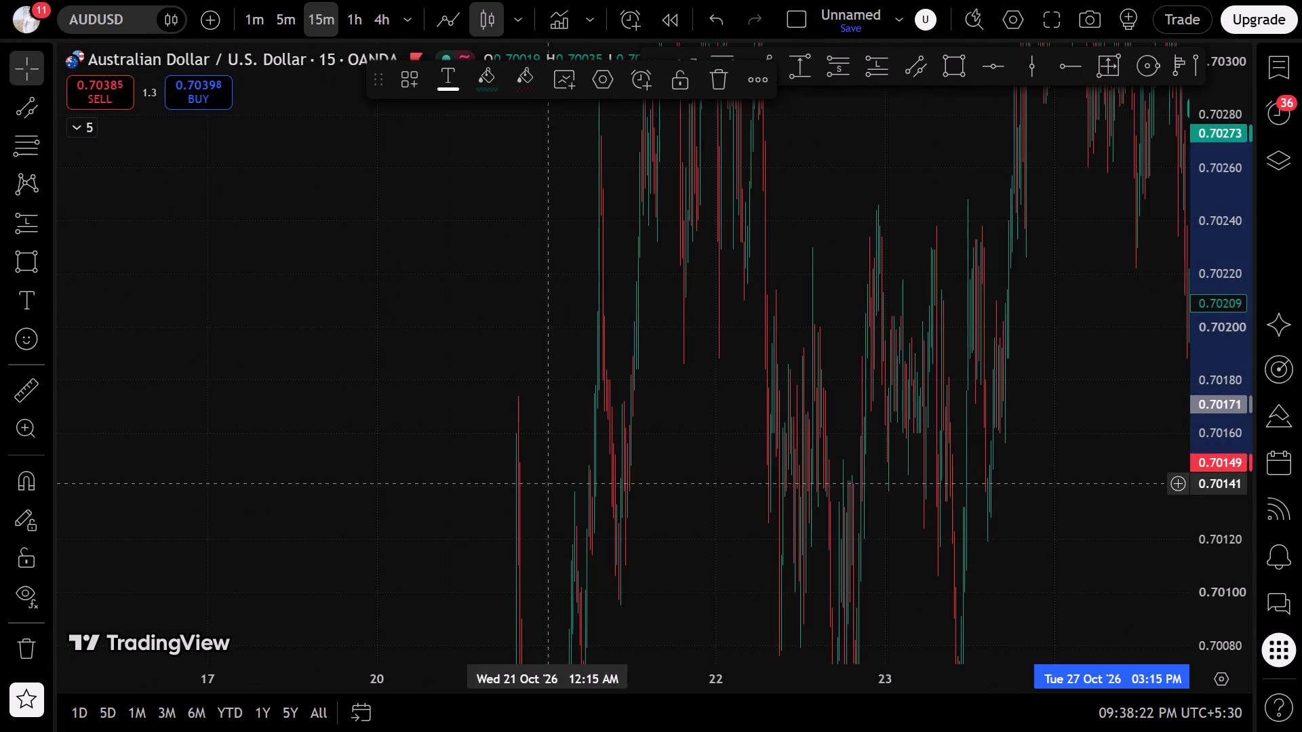
click(702, 617)
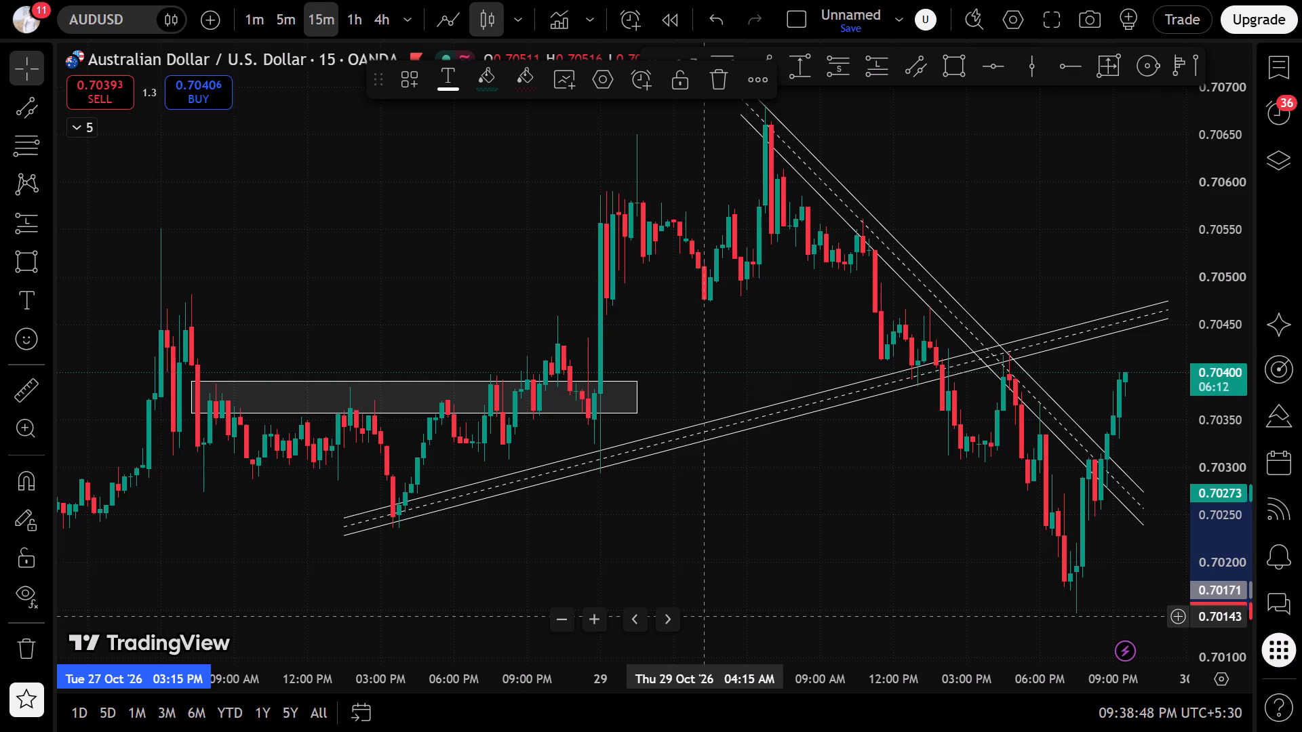
scroll(812, 590, down, 6)
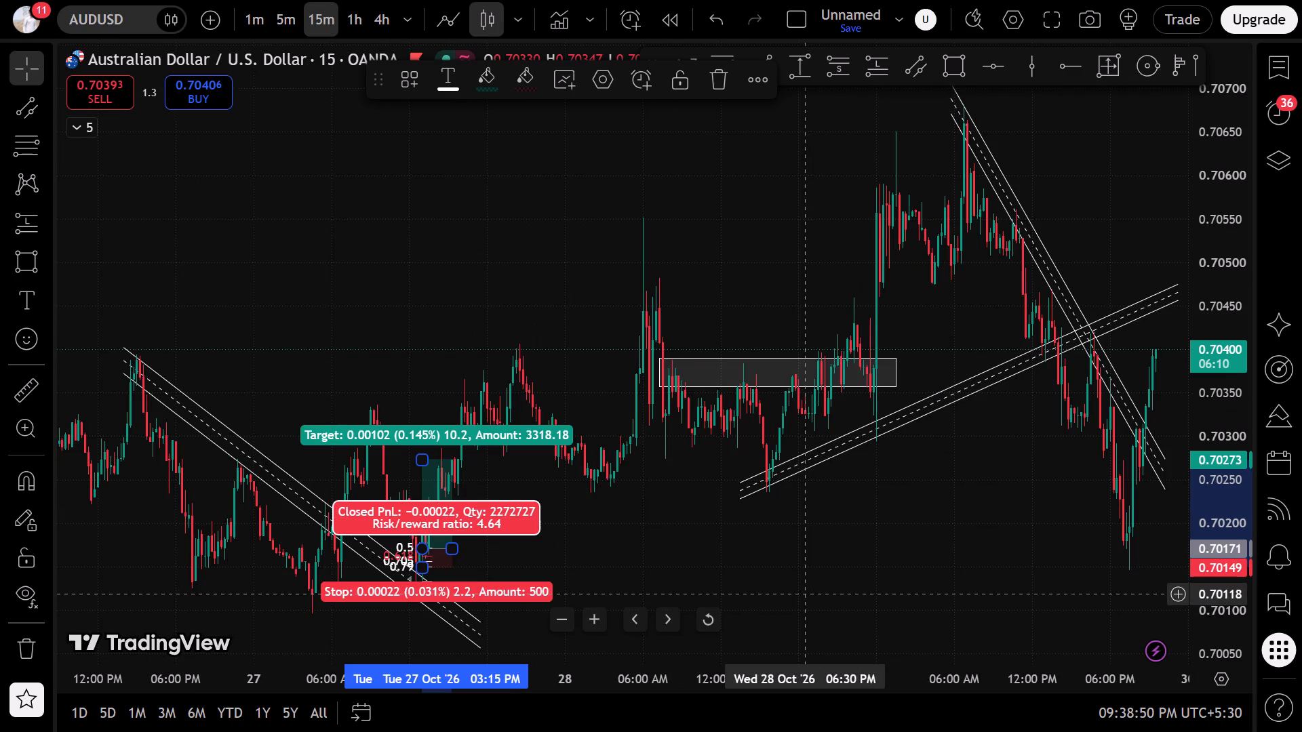
click(432, 291)
drag(368, 329, 929, 251)
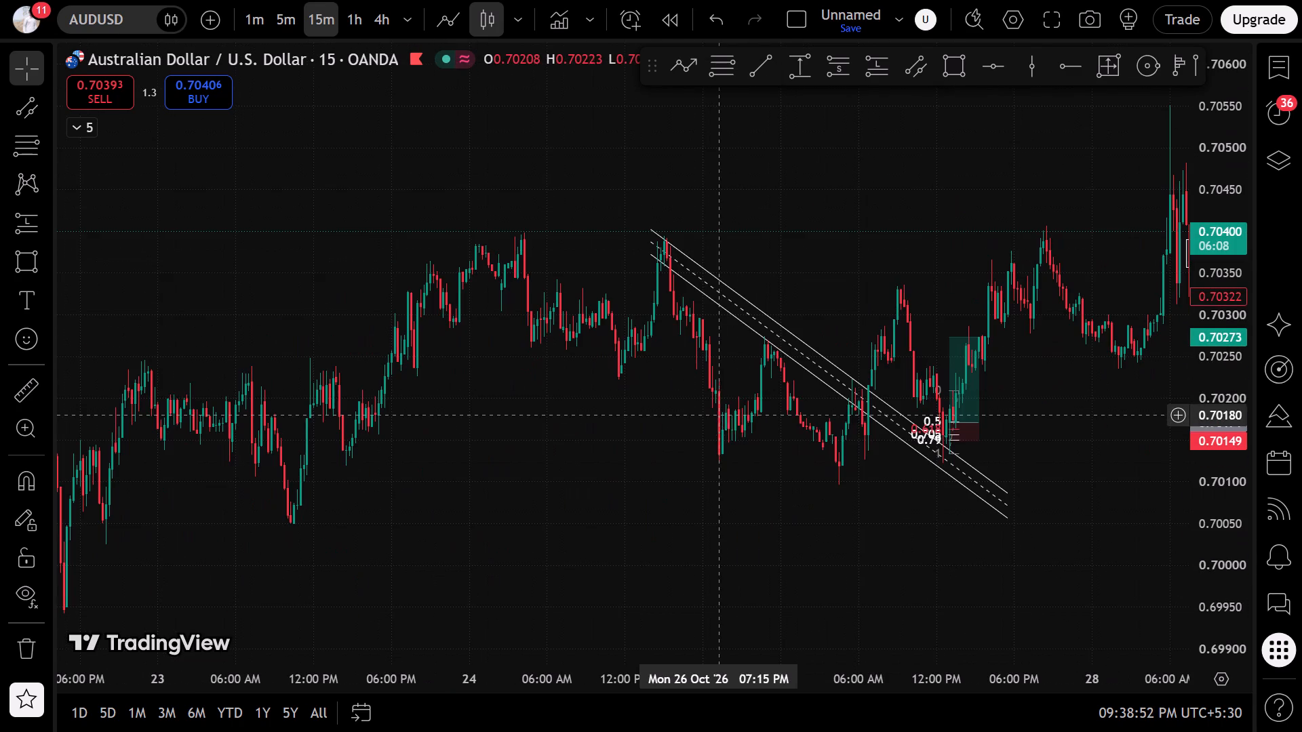
scroll(691, 429, up, 5)
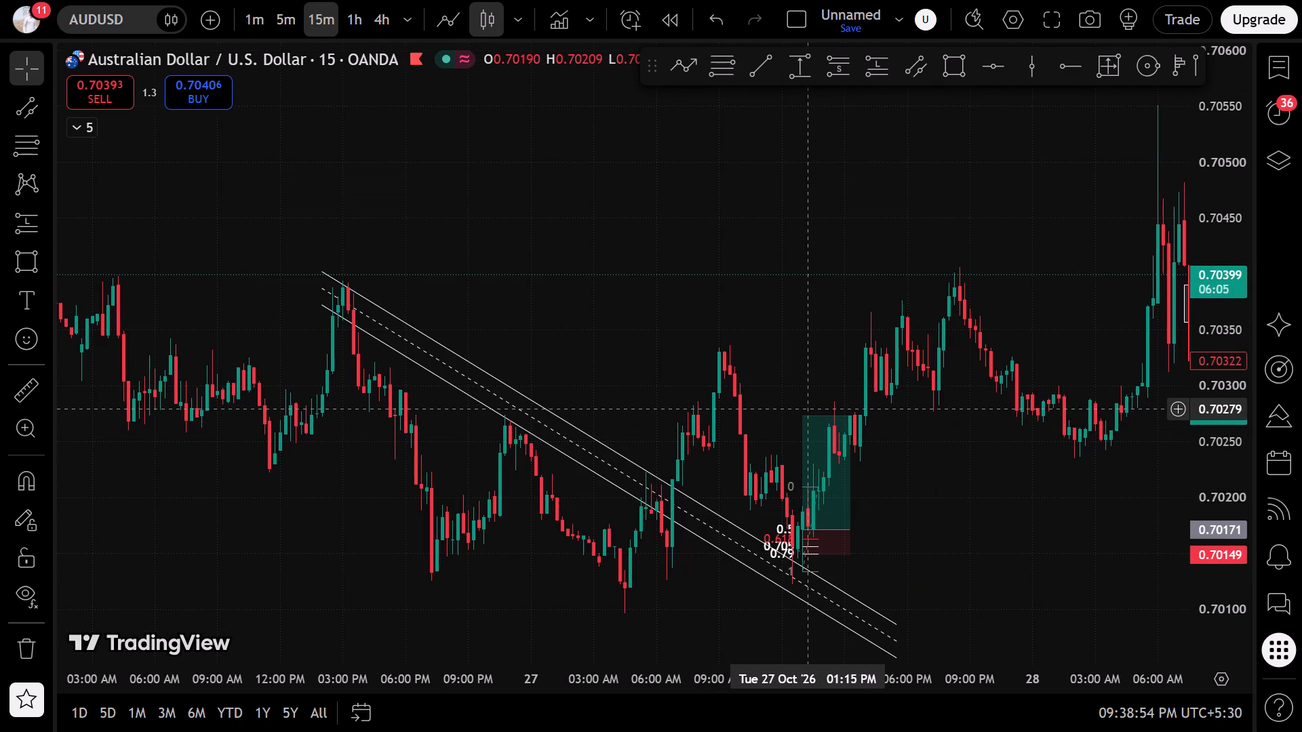
drag(802, 413, 820, 346)
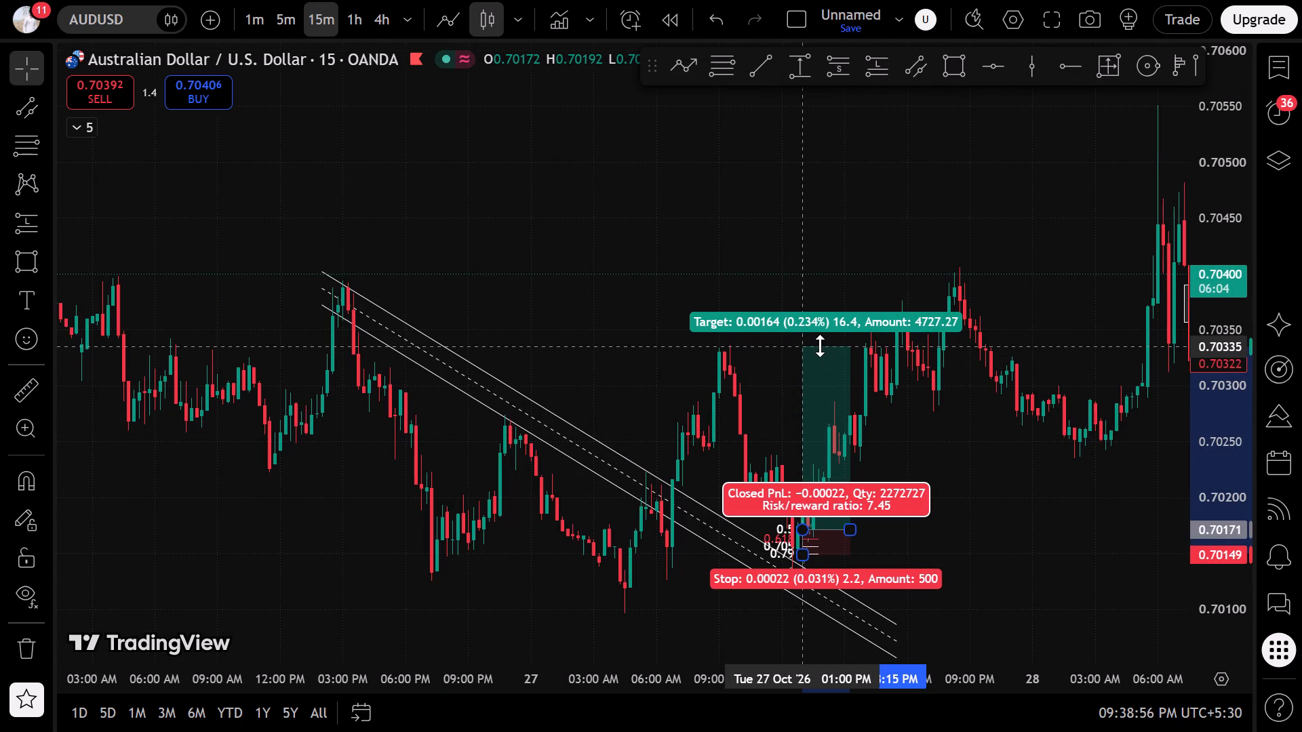
drag(820, 346, 837, 344)
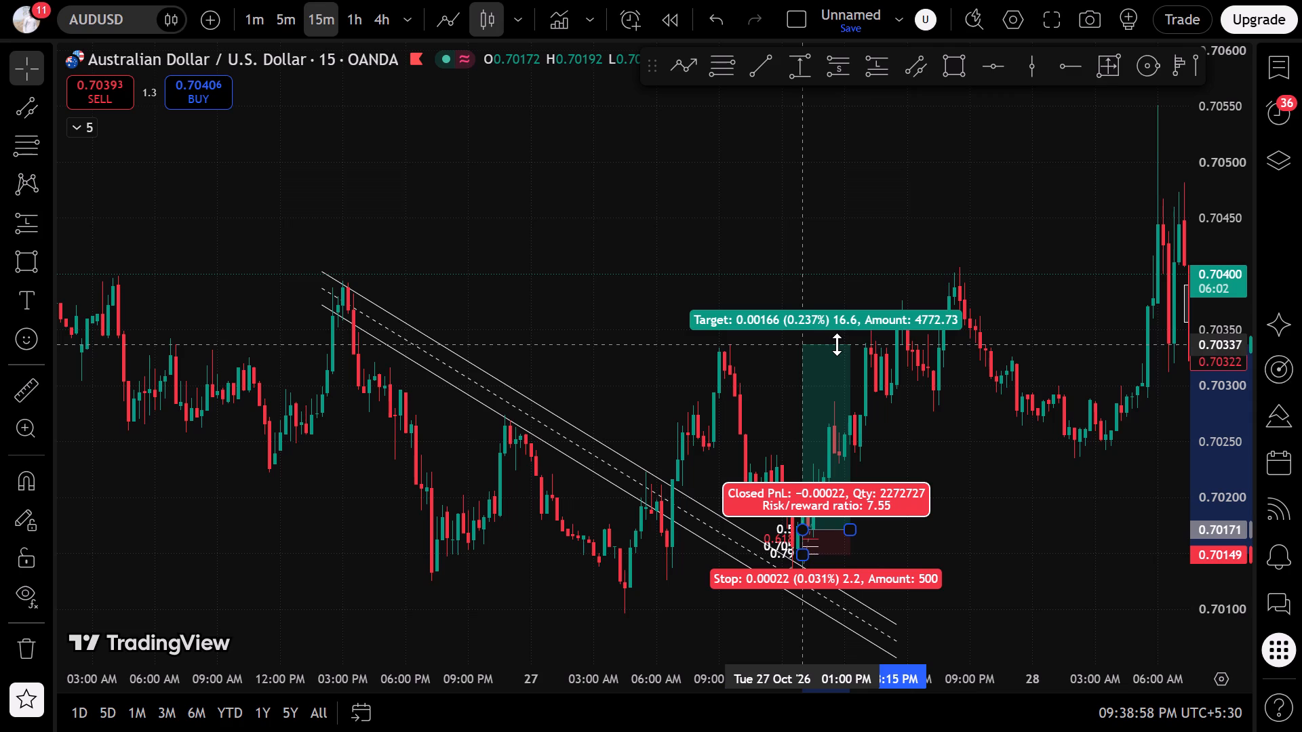
drag(837, 344, 895, 323)
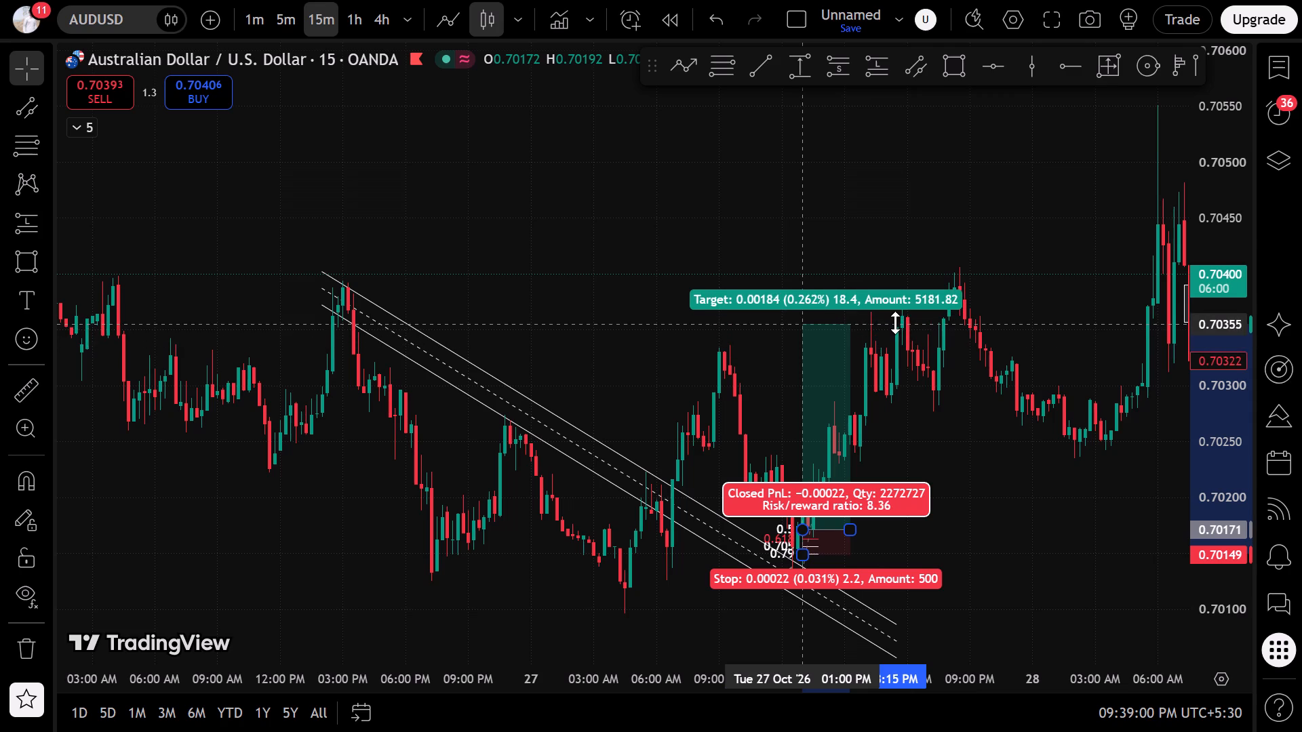
drag(895, 323, 913, 320)
click(785, 368)
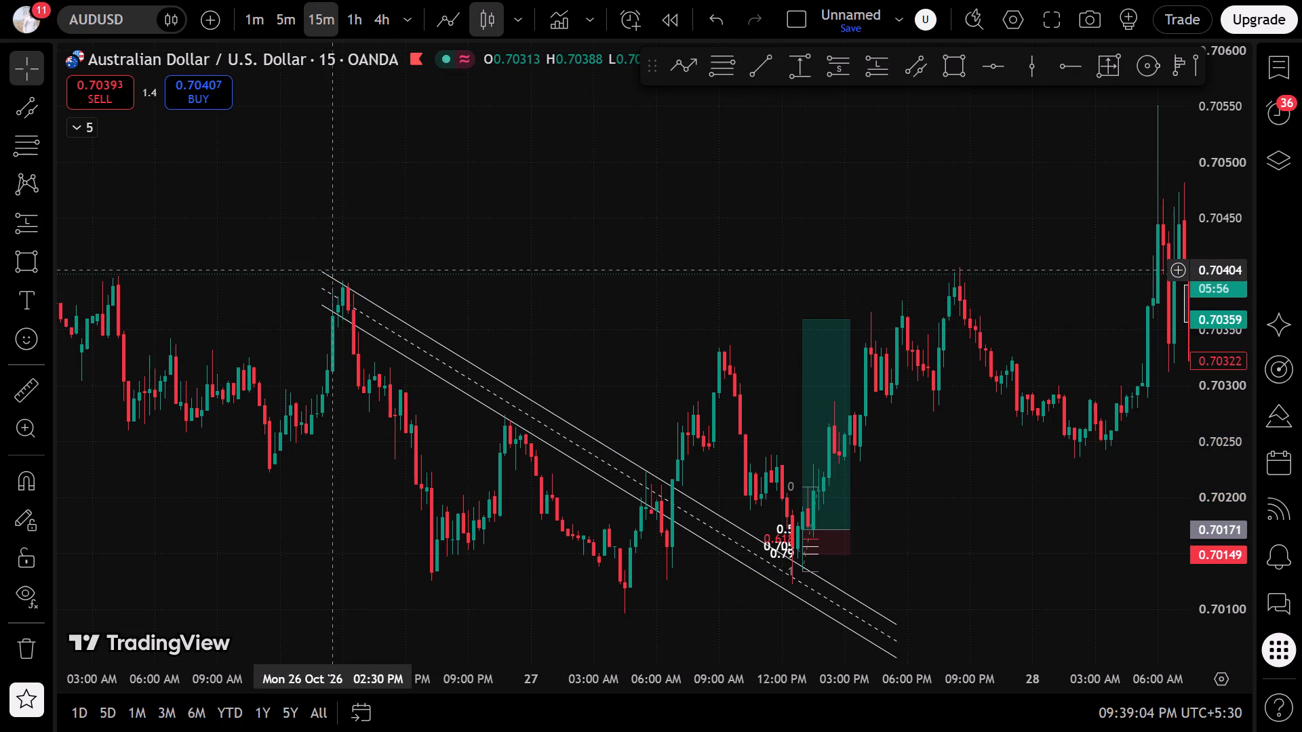
Extend the falling channel's upper line back to about 0.70410 at 01:15 PM on 26 October.
drag(325, 269, 306, 262)
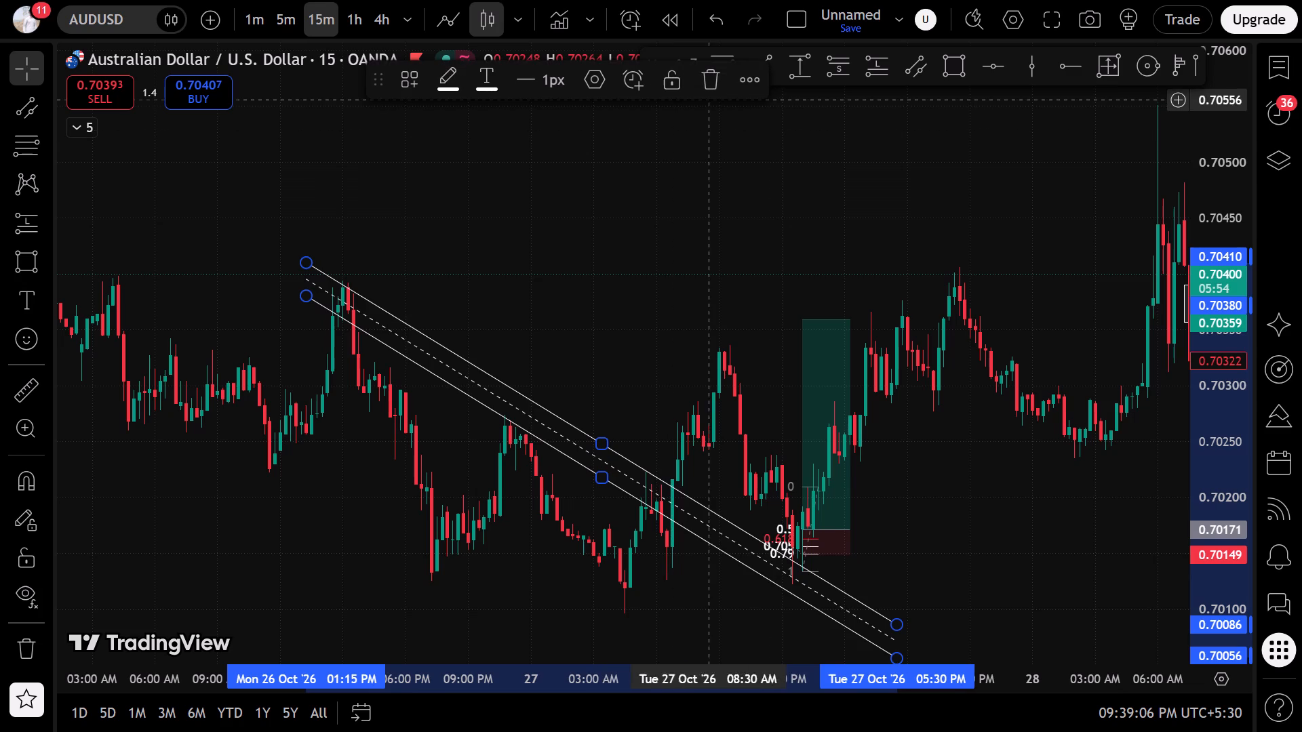
Delete the falling parallel channel that starts at 01:15 PM on 26 October.
click(712, 83)
Draw a falling parallel channel from about 0.70417 at 01:00 PM on 26 October to 0.70124 at 01:45 PM on 27 October, lower line starting at 0.70389.
click(906, 76)
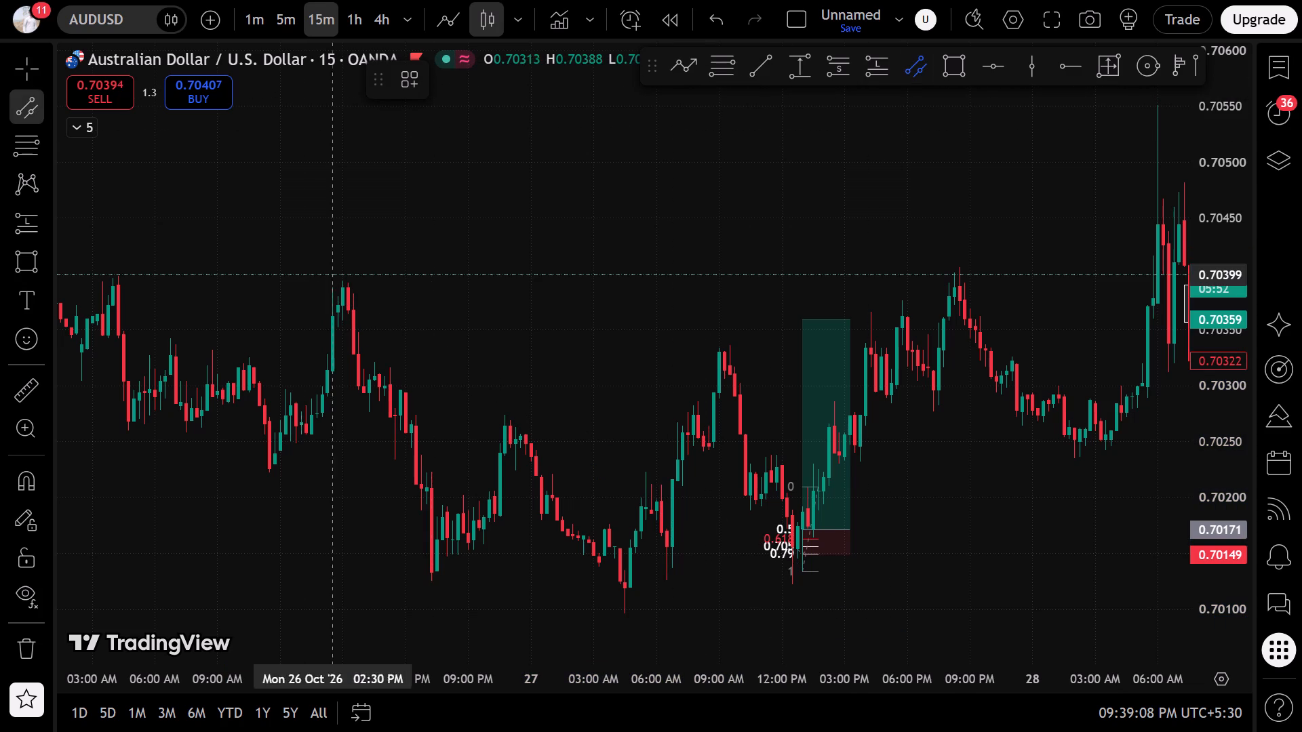
click(309, 266)
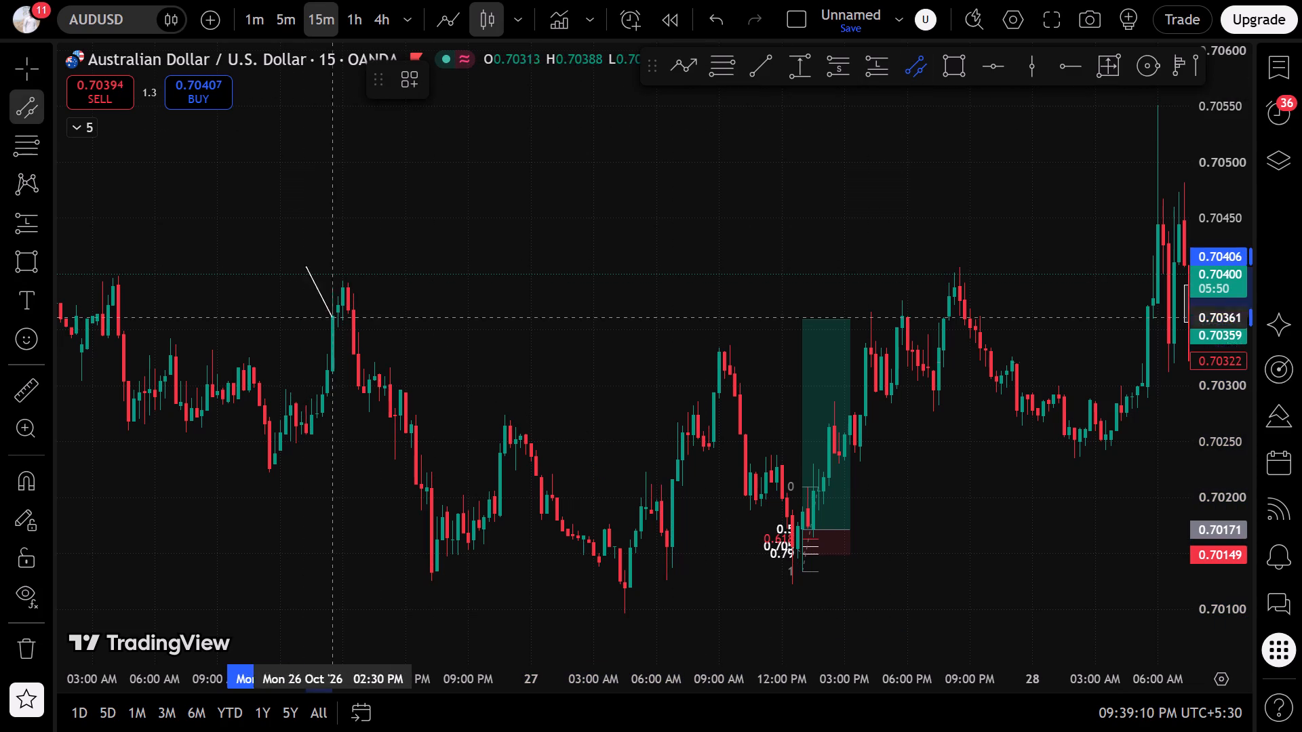
double_click(833, 582)
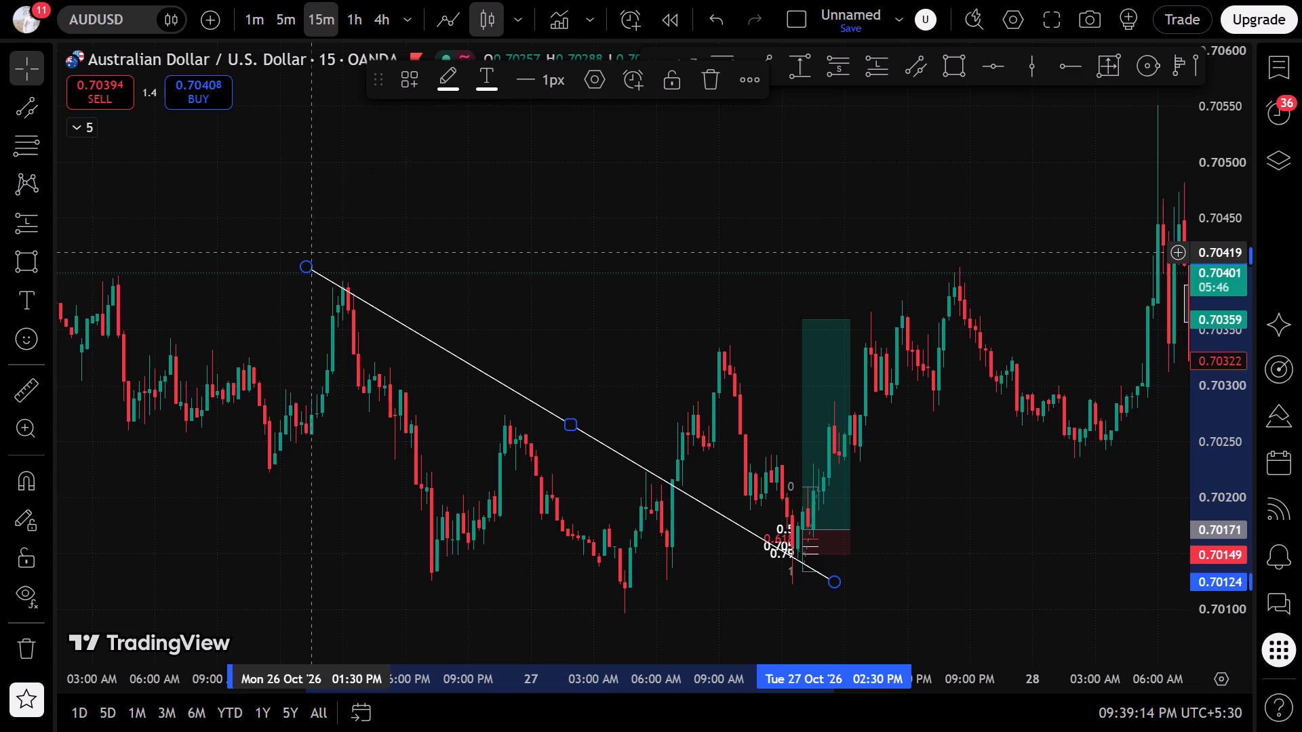
drag(304, 266, 301, 255)
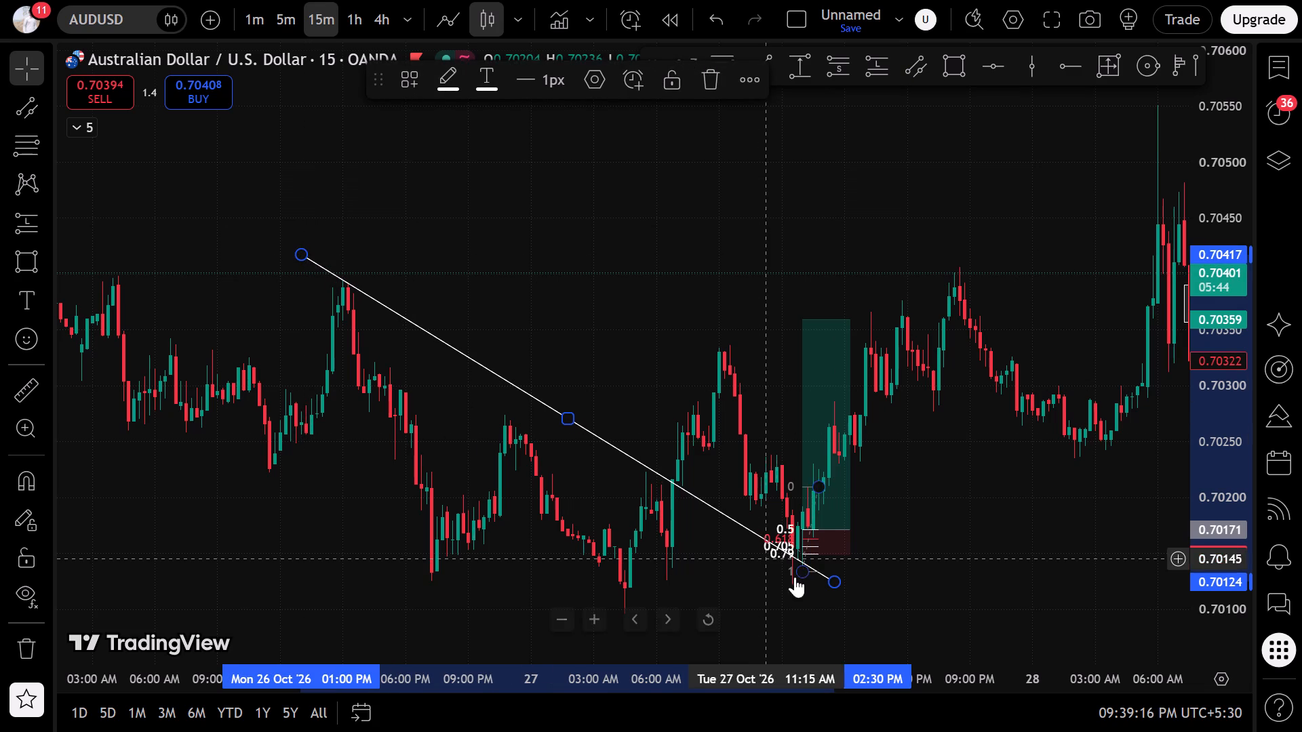
click(840, 590)
drag(840, 590, 831, 595)
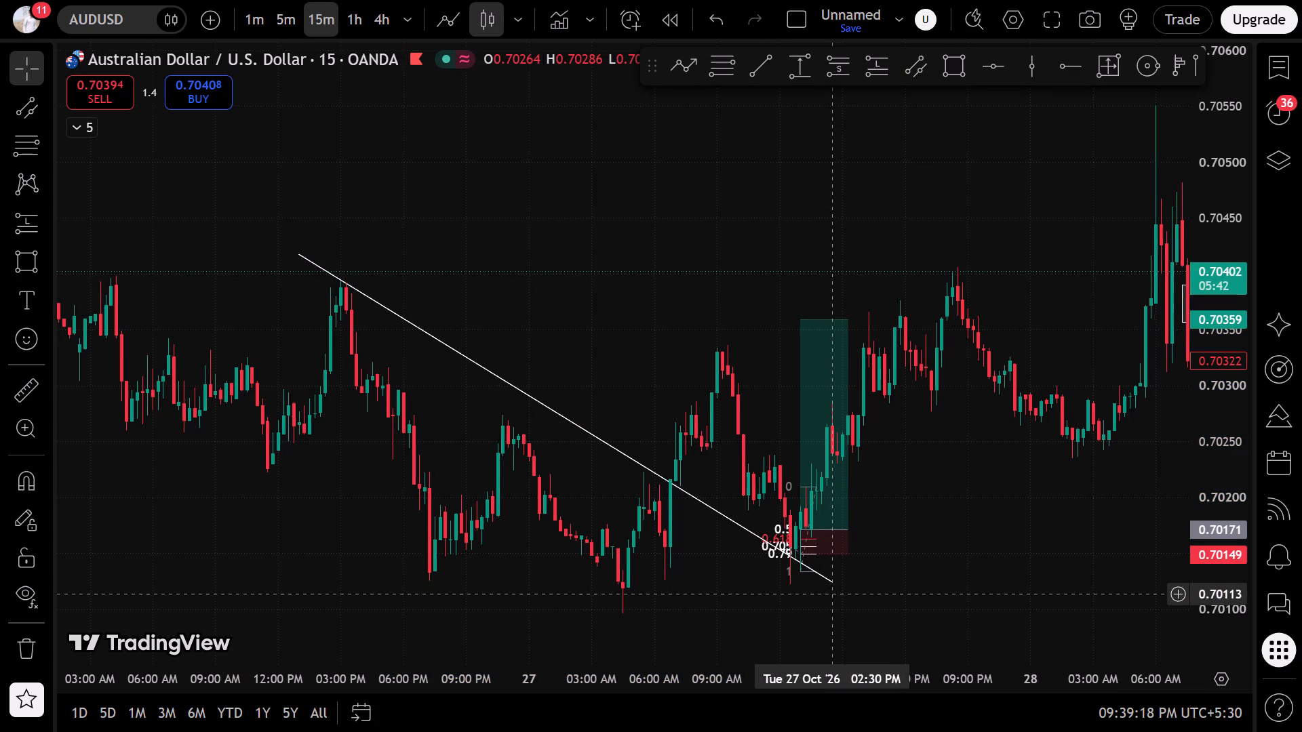
drag(831, 595, 831, 595)
drag(824, 577, 812, 582)
drag(556, 415, 552, 417)
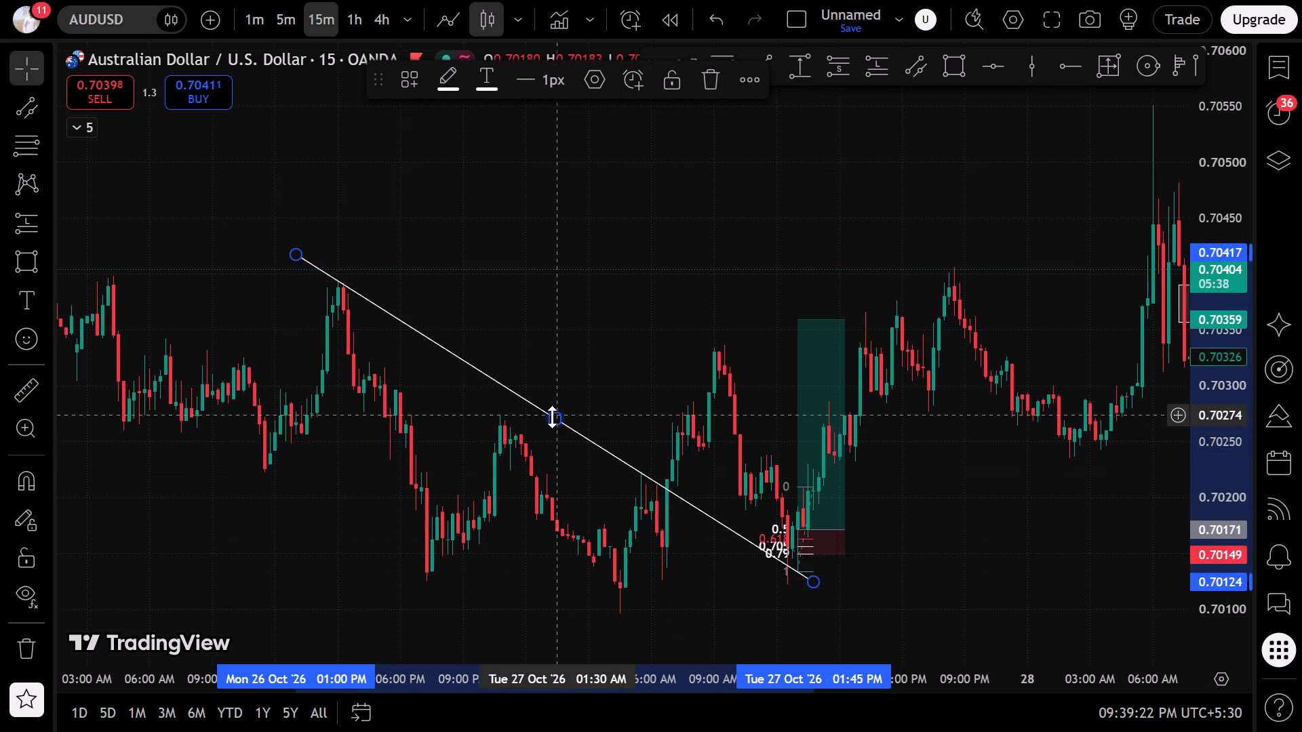
drag(552, 417, 559, 451)
click(465, 461)
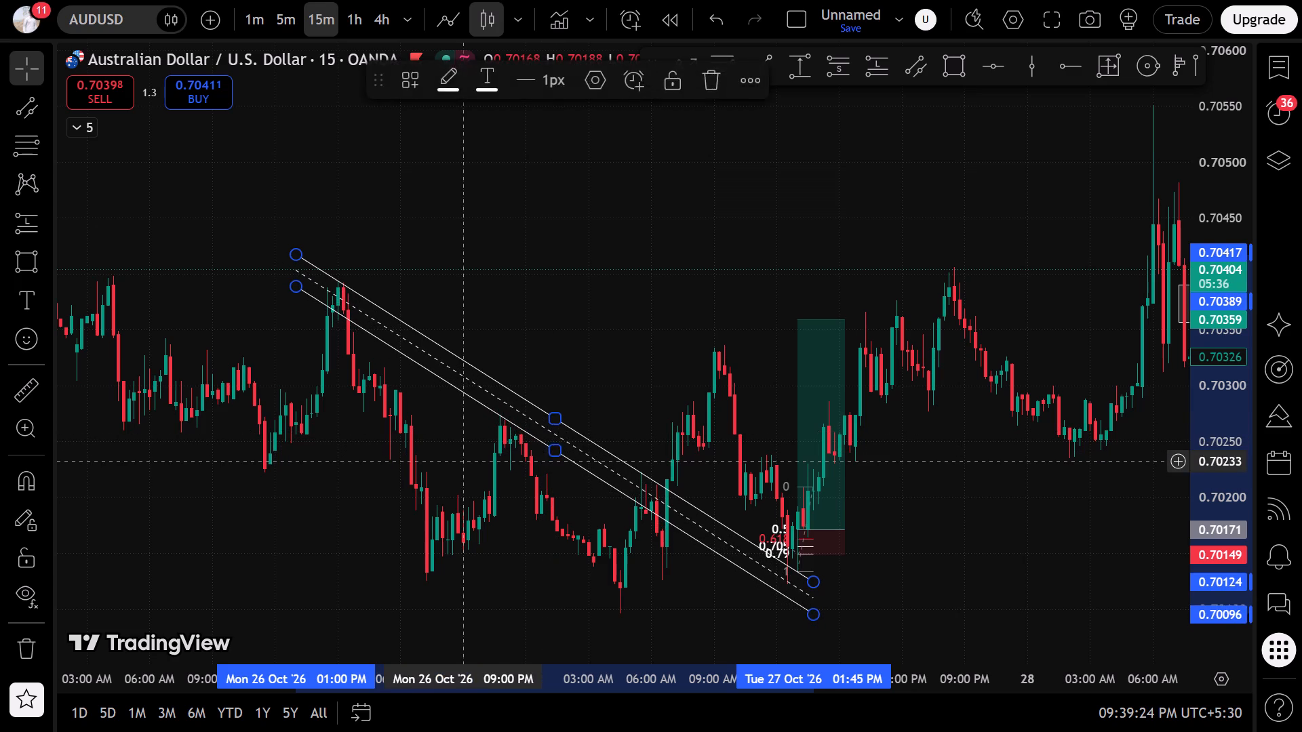
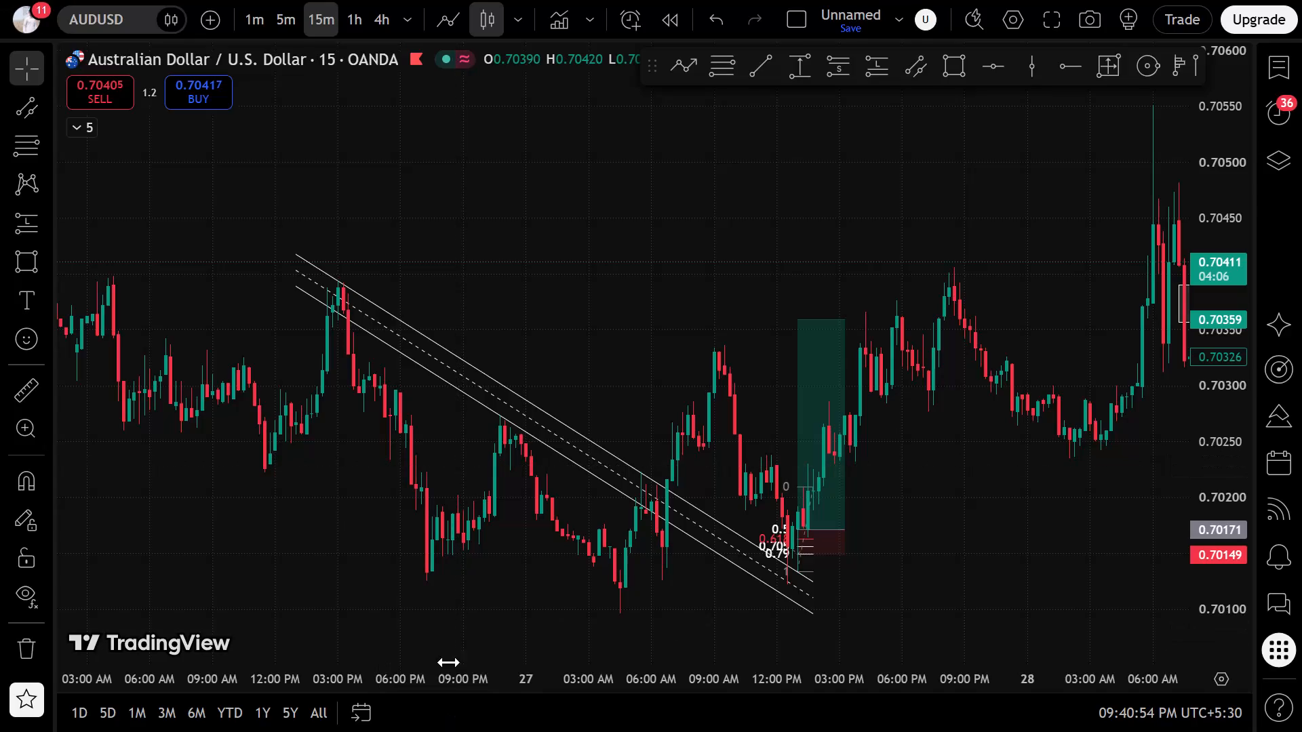
Draw a rising parallel channel from about 0.69928 at 02:45 PM on 22 October to about 0.70336 on 27 October.
scroll(434, 584, down, 6)
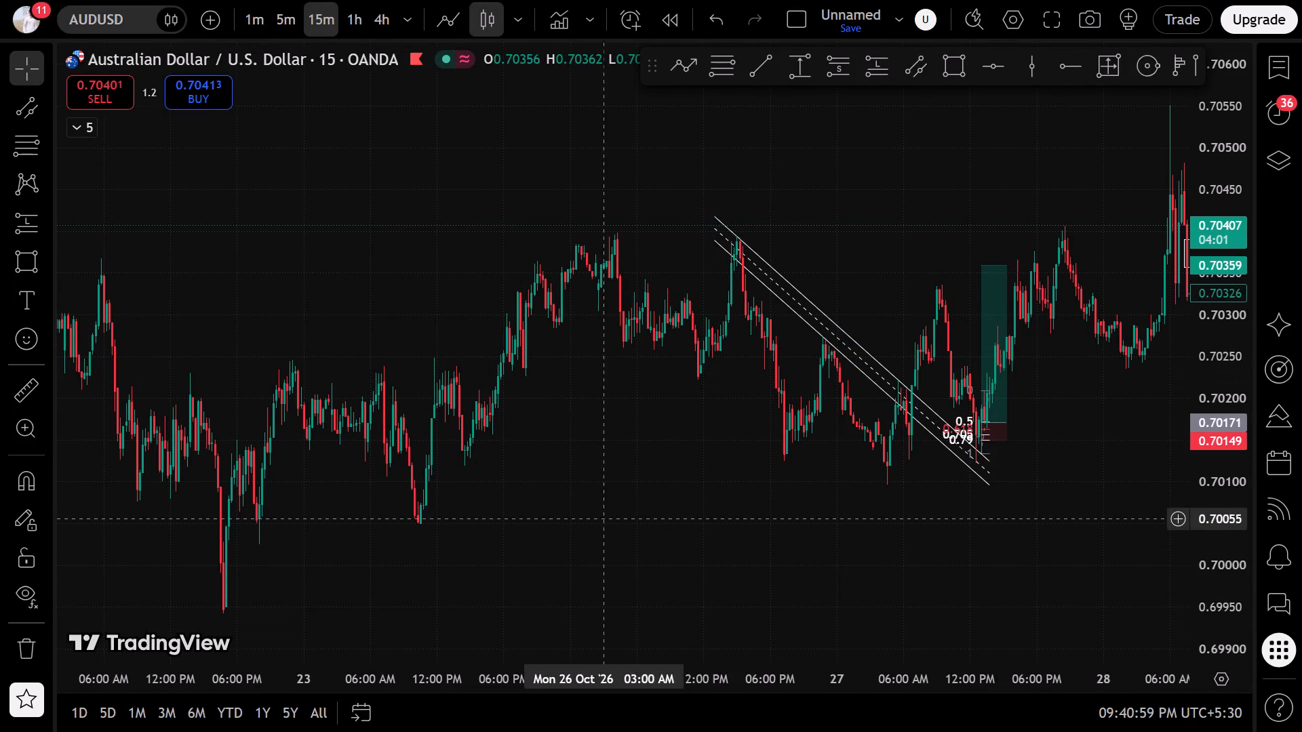
click(901, 64)
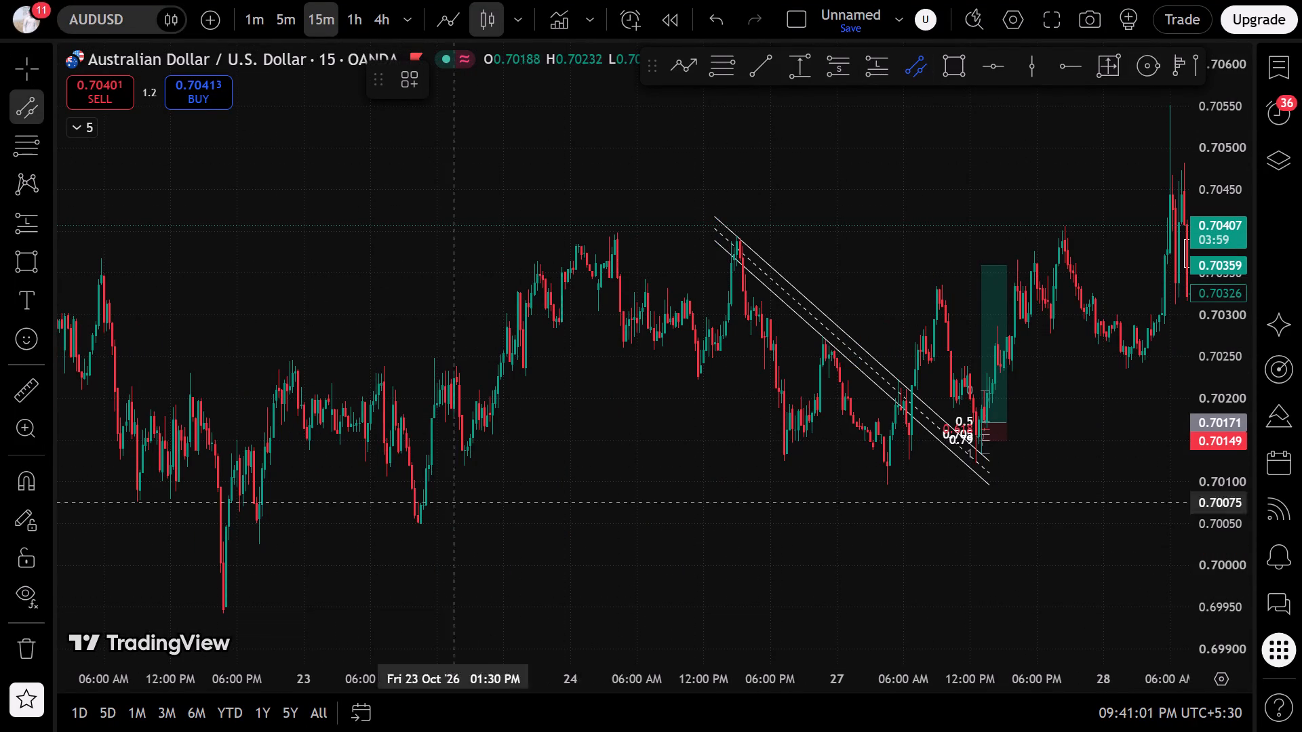
click(201, 626)
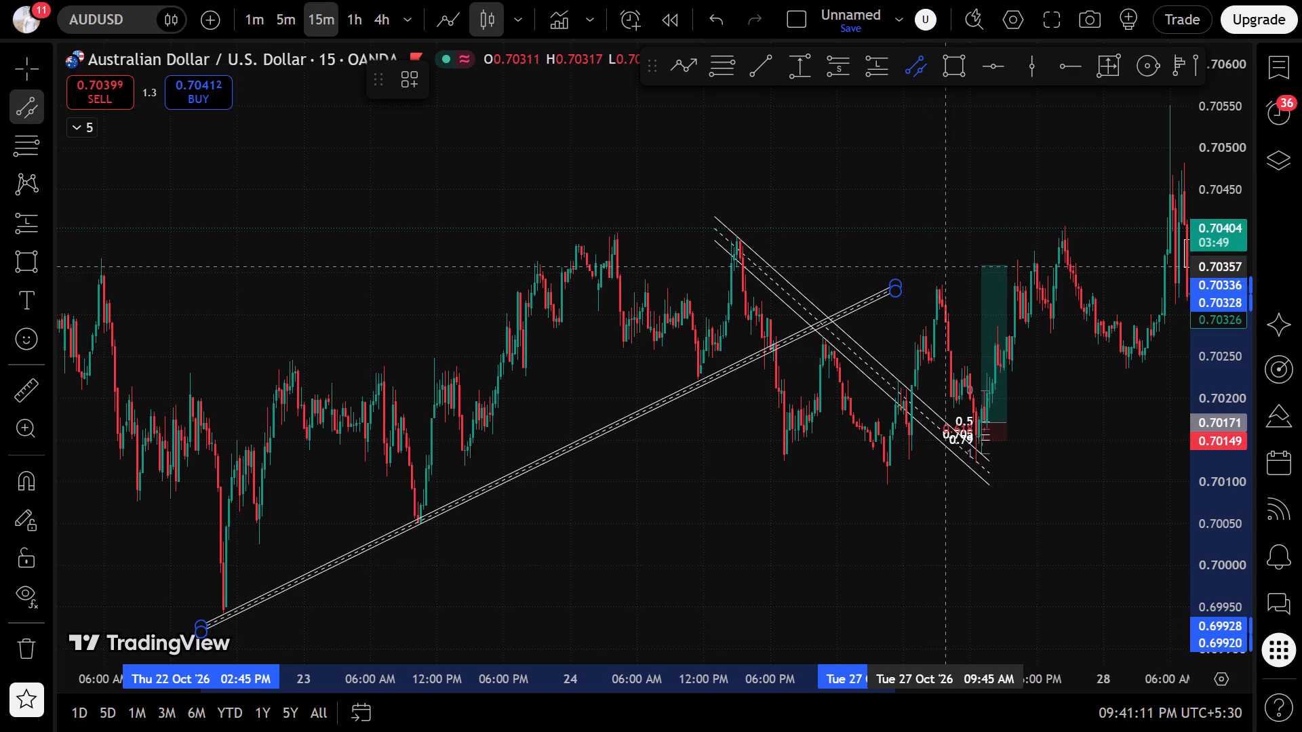
click(960, 275)
click(843, 449)
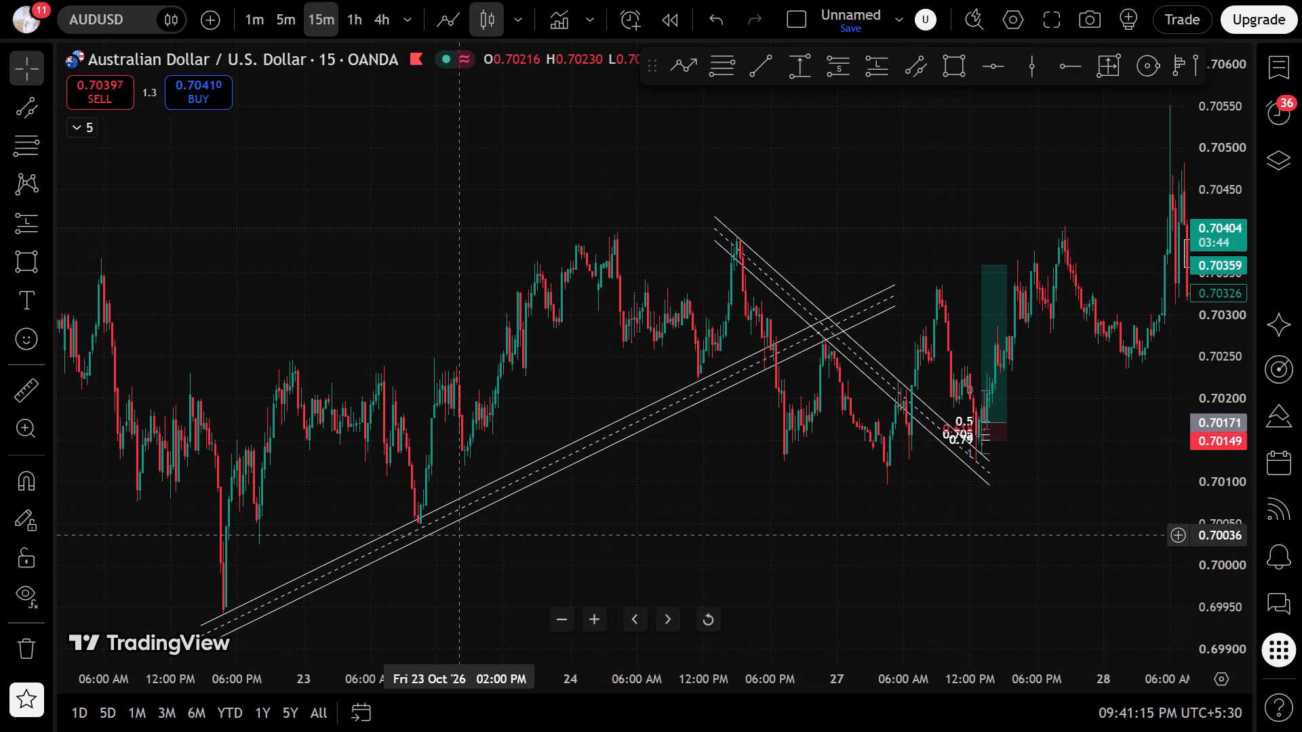
Switch AUDUSD to the 1-minute timeframe and examine the decline between late 26 October and early 27 October.
scroll(460, 535, up, 5)
scroll(460, 535, down, 6)
click(266, 33)
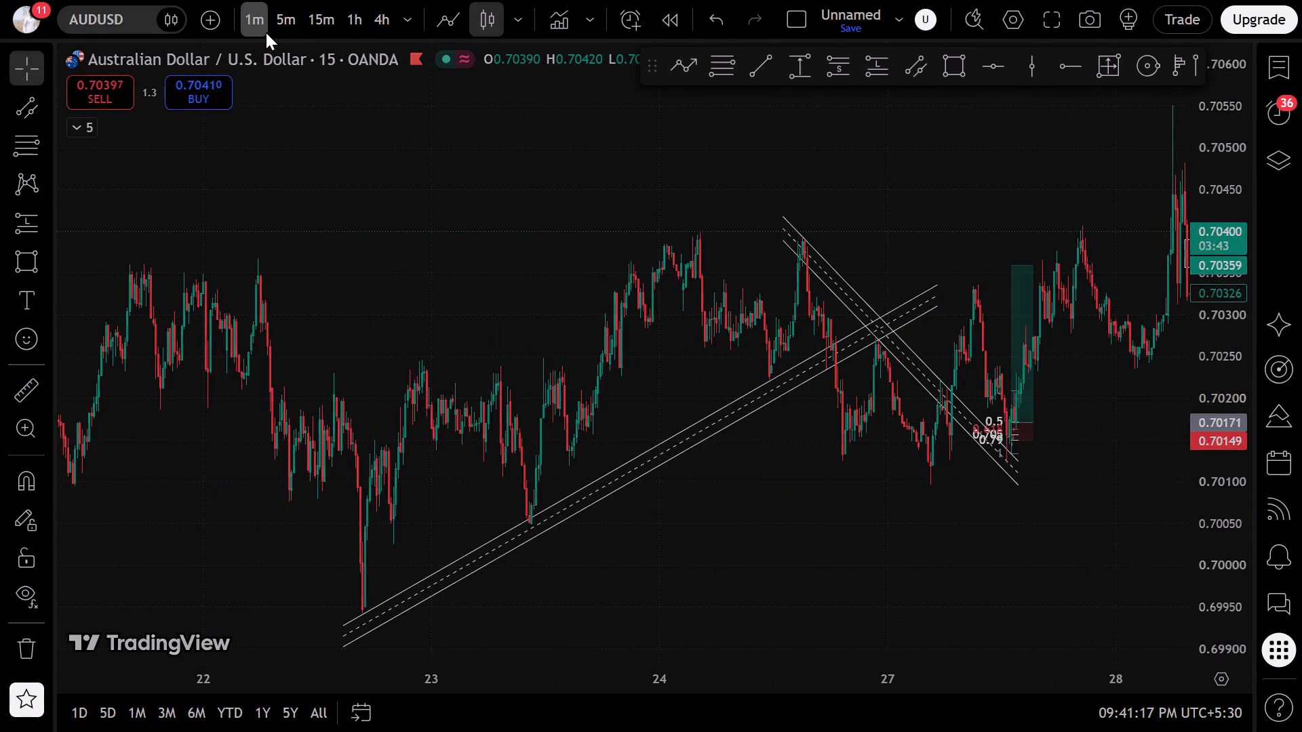
scroll(657, 462, down, 19)
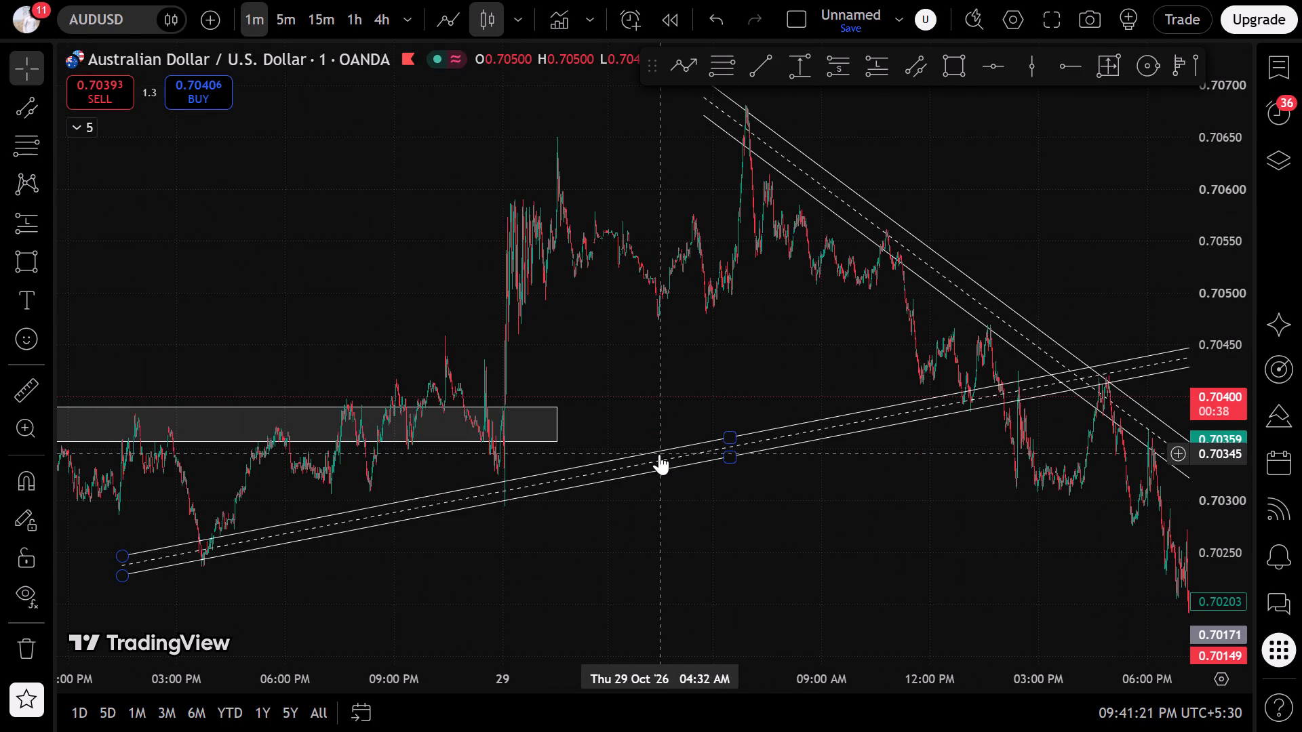
scroll(722, 443, down, 11)
drag(174, 270, 797, 152)
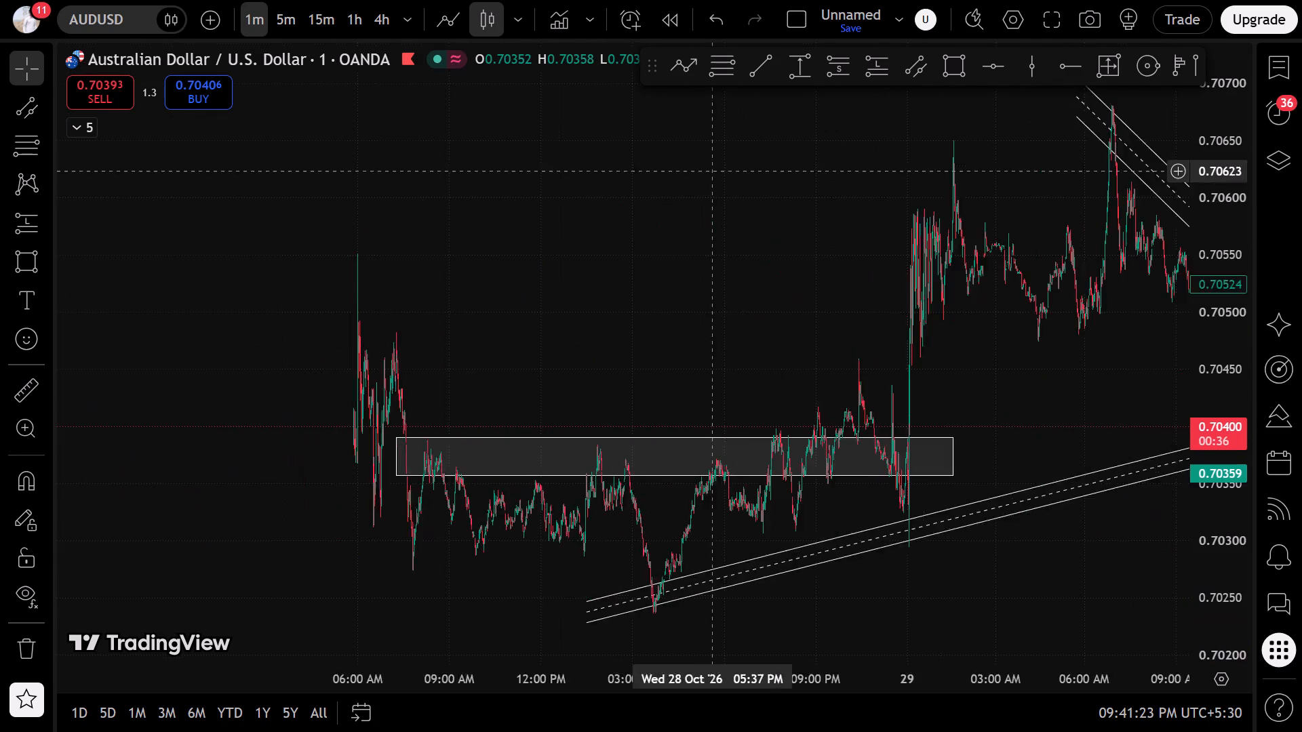
drag(797, 152, 895, 151)
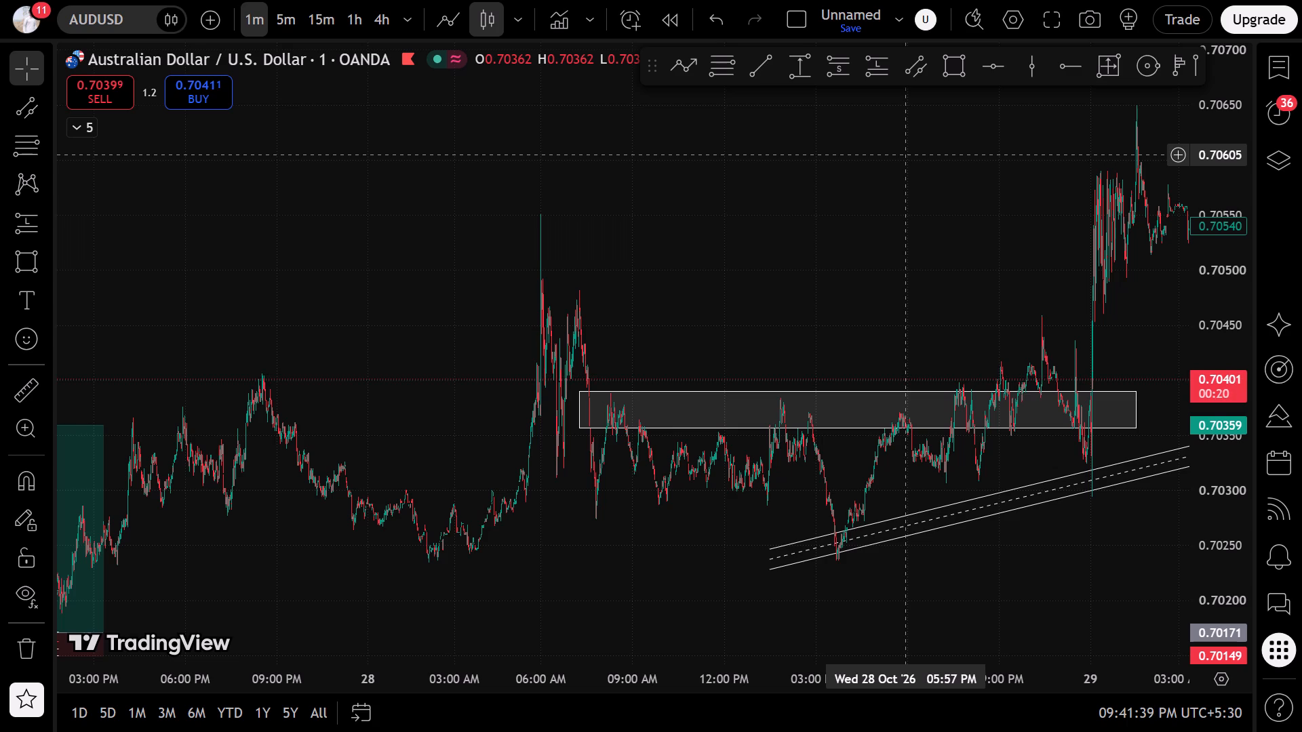
drag(492, 338, 933, 154)
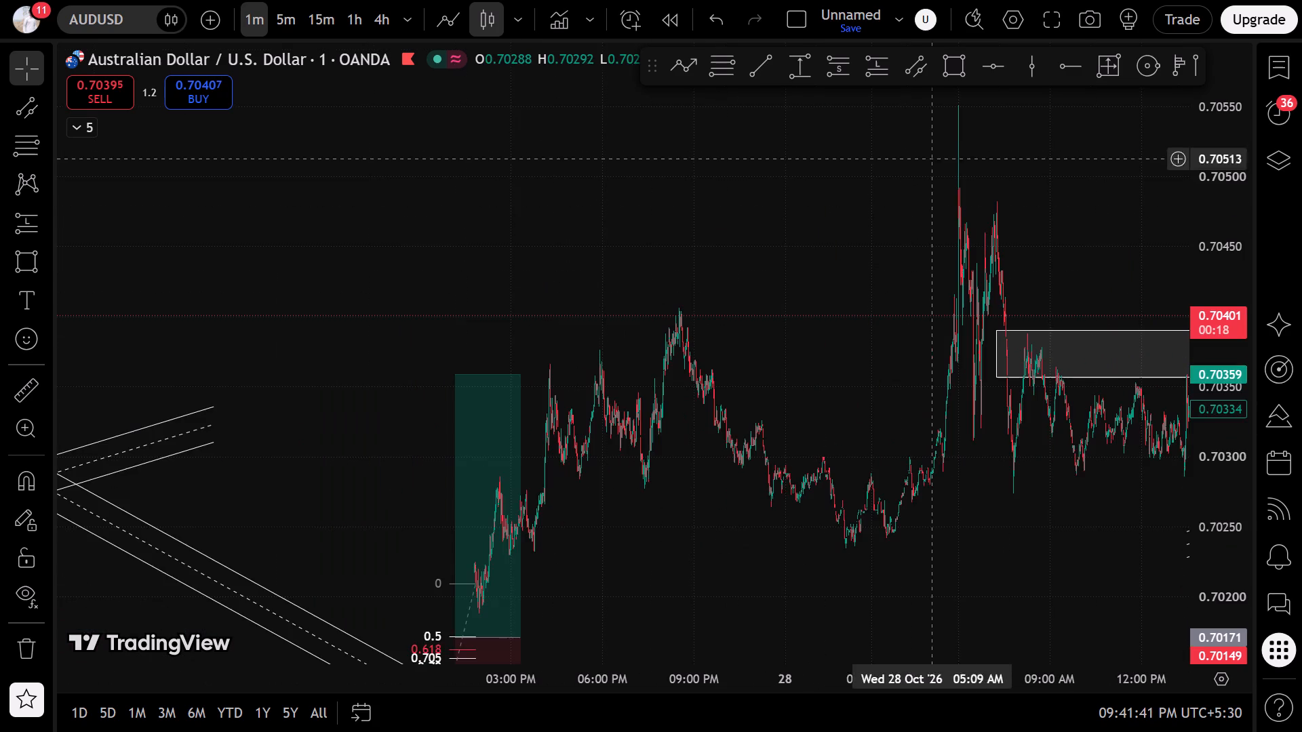
drag(183, 554, 1096, 540)
scroll(868, 443, up, 8)
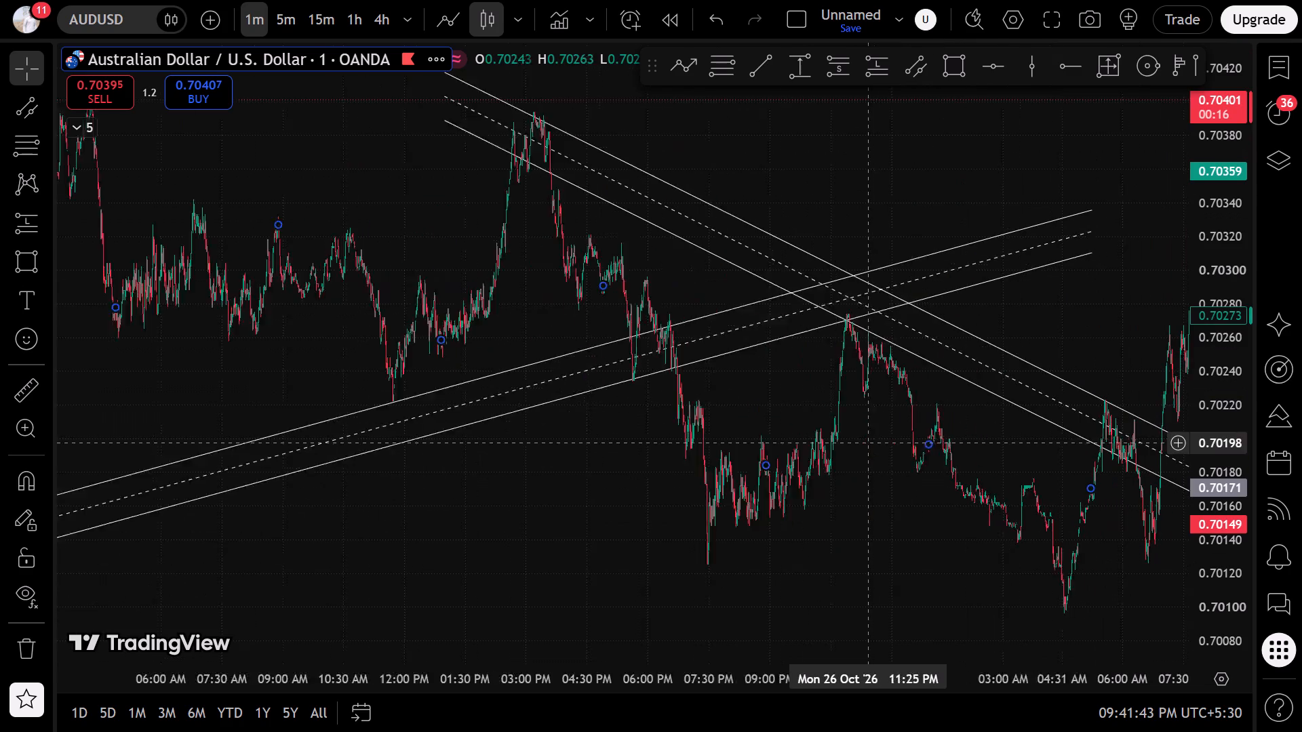
scroll(602, 464, up, 6)
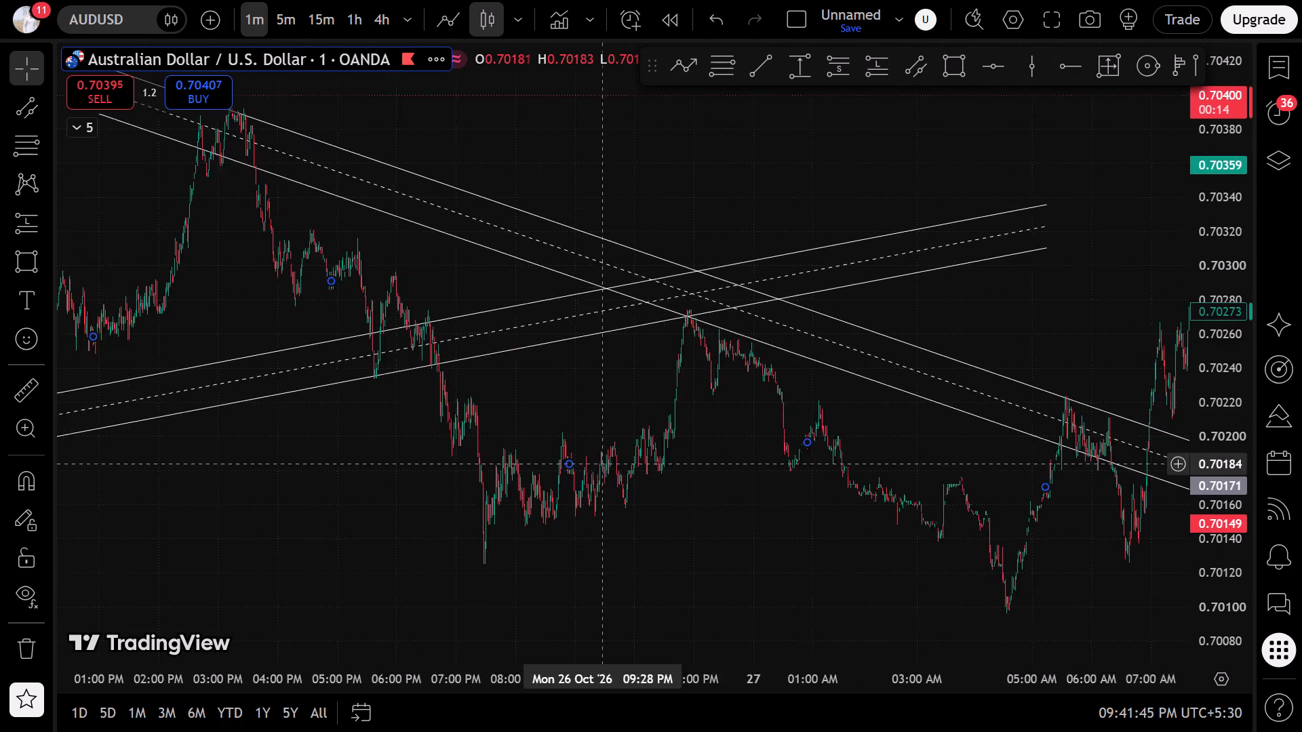
drag(528, 495, 706, 664)
scroll(390, 505, up, 8)
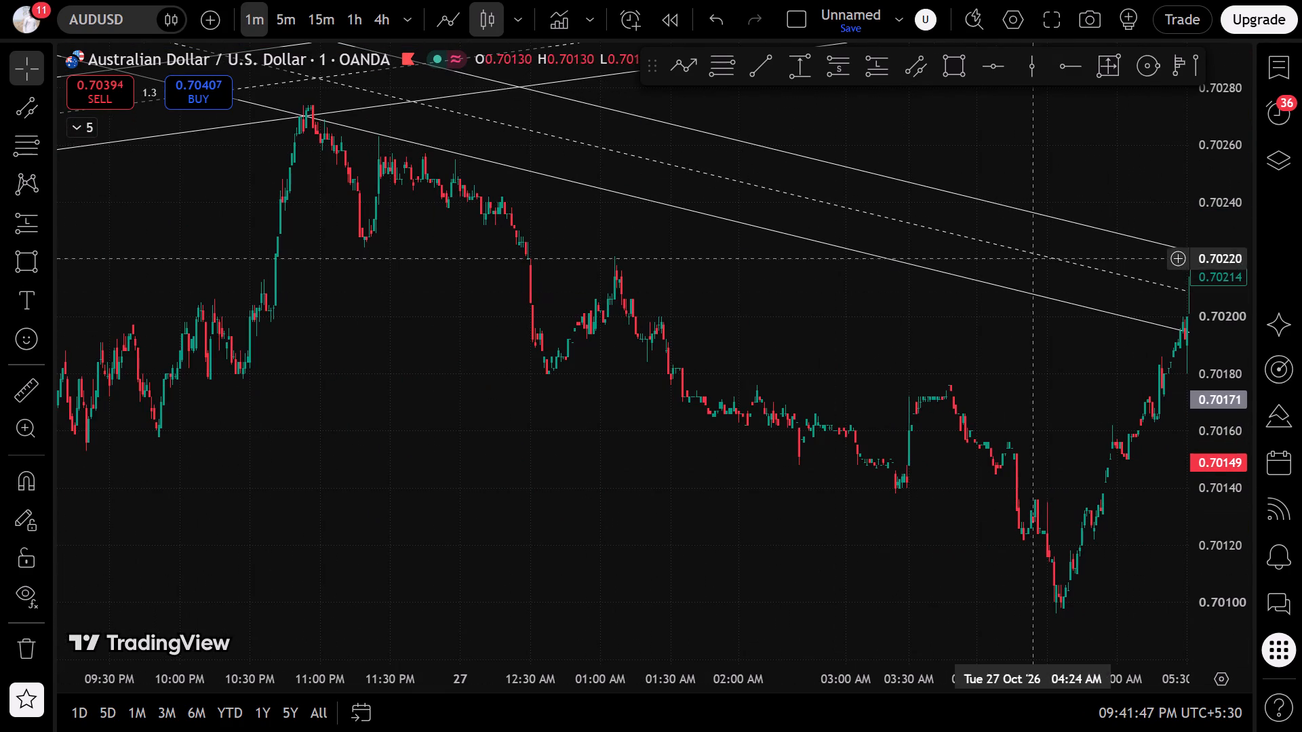
drag(1222, 480, 1132, 337)
drag(418, 315, 728, 616)
scroll(674, 584, up, 7)
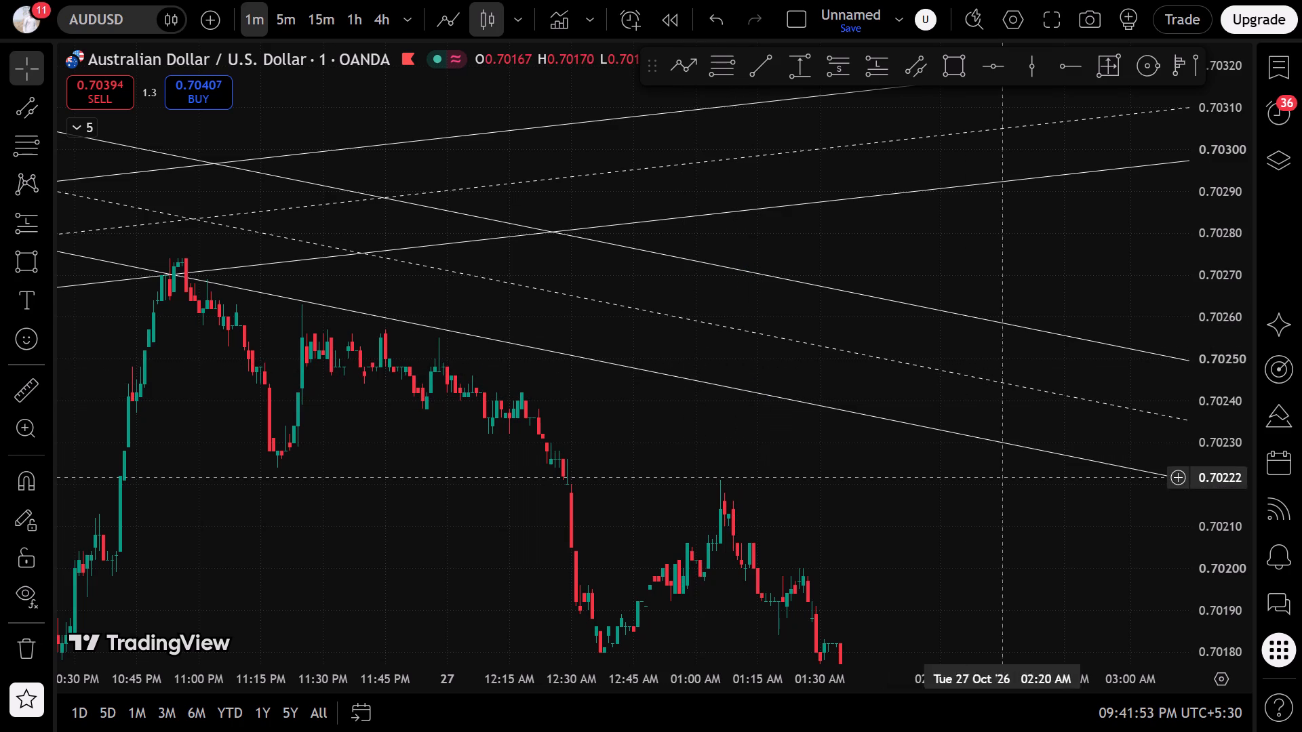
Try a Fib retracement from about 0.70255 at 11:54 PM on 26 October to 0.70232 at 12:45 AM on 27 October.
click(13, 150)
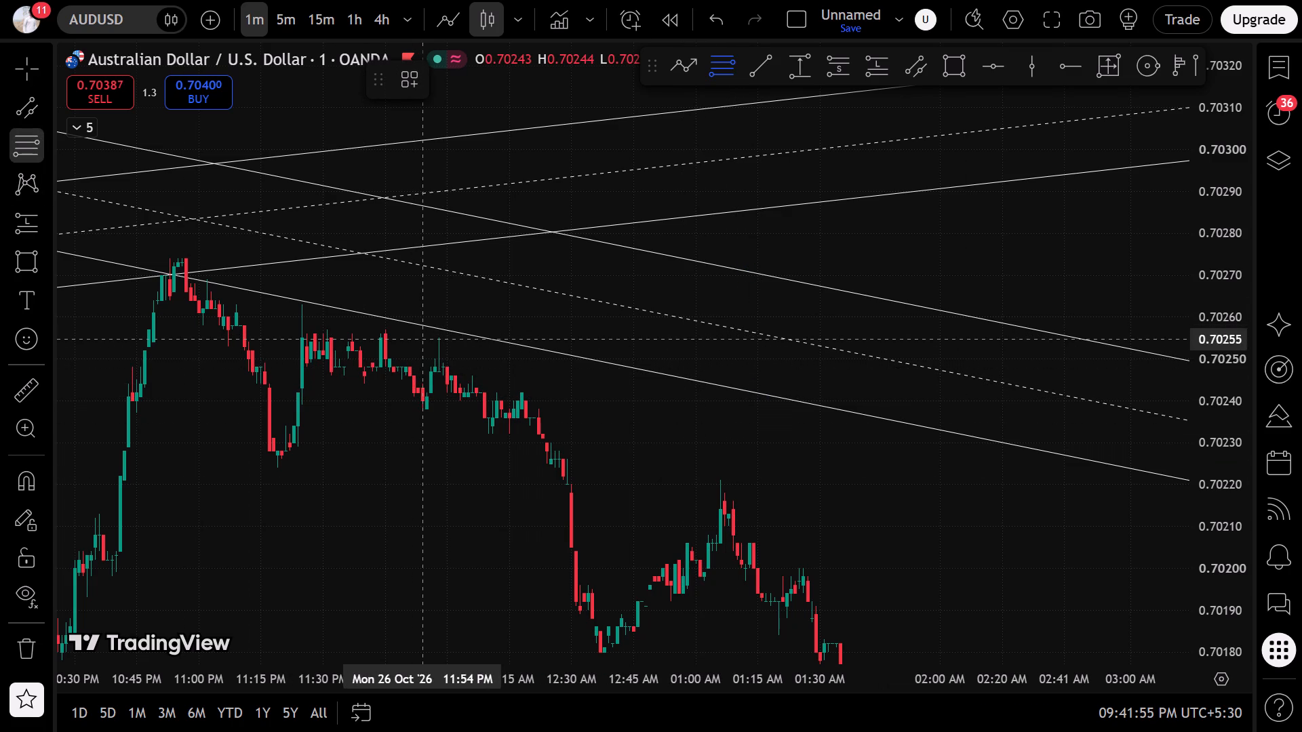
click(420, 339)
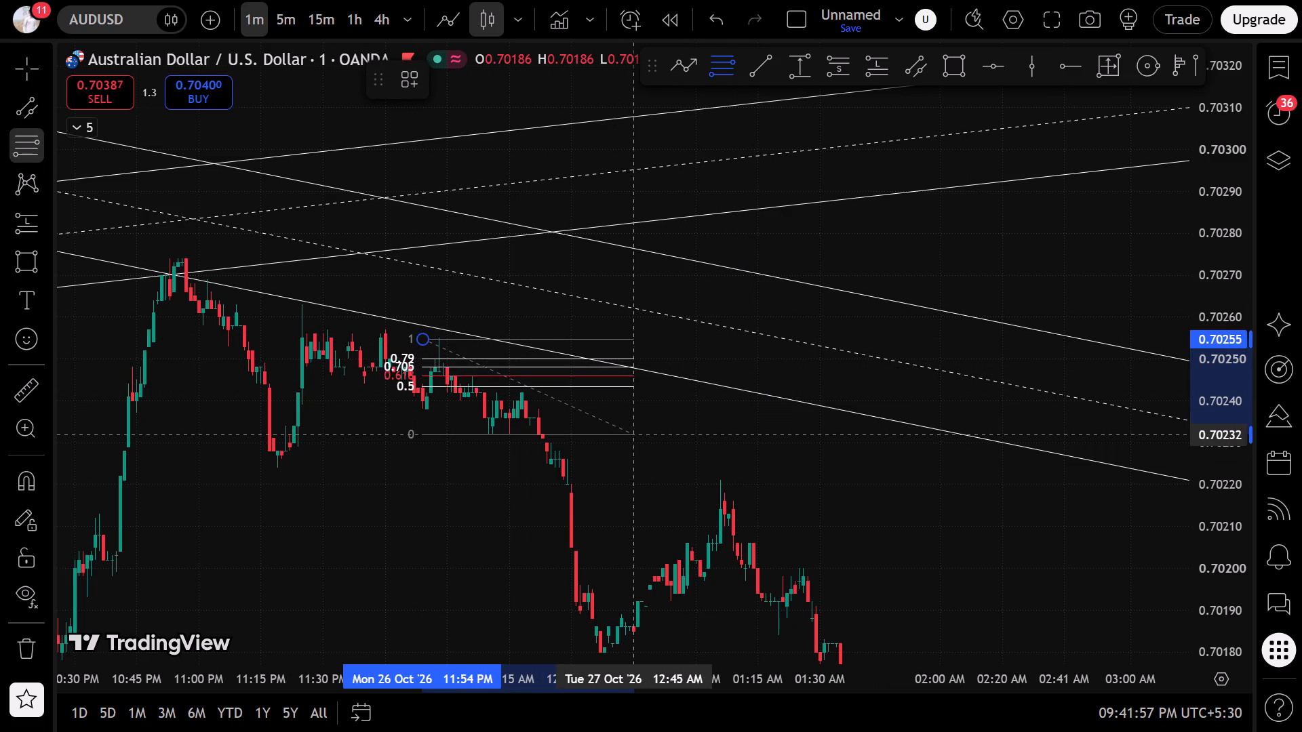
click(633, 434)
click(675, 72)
Draw a Fib retracement over the early 27 October decline, from about 0.70242 down to about 0.70180.
drag(560, 531, 550, 533)
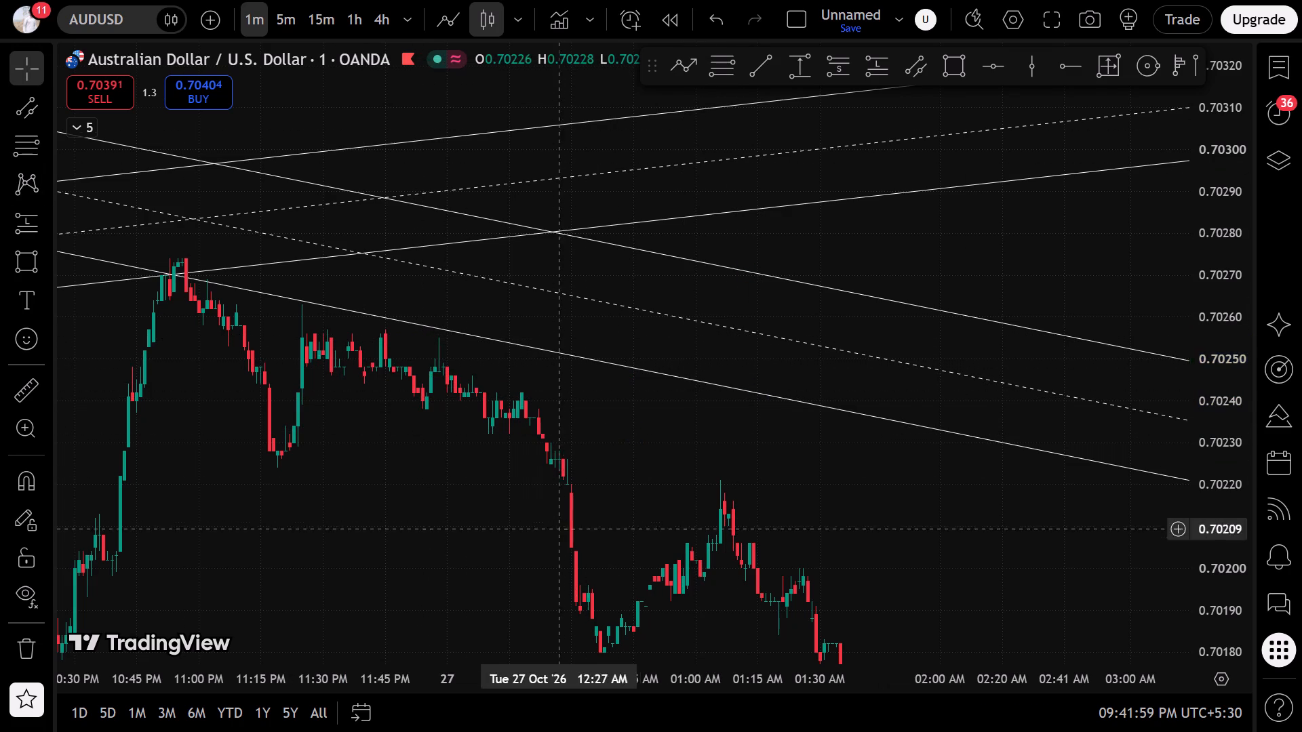
drag(550, 533, 239, 364)
click(0, 151)
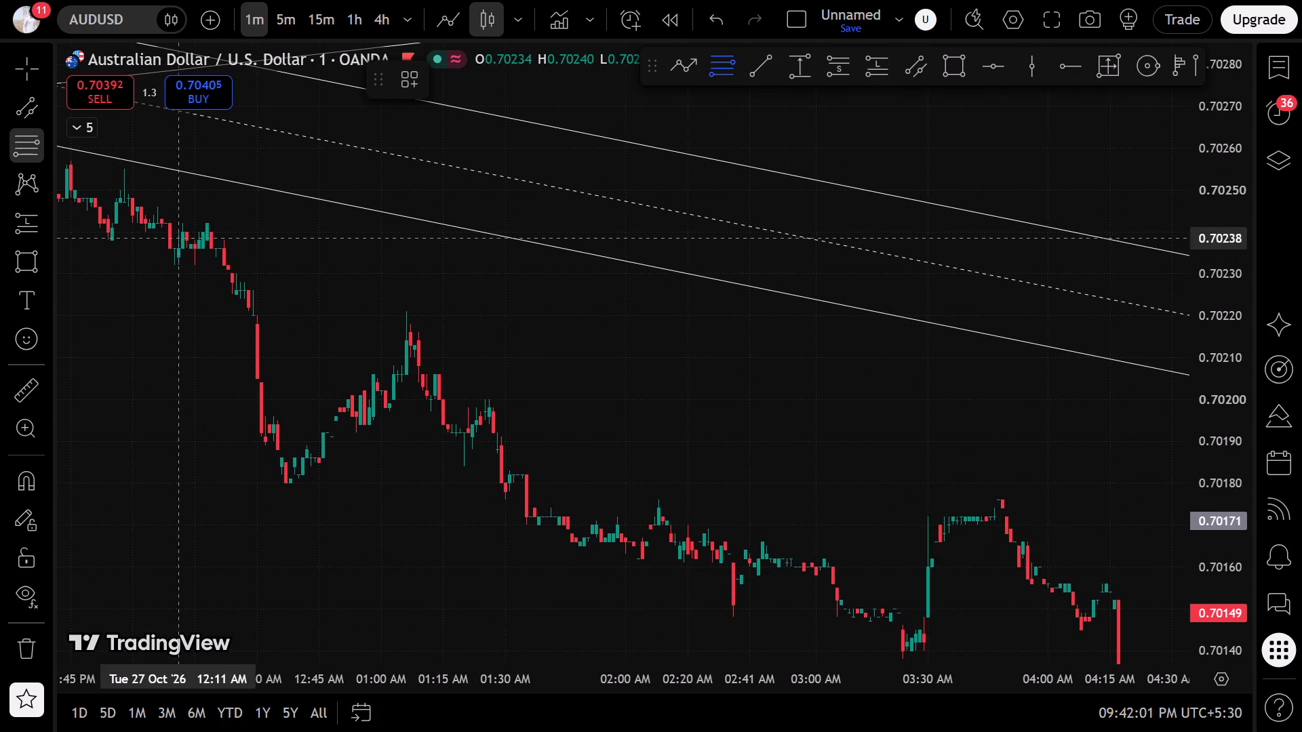
drag(191, 223, 203, 228)
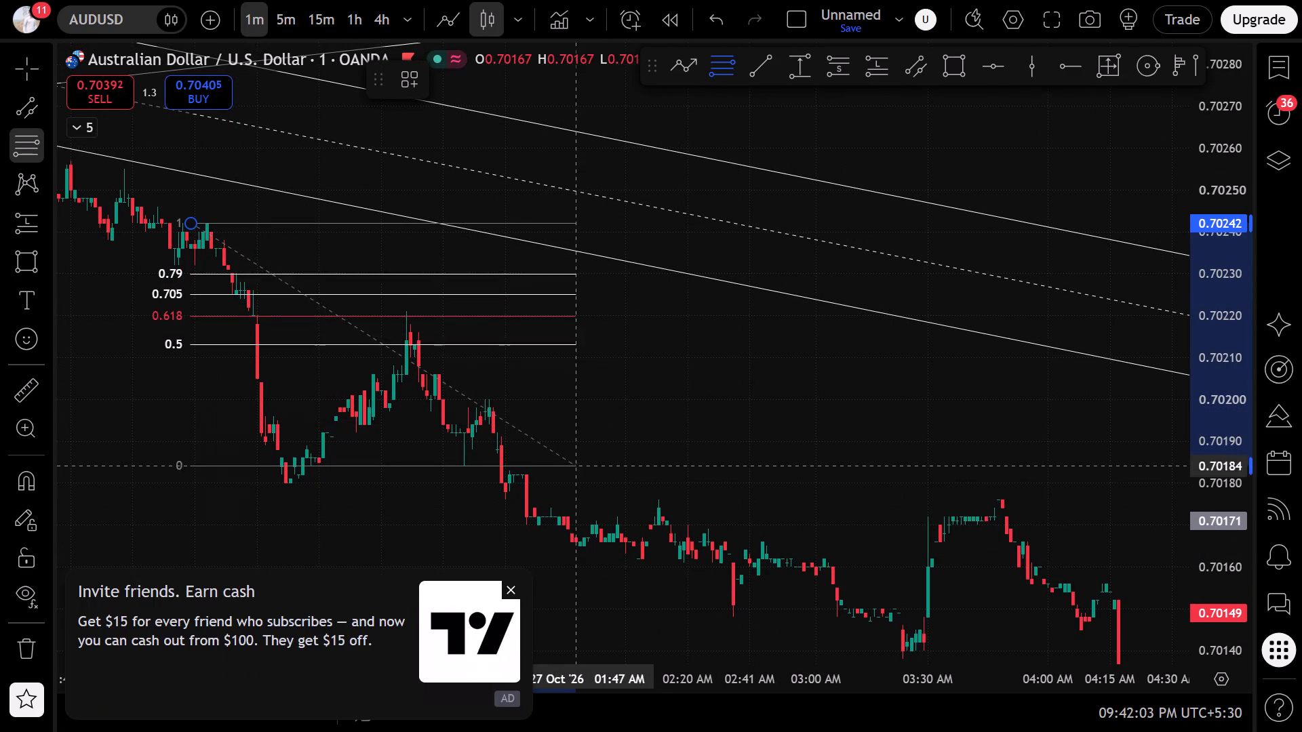
click(595, 485)
click(789, 366)
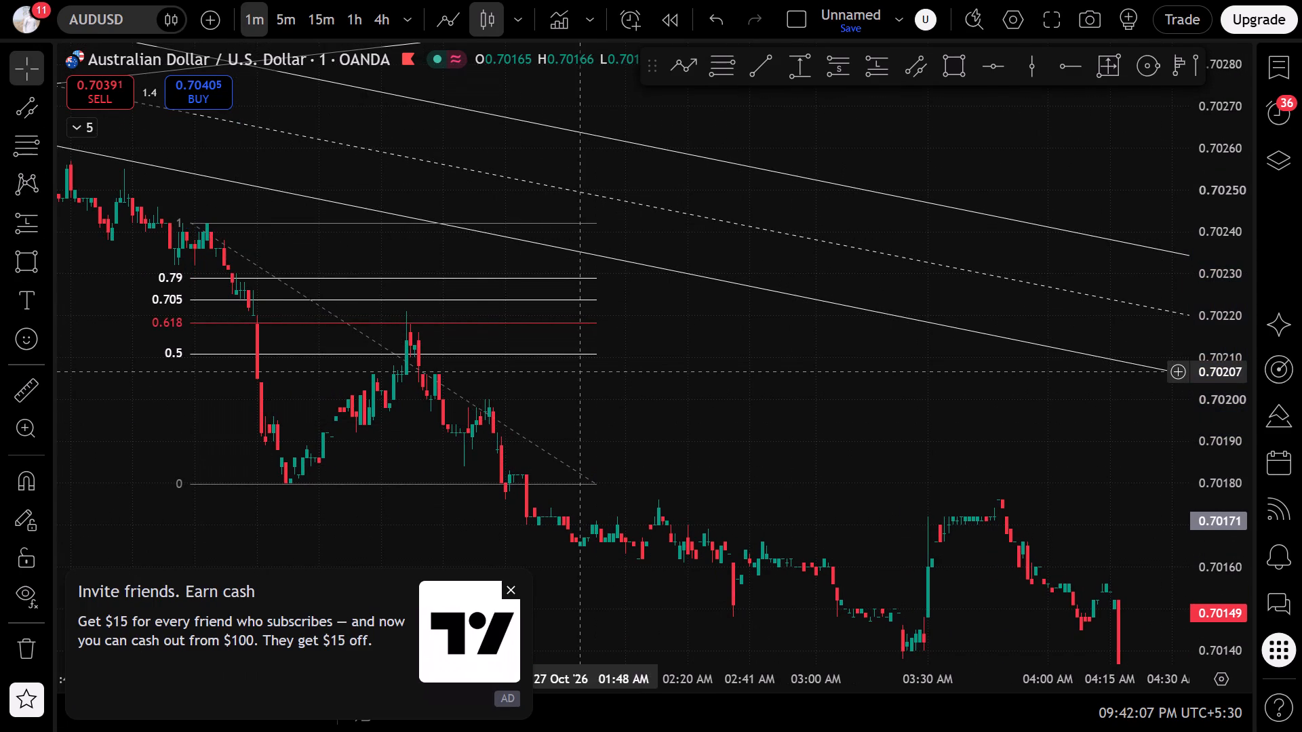
click(802, 371)
Place a short position from 01:03 AM to 03:23 AM on 27 October with entry 0.70211, stop 0.70229 and target 0.70179.
click(835, 66)
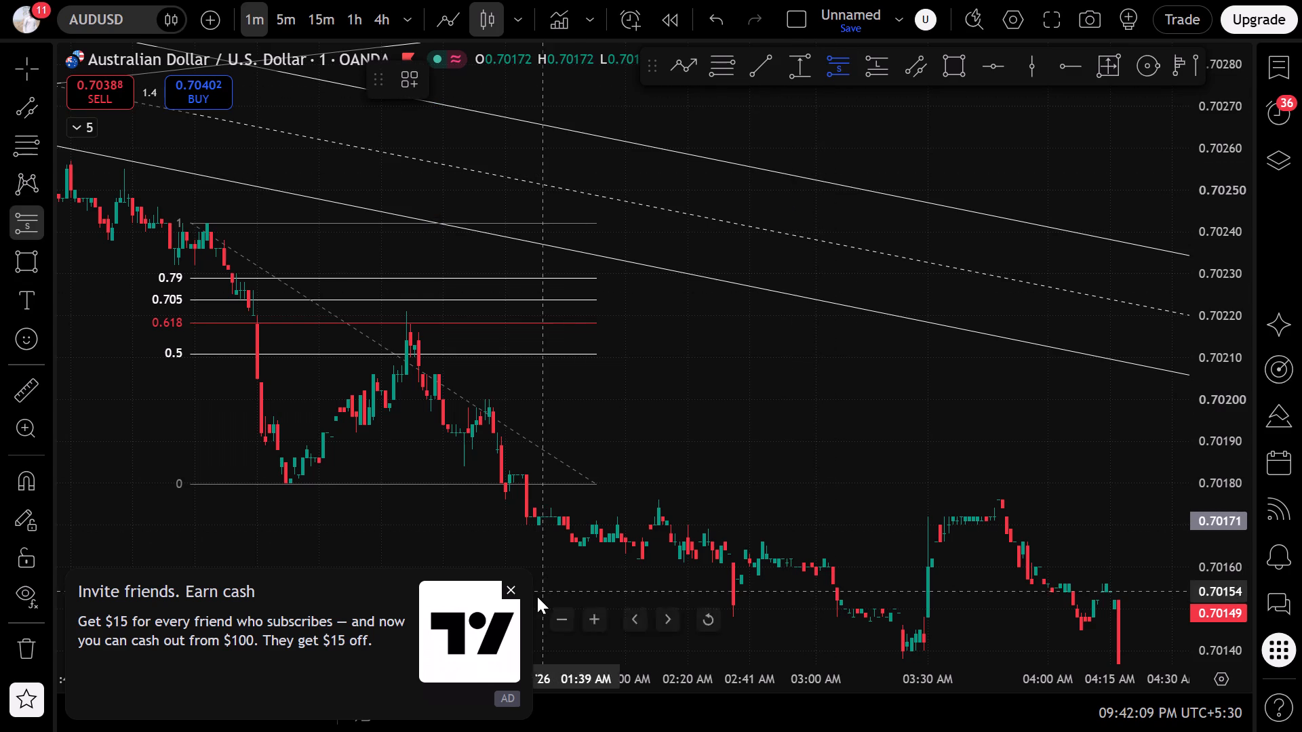
click(511, 590)
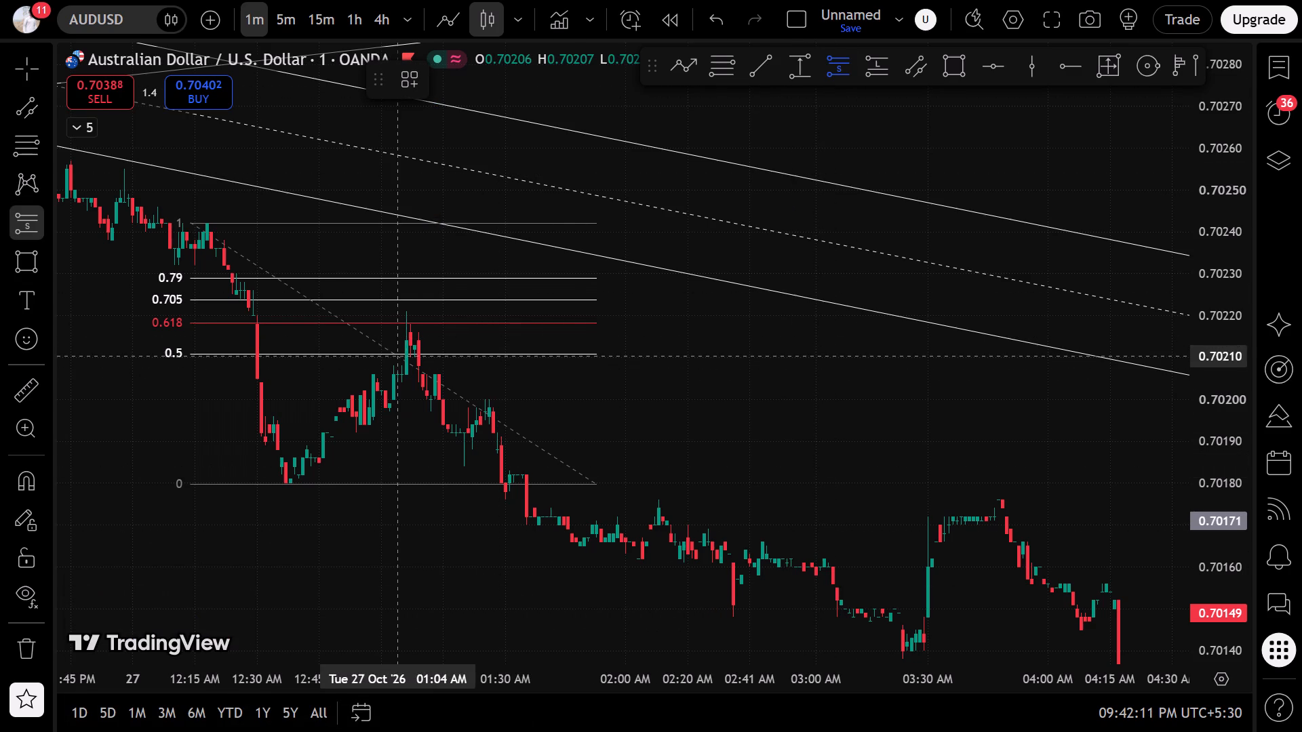
click(393, 355)
drag(389, 218, 382, 279)
click(161, 404)
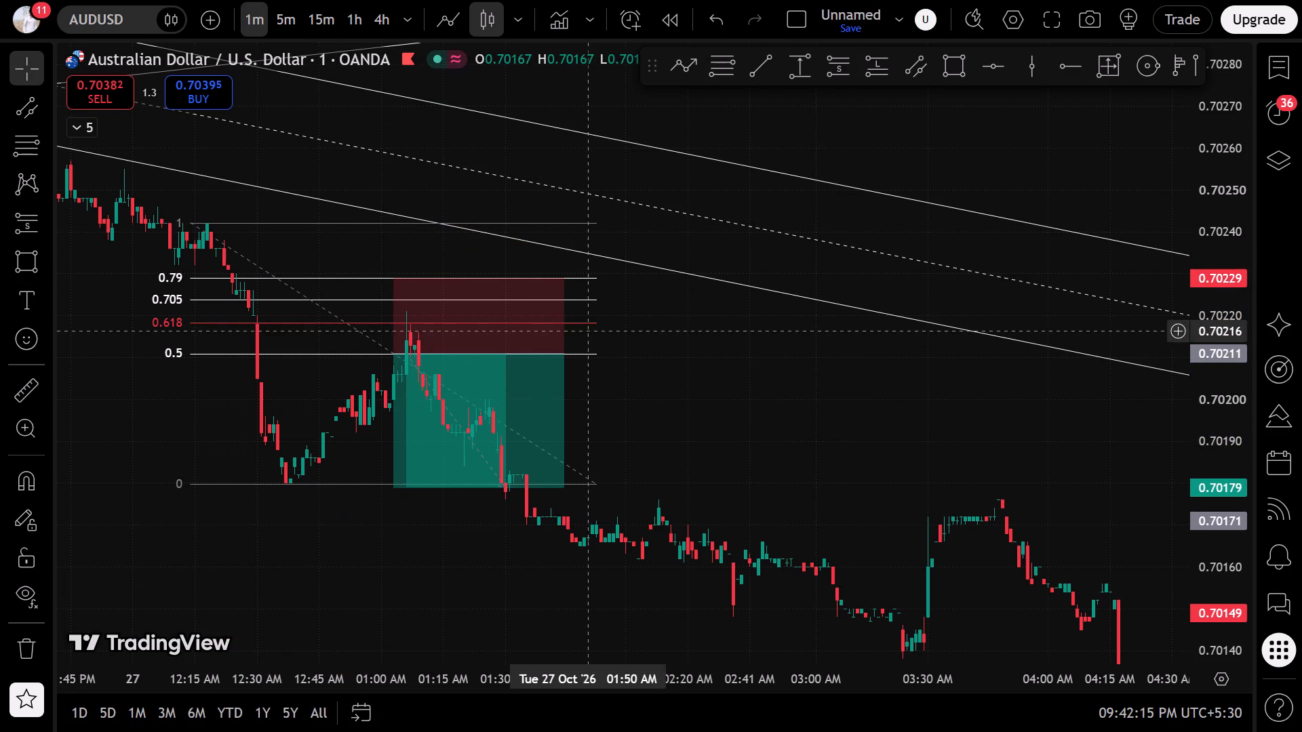
drag(557, 355, 1158, 388)
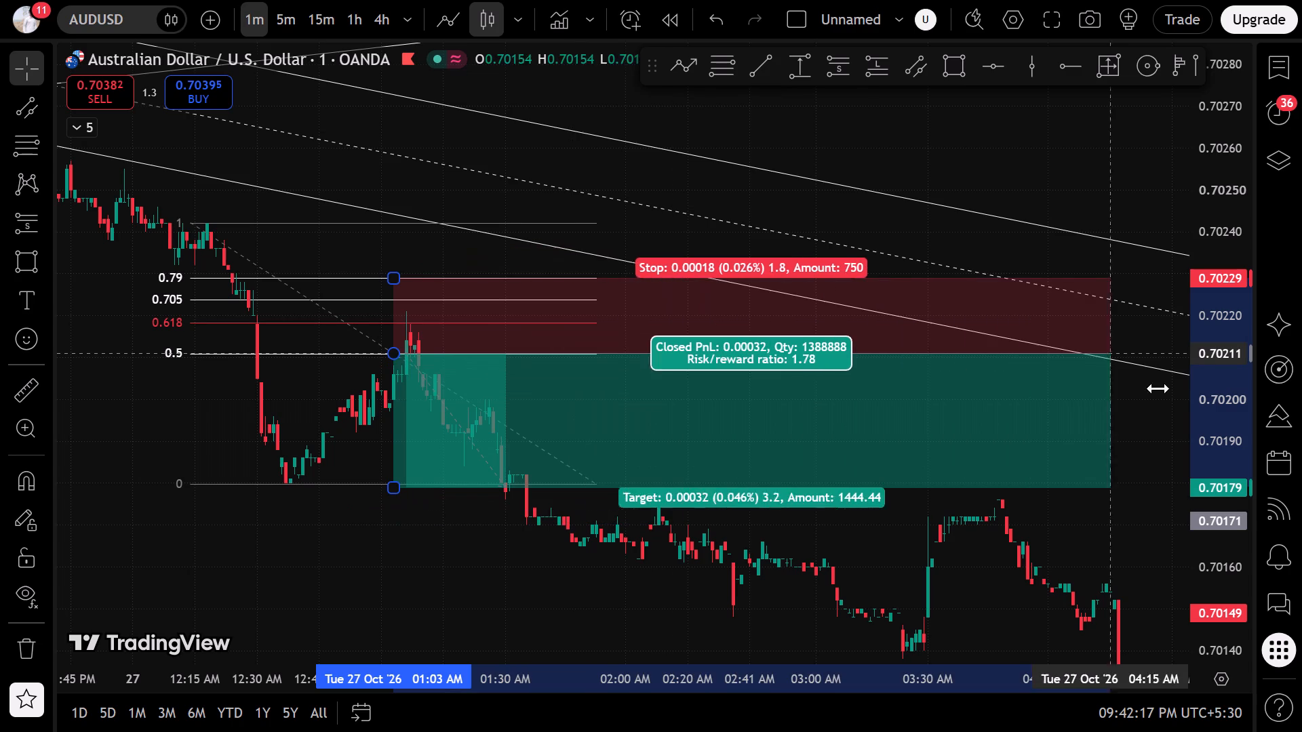
drag(1158, 388, 899, 405)
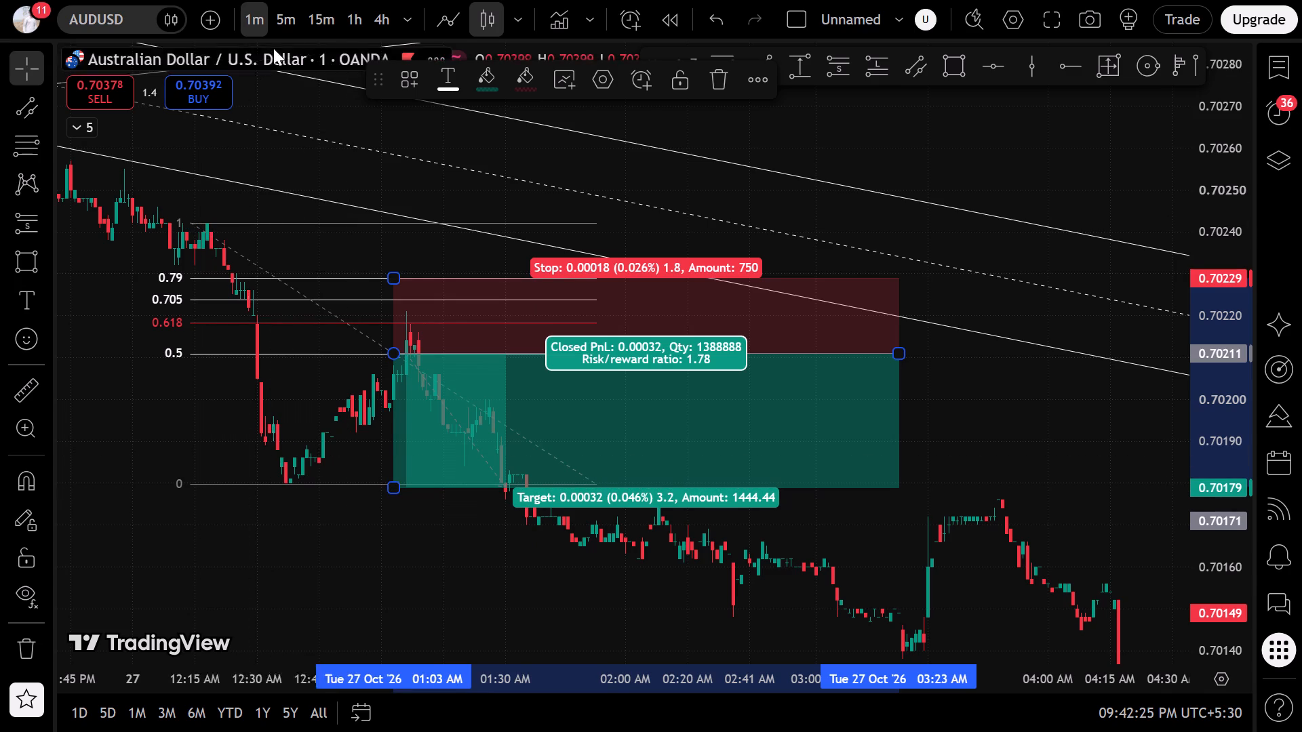
Switch AUDUSD to the 15-minute timeframe and lower the short position's target to about 0.70117.
click(319, 14)
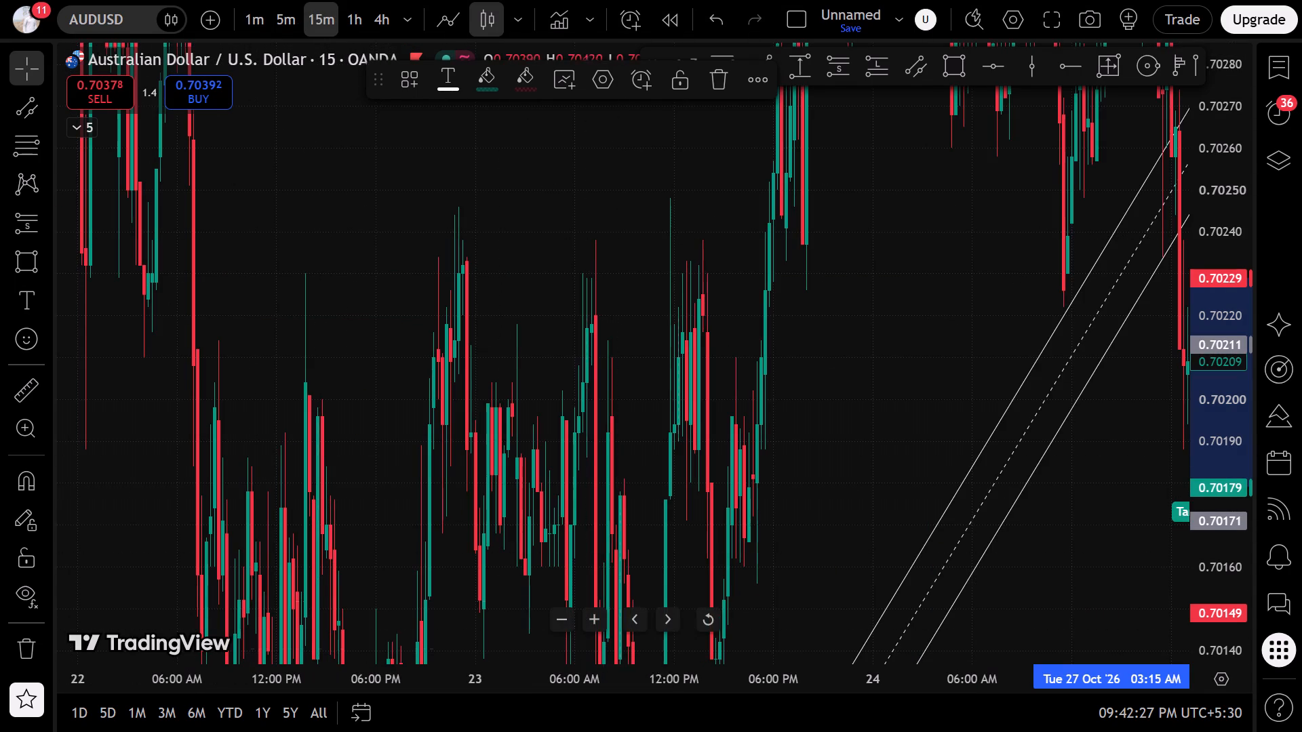
click(712, 615)
scroll(581, 472, down, 12)
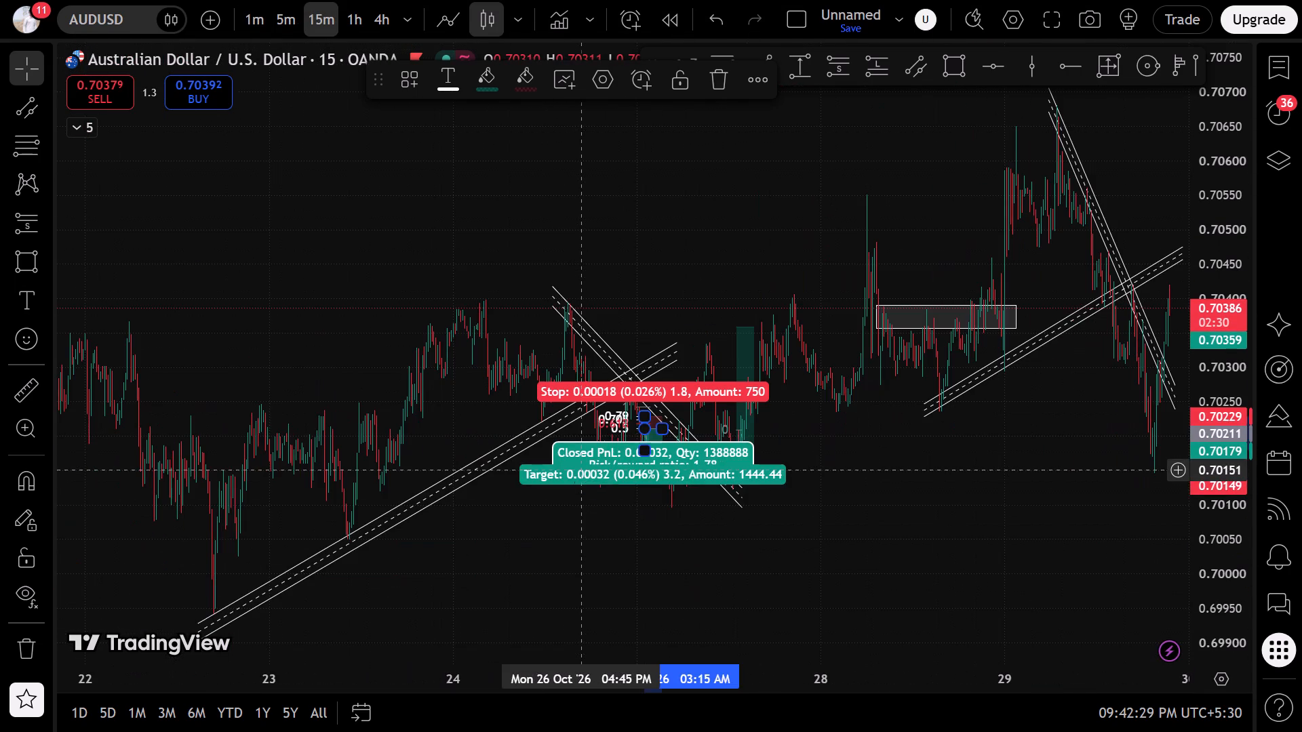
click(576, 505)
drag(491, 527, 820, 582)
scroll(810, 578, up, 13)
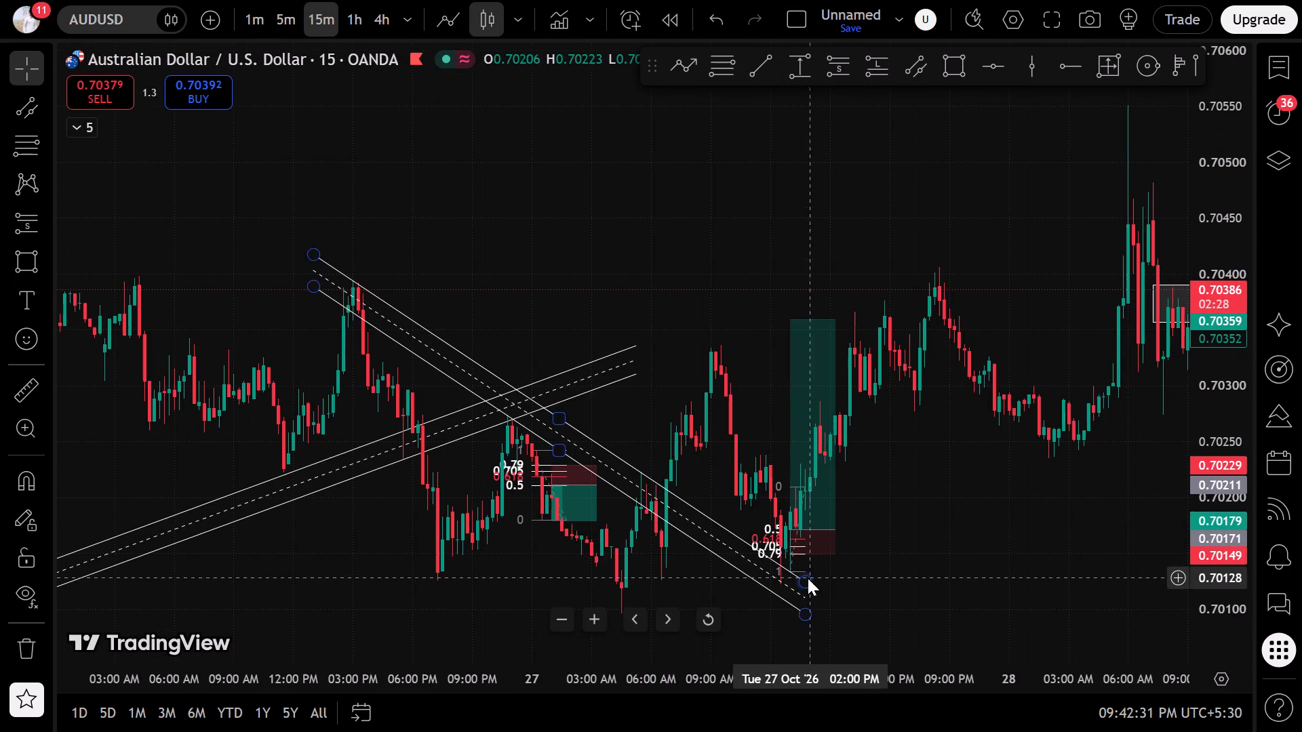
drag(551, 518, 566, 580)
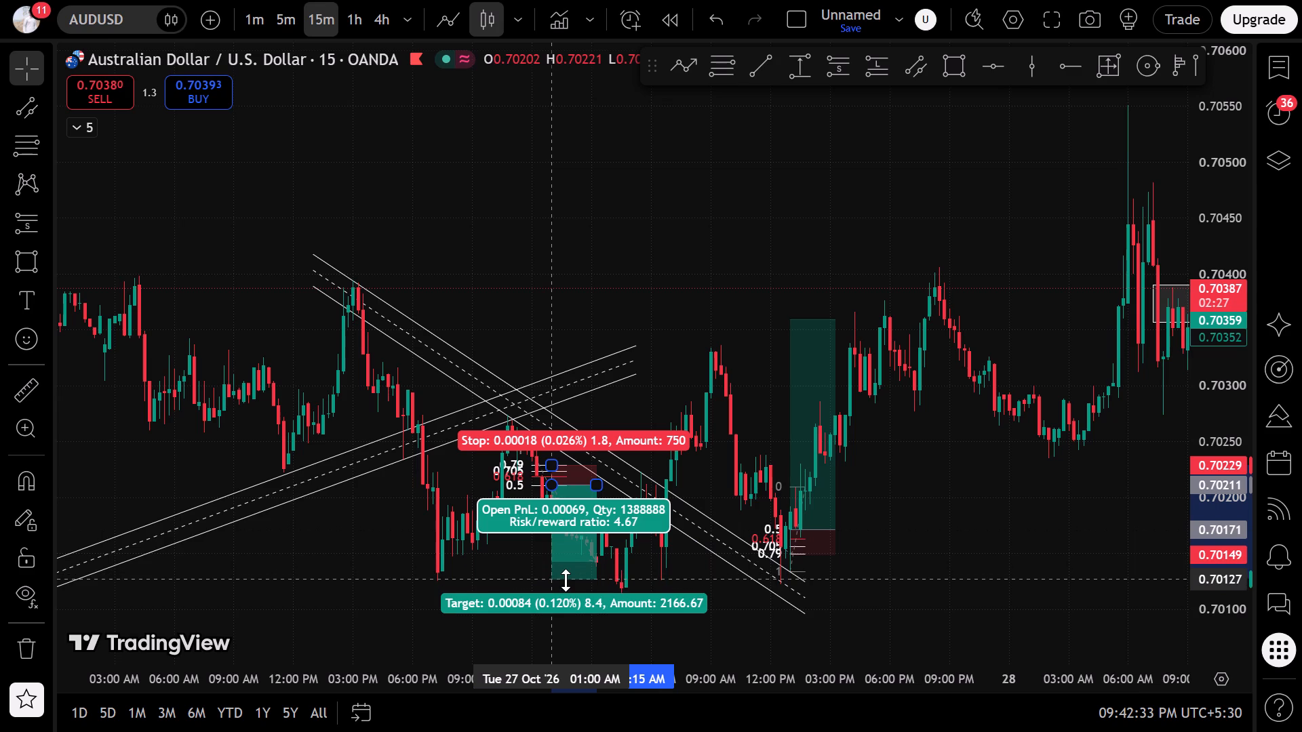
drag(566, 580, 542, 590)
click(421, 568)
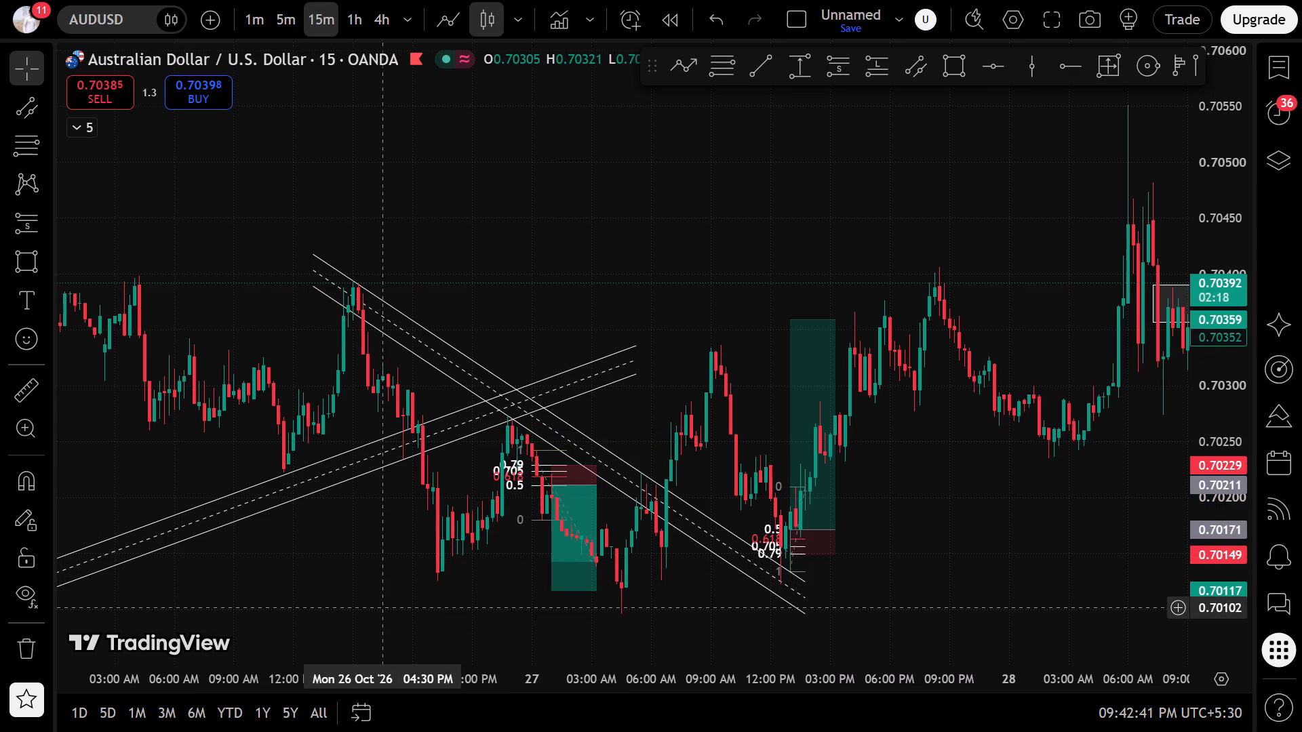
Draw a rectangle zone on AUDUSD from 05:30 AM on 22 October to the afternoon of 26 October, between about 0.70249 and 0.70204.
scroll(359, 548, down, 5)
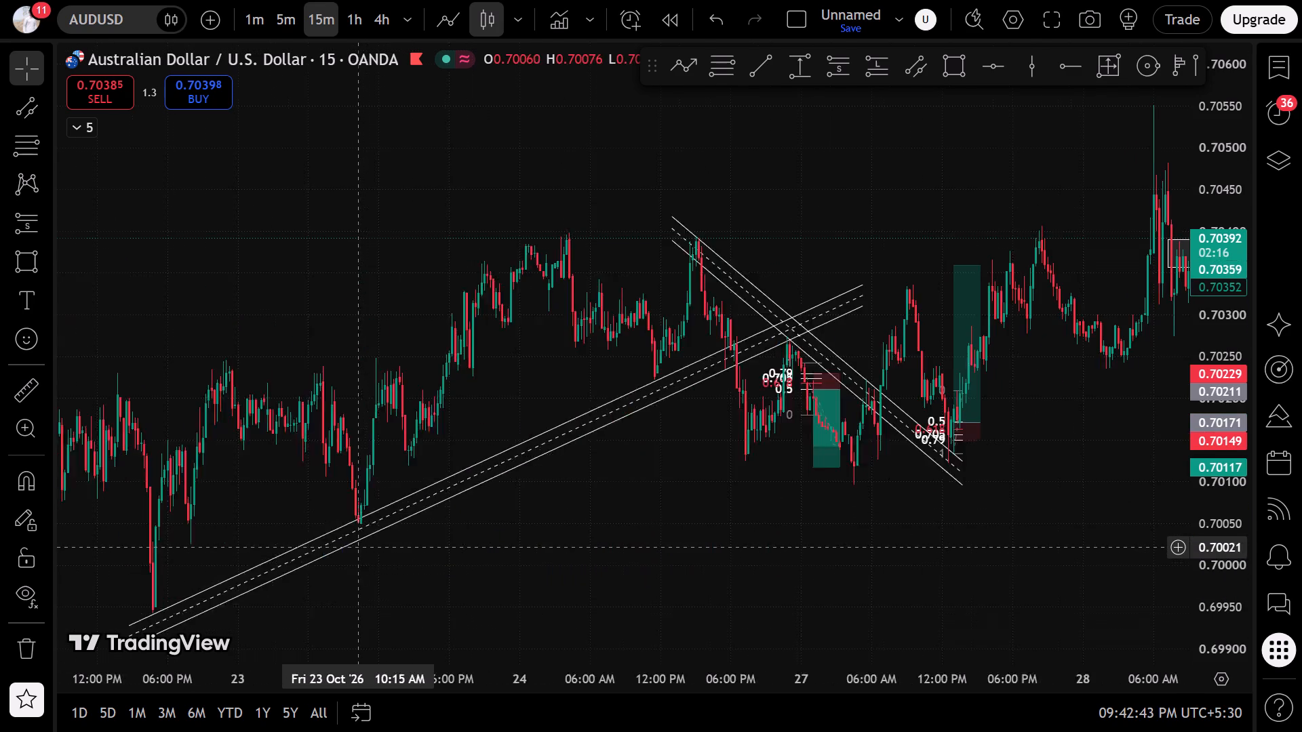
scroll(359, 548, down, 1)
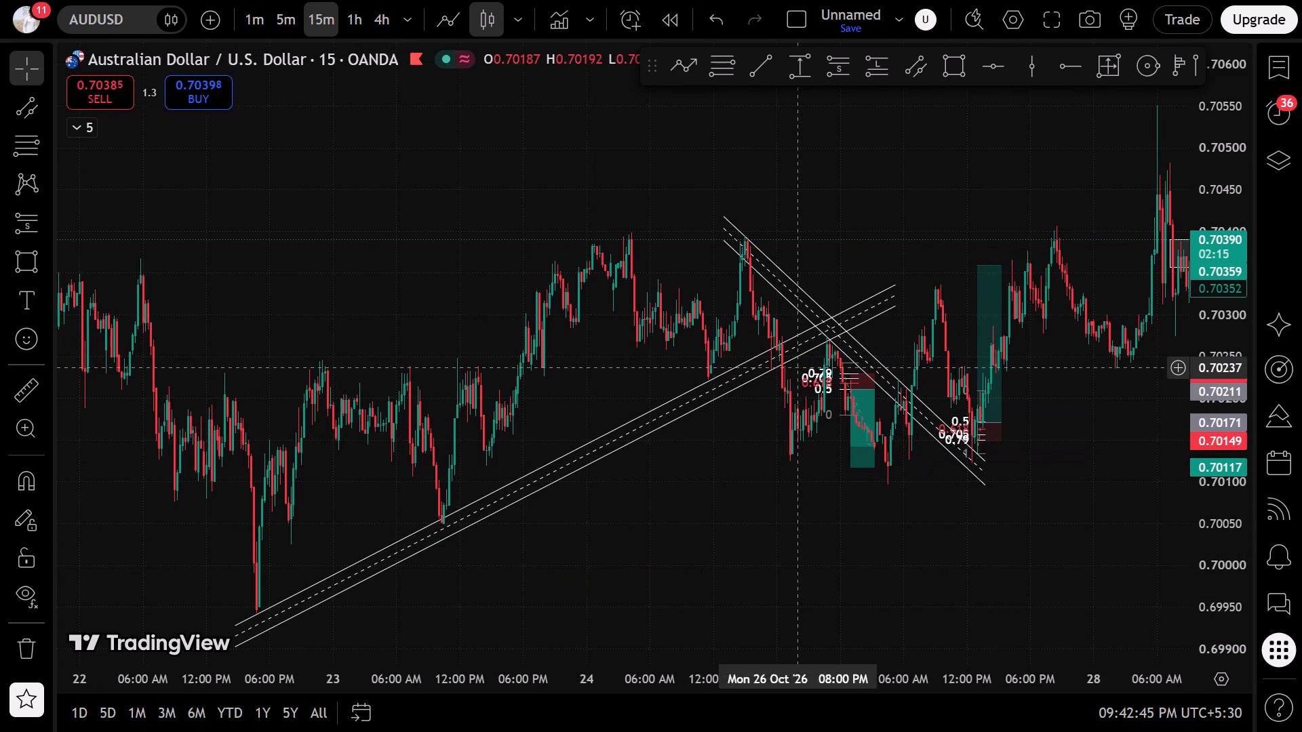
drag(531, 372, 966, 400)
scroll(820, 414, up, 6)
scroll(747, 373, down, 3)
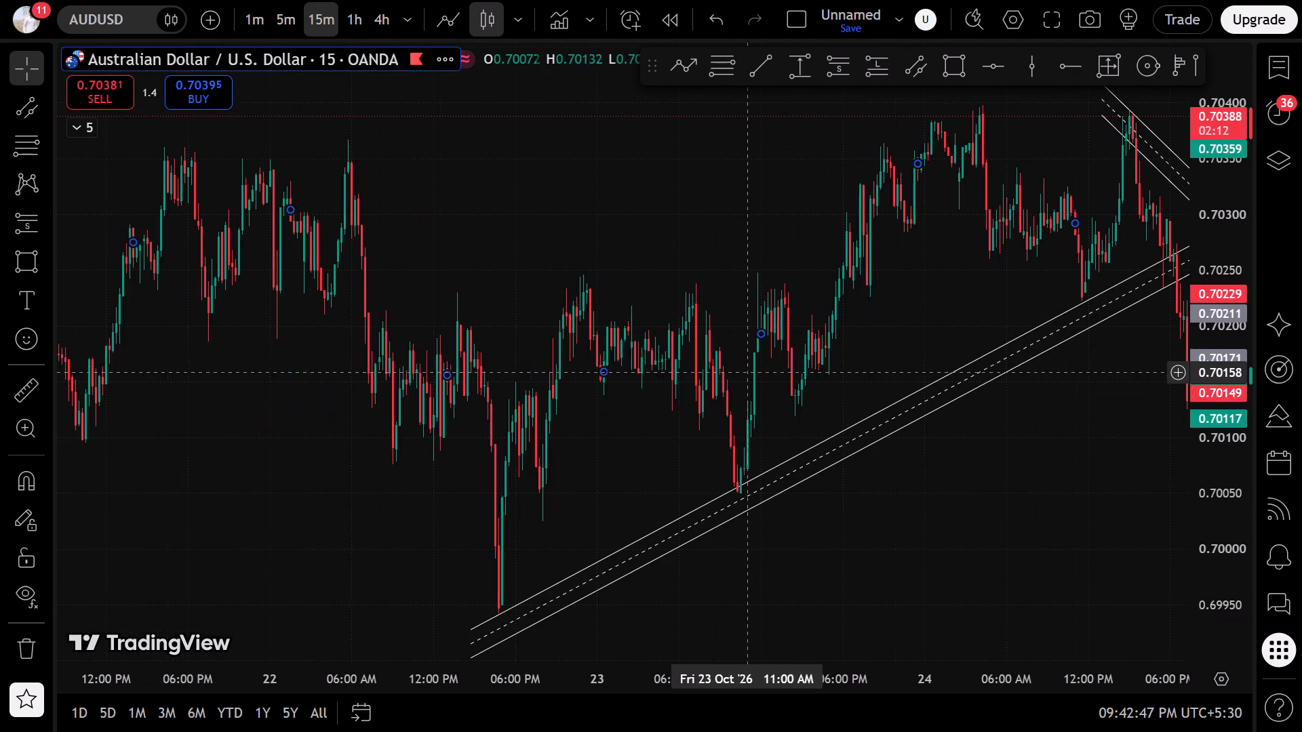
click(913, 83)
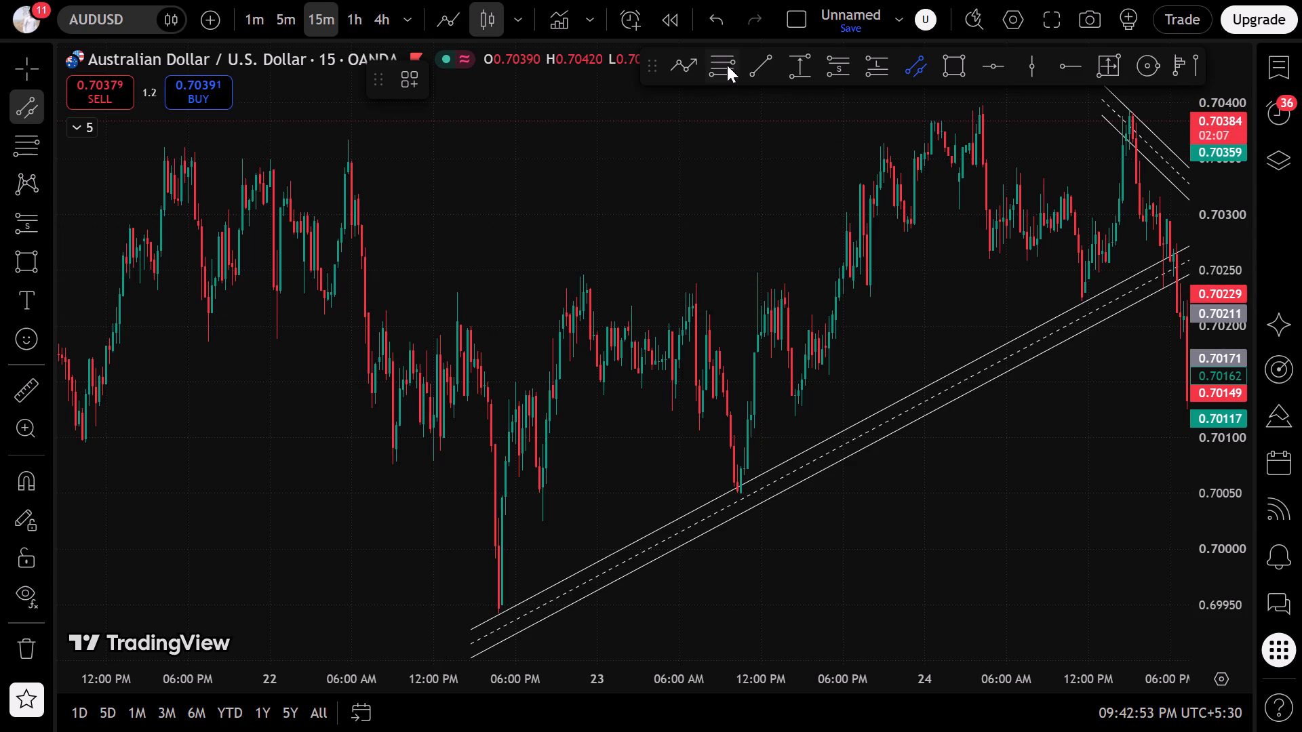
click(956, 60)
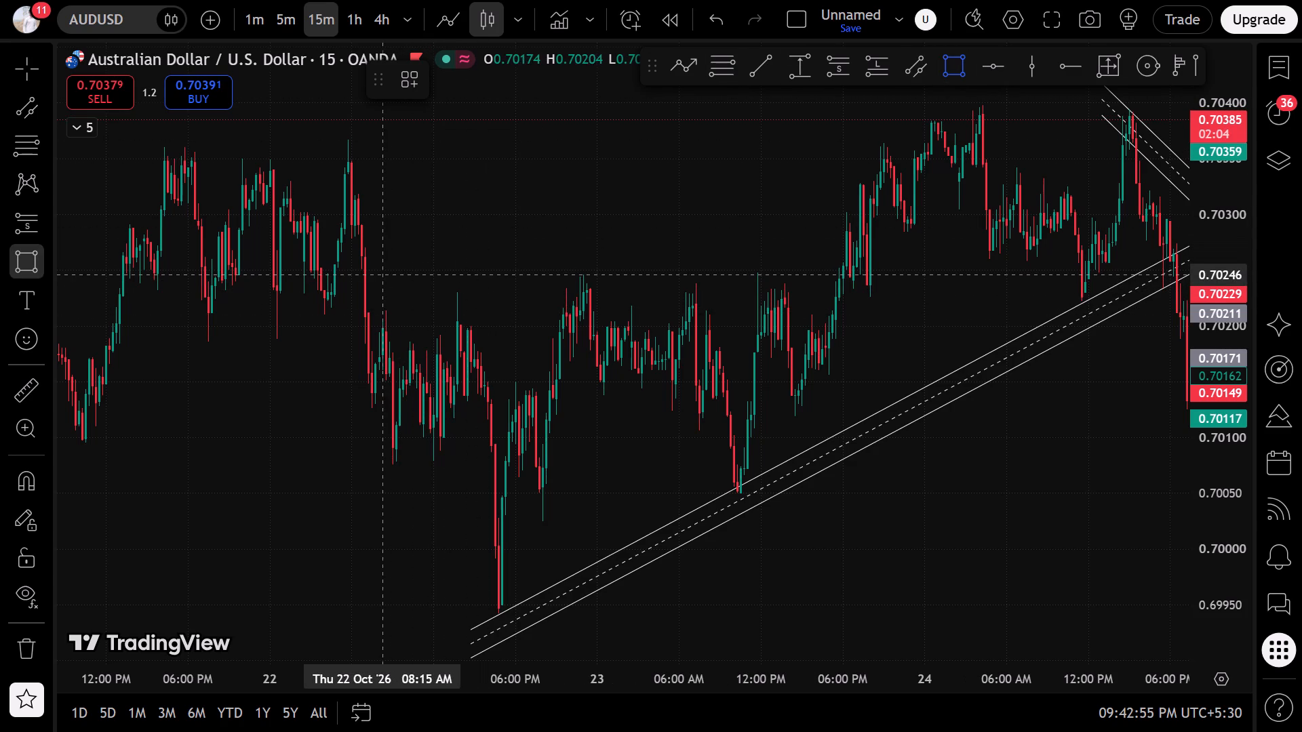
click(344, 272)
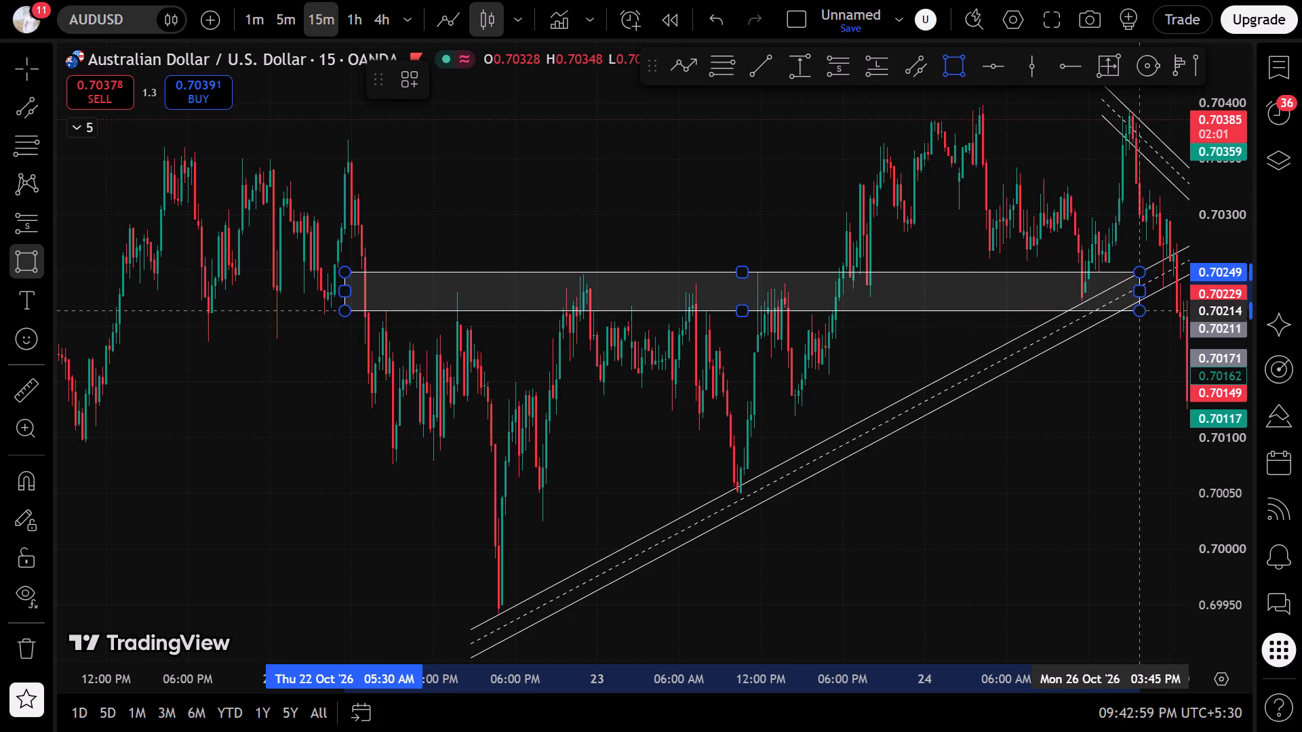
click(1125, 322)
click(932, 359)
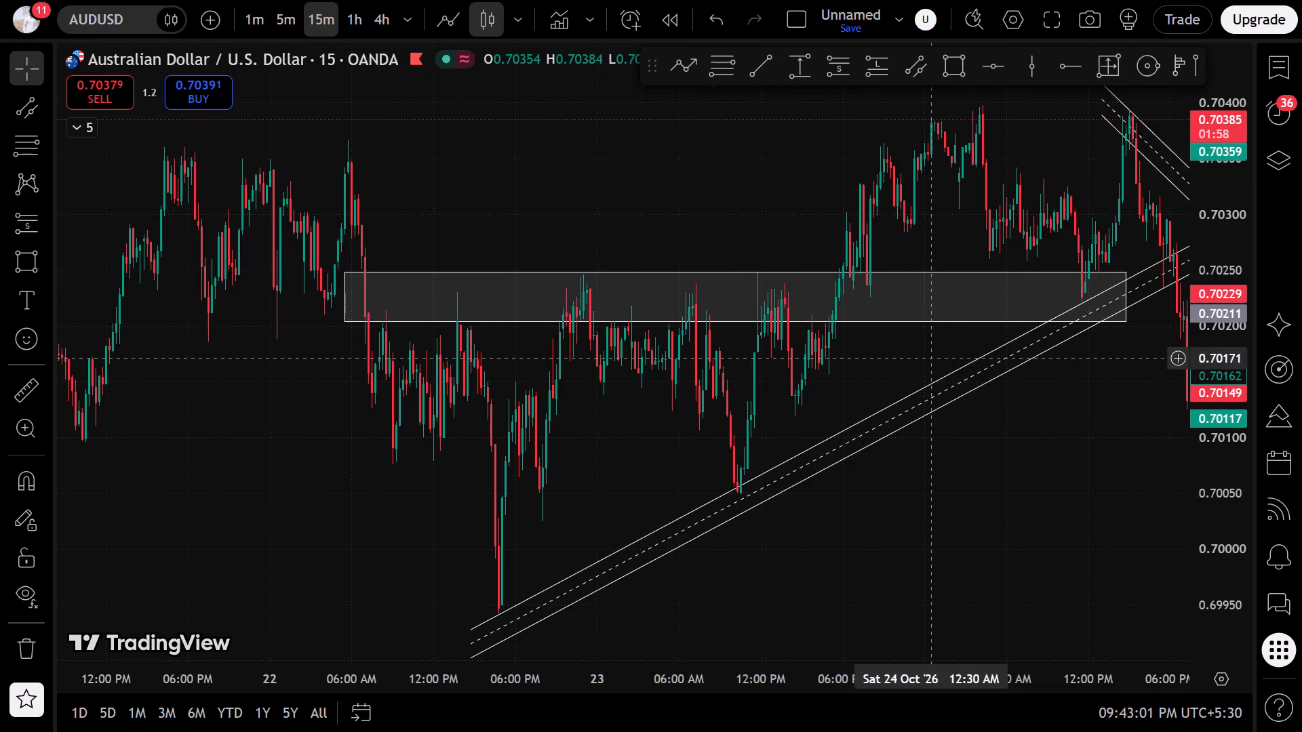
Switch AUDUSD to the 1-minute timeframe and examine the 26 October price action around 11:45 AM where it dips into the rectangle zone.
scroll(639, 449, up, 7)
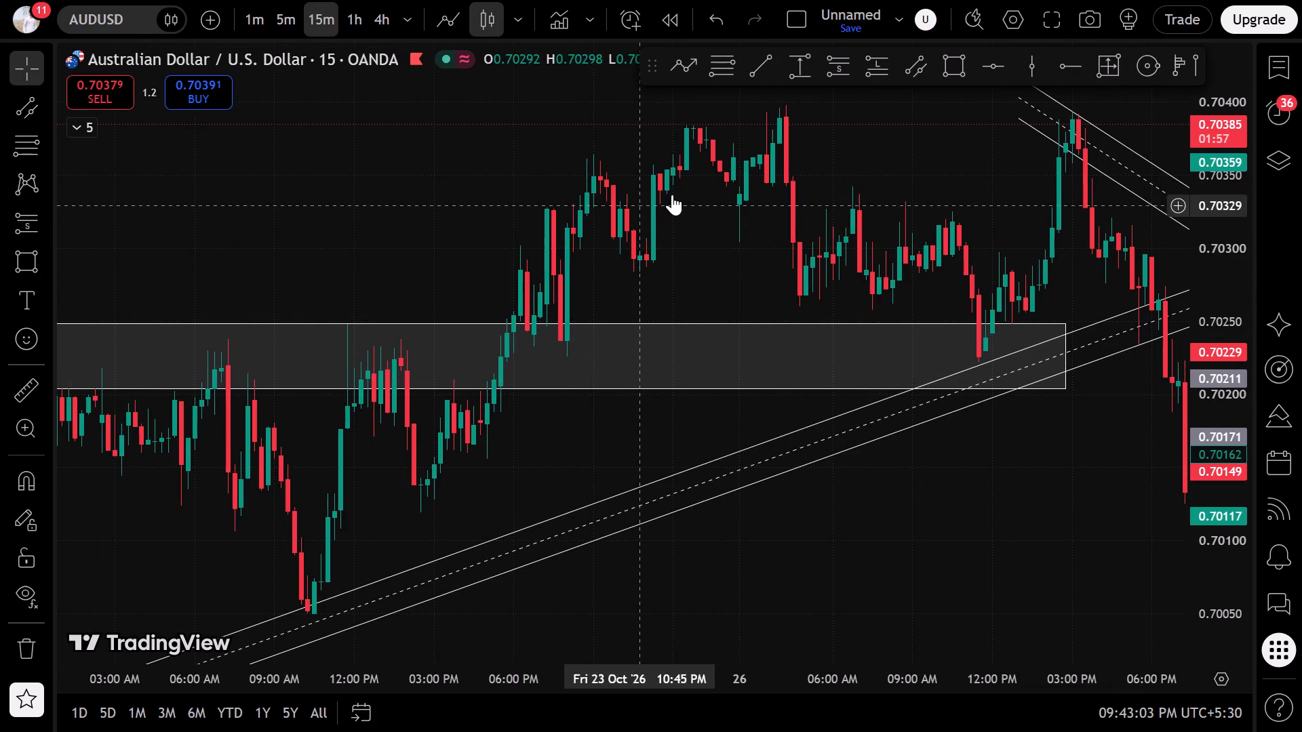
scroll(683, 236, down, 4)
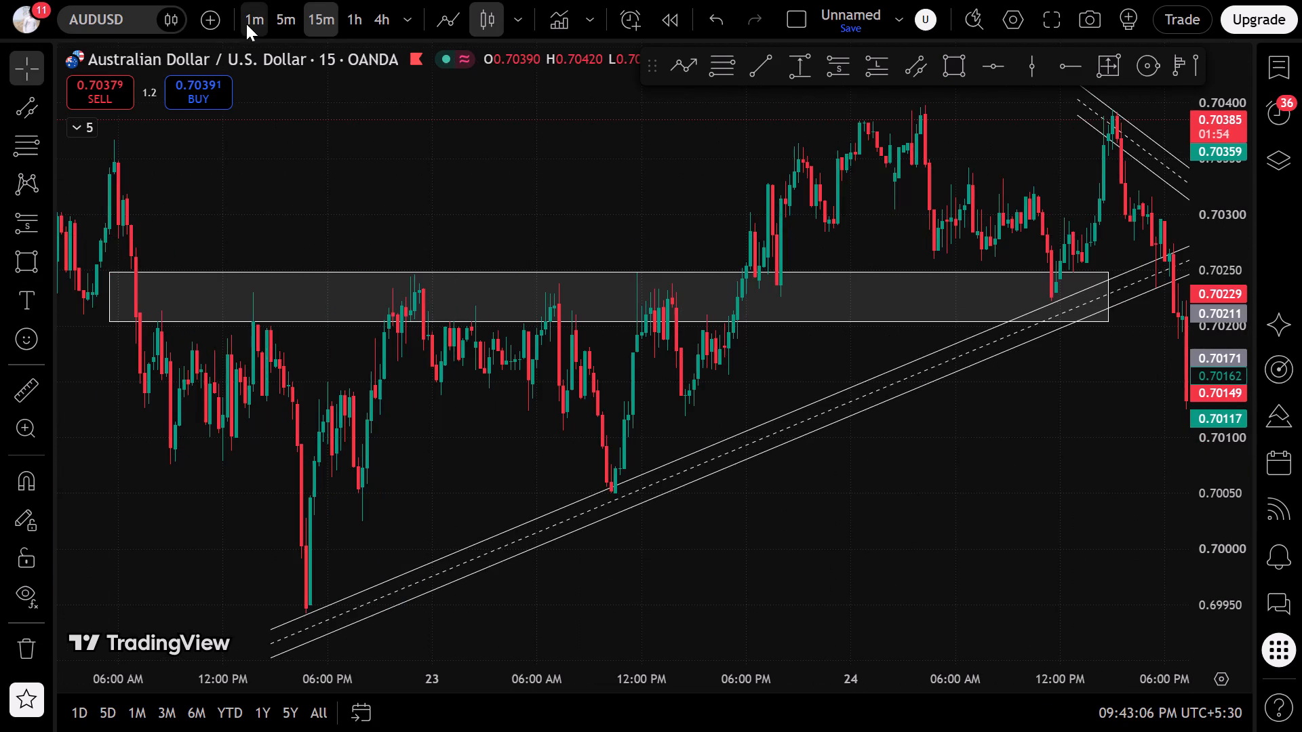
click(246, 24)
scroll(383, 273, down, 19)
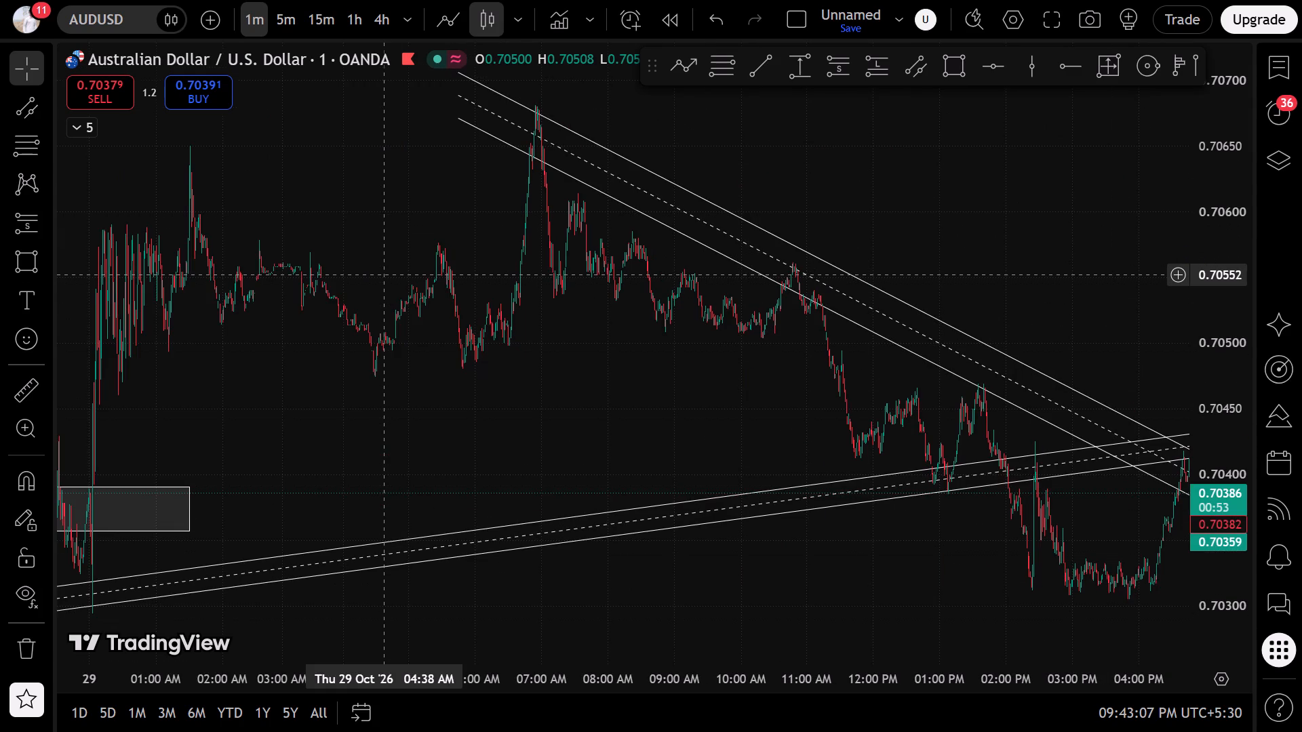
scroll(384, 275, down, 3)
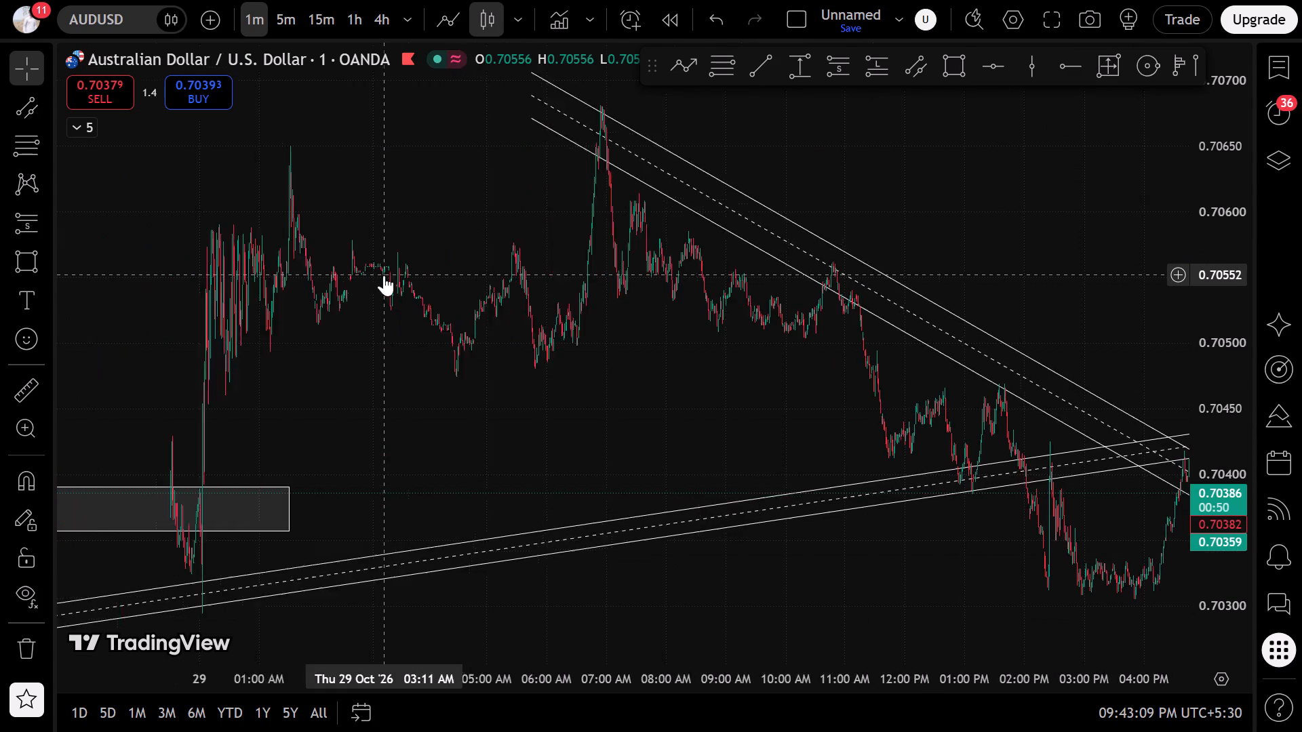
scroll(384, 275, down, 13)
drag(340, 366, 1143, 319)
drag(299, 445, 1301, 474)
drag(702, 588, 1301, 651)
scroll(832, 529, up, 6)
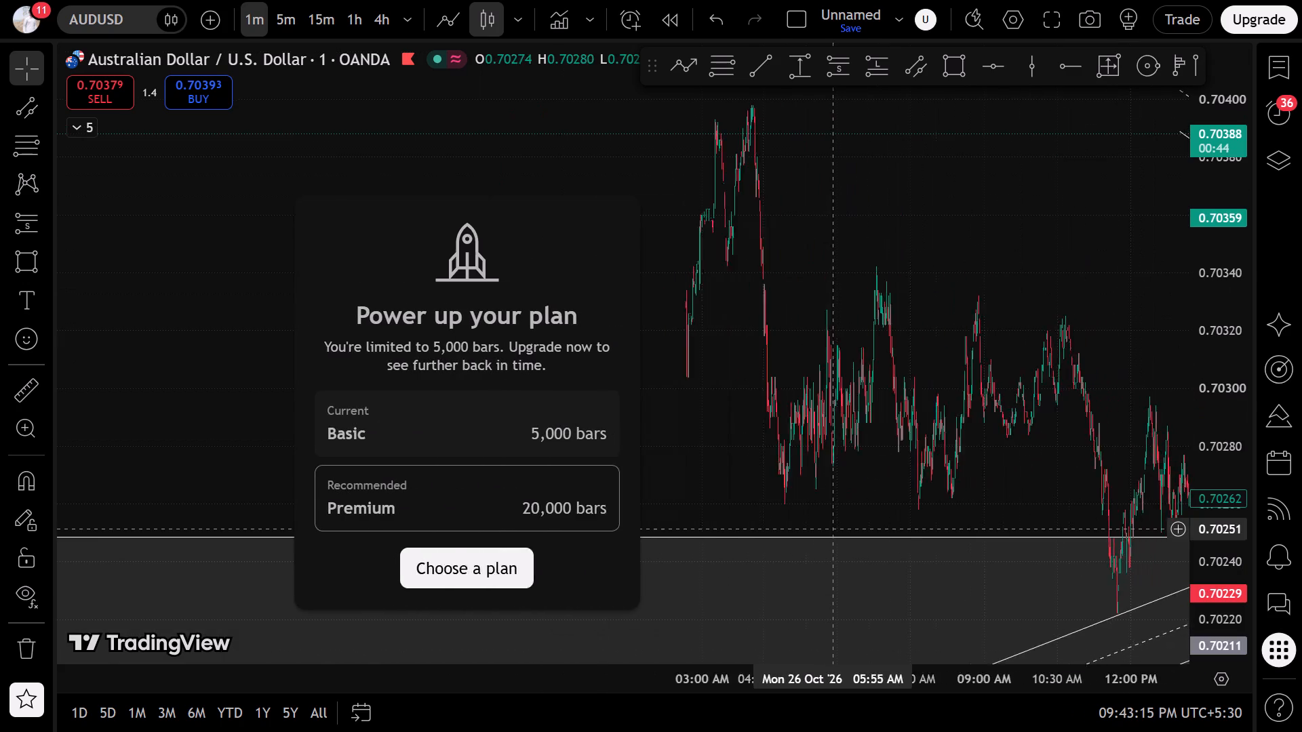
scroll(832, 529, up, 20)
scroll(832, 529, up, 1)
drag(864, 363, 487, 317)
scroll(473, 390, up, 2)
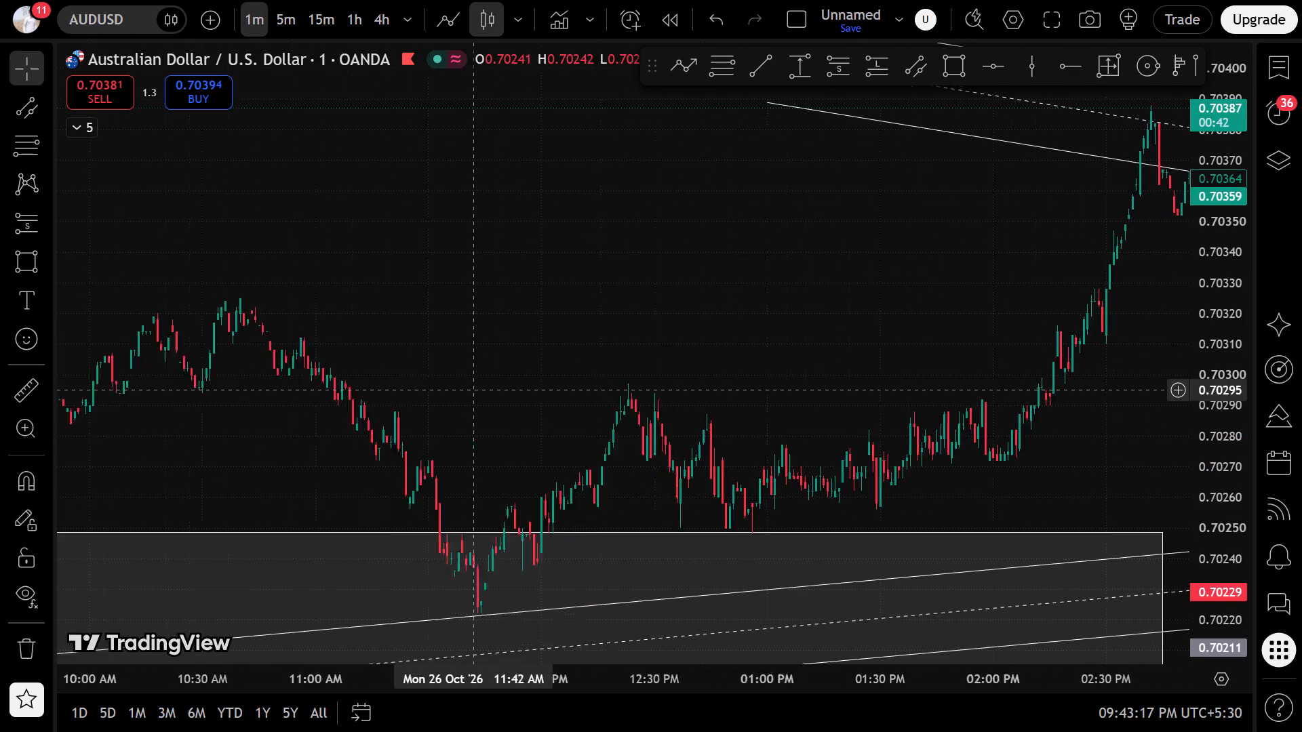
scroll(473, 390, up, 4)
drag(330, 375, 825, 281)
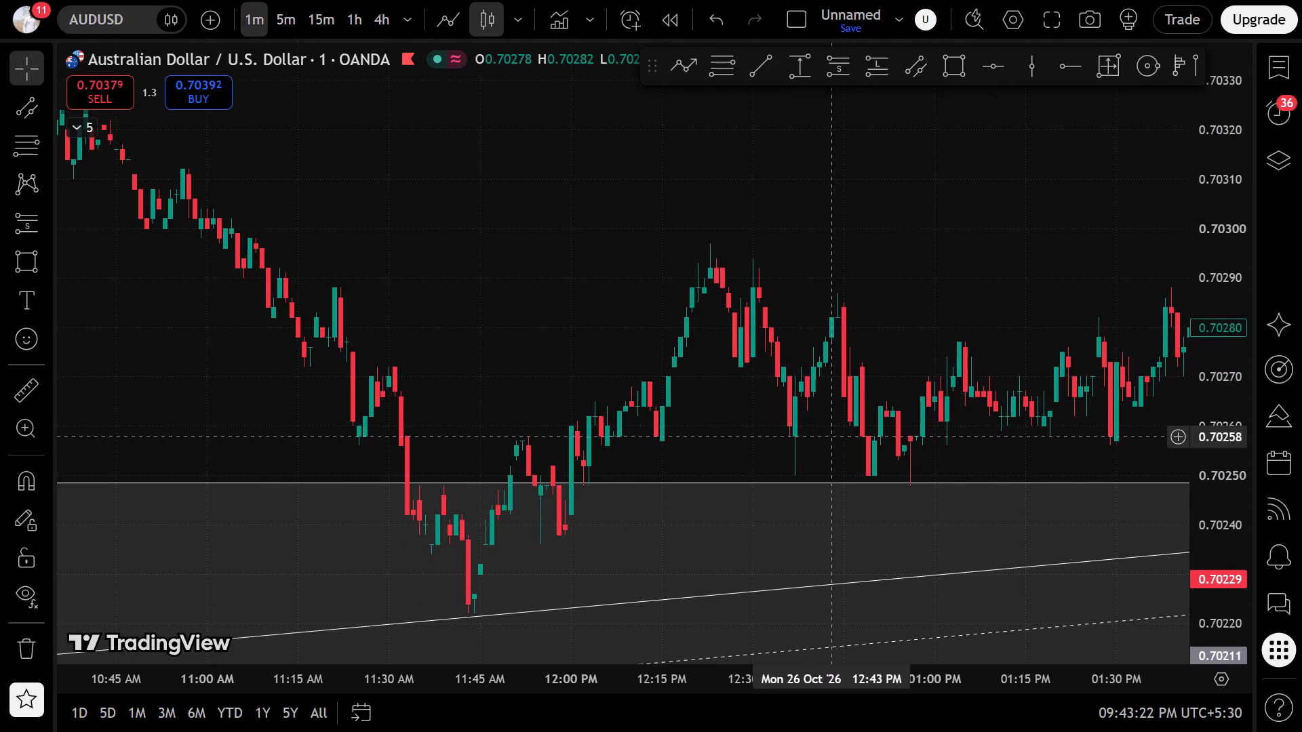
drag(1217, 563, 1061, 268)
drag(678, 434, 1006, 98)
scroll(936, 264, up, 6)
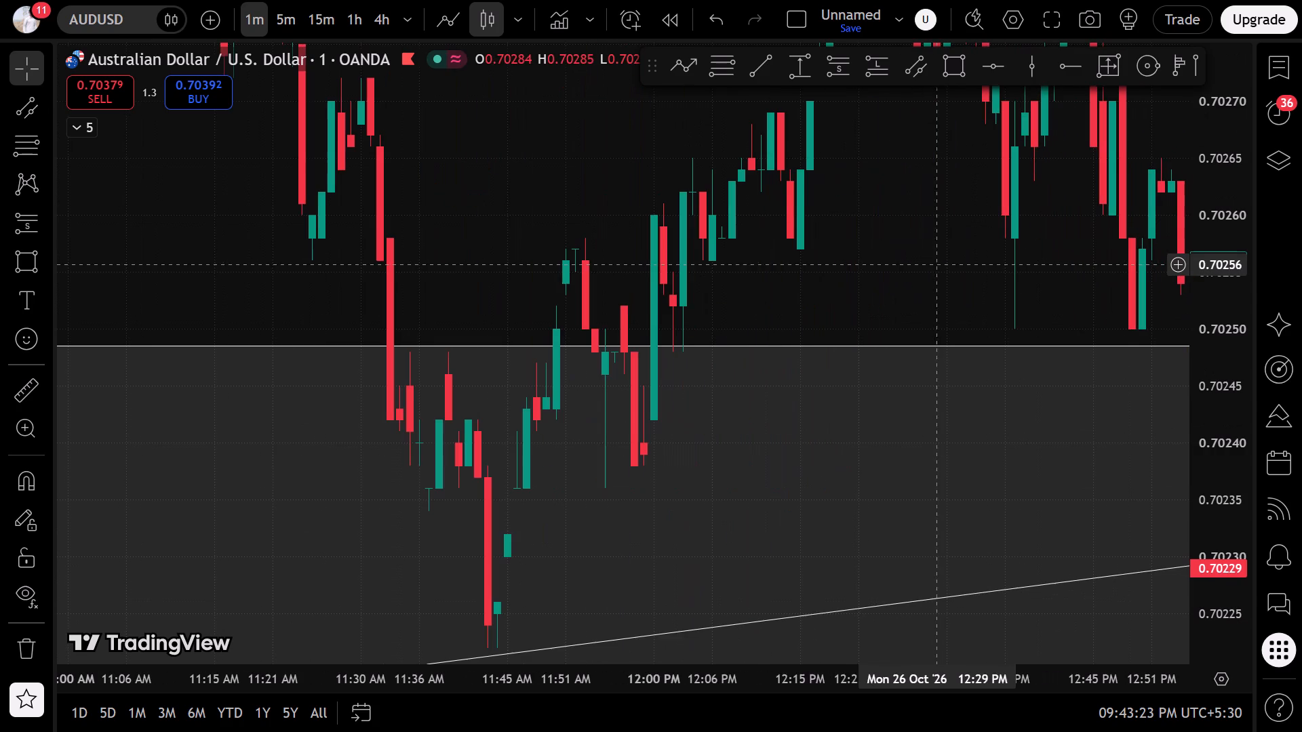